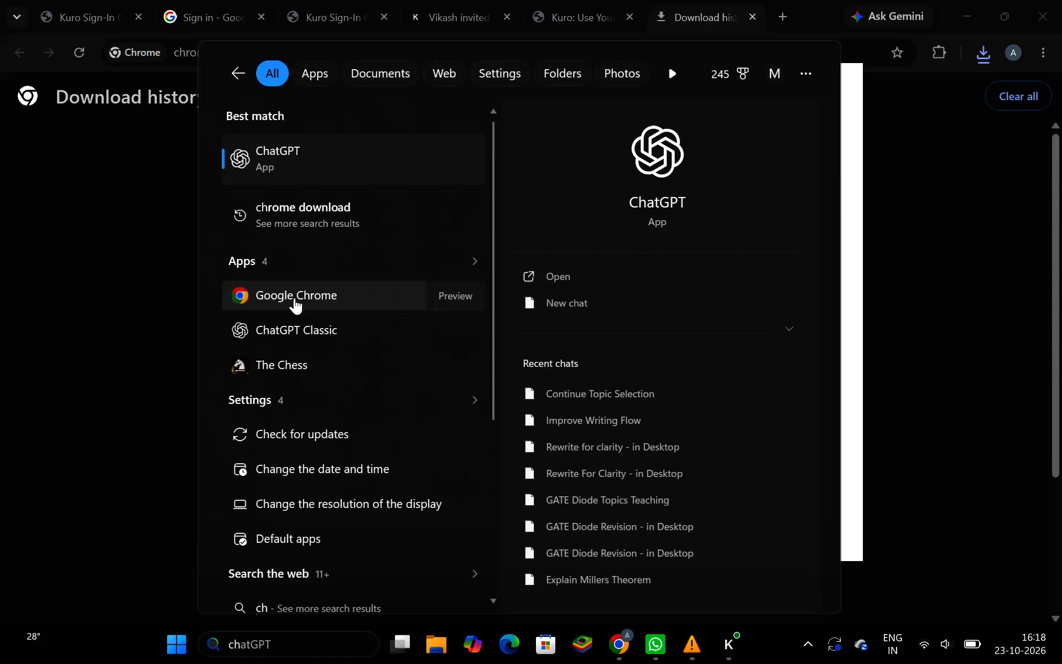
Open Google Chrome with the profile marked V.
{"action": "left_click", "coordinate": [294, 298]}
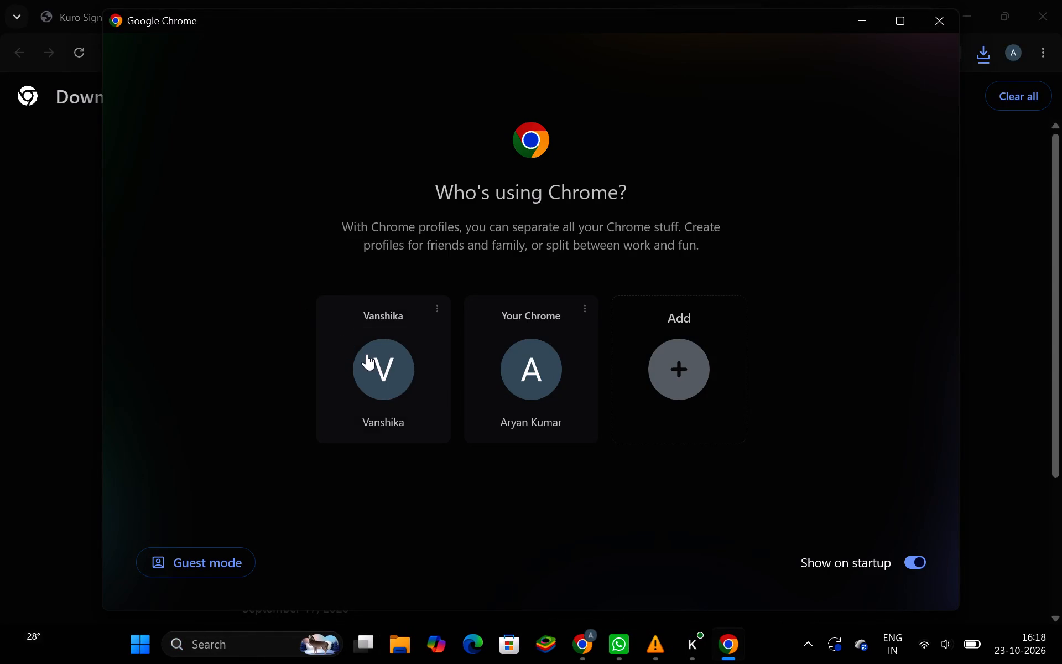
{"action": "left_click", "coordinate": [367, 354]}
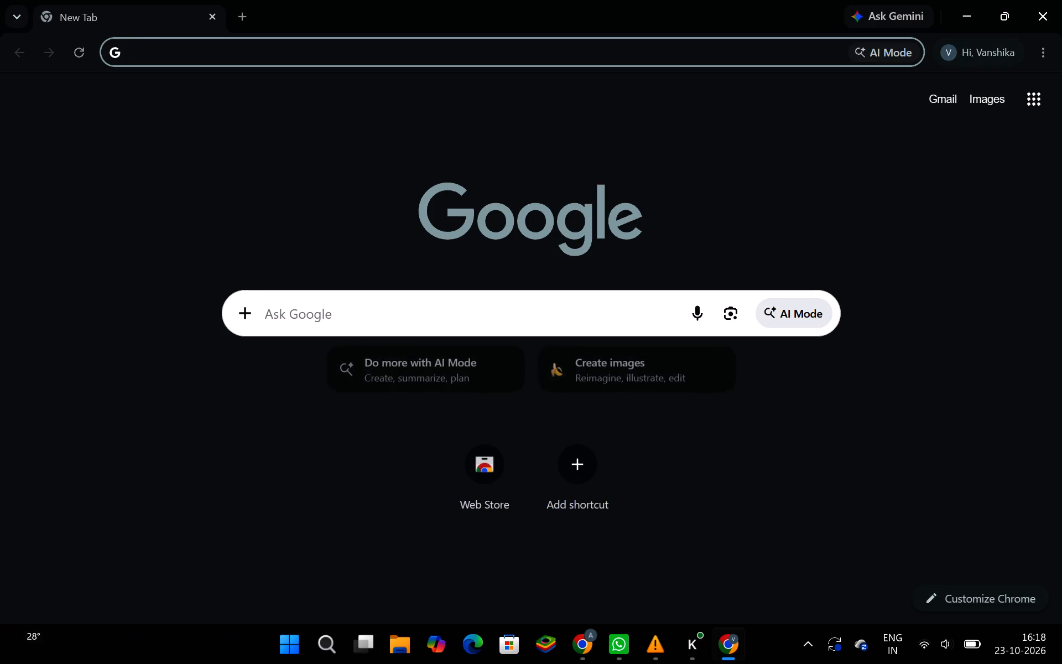
Search Google for canva, open the Canva India site and log in to the account.
{"action": "left_click", "coordinate": [390, 309]}
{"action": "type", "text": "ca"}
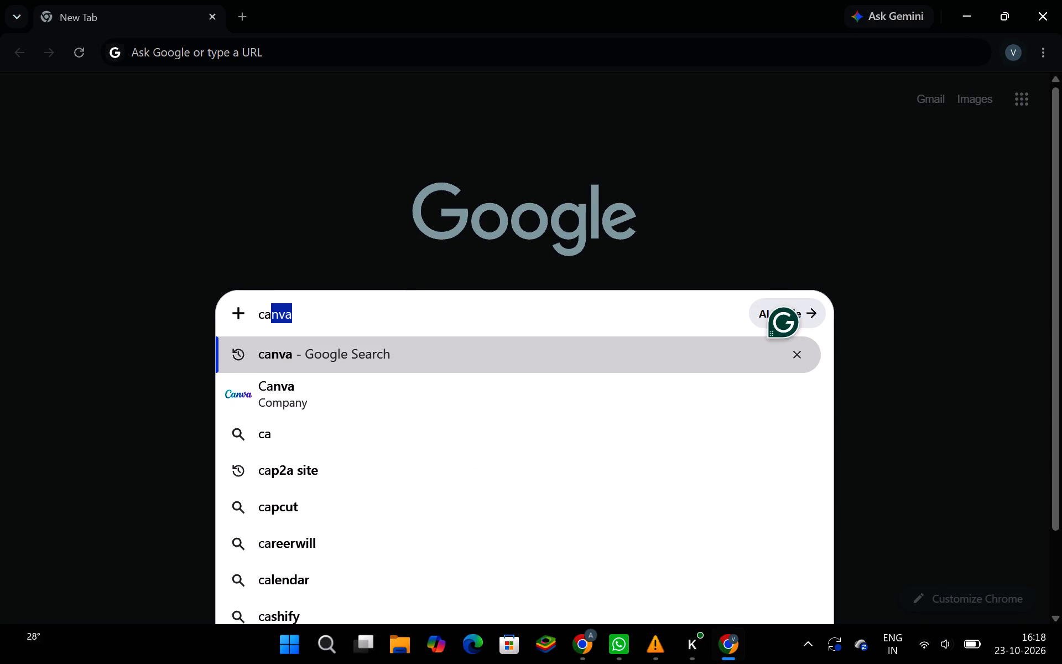
{"action": "left_click", "coordinate": [301, 351]}
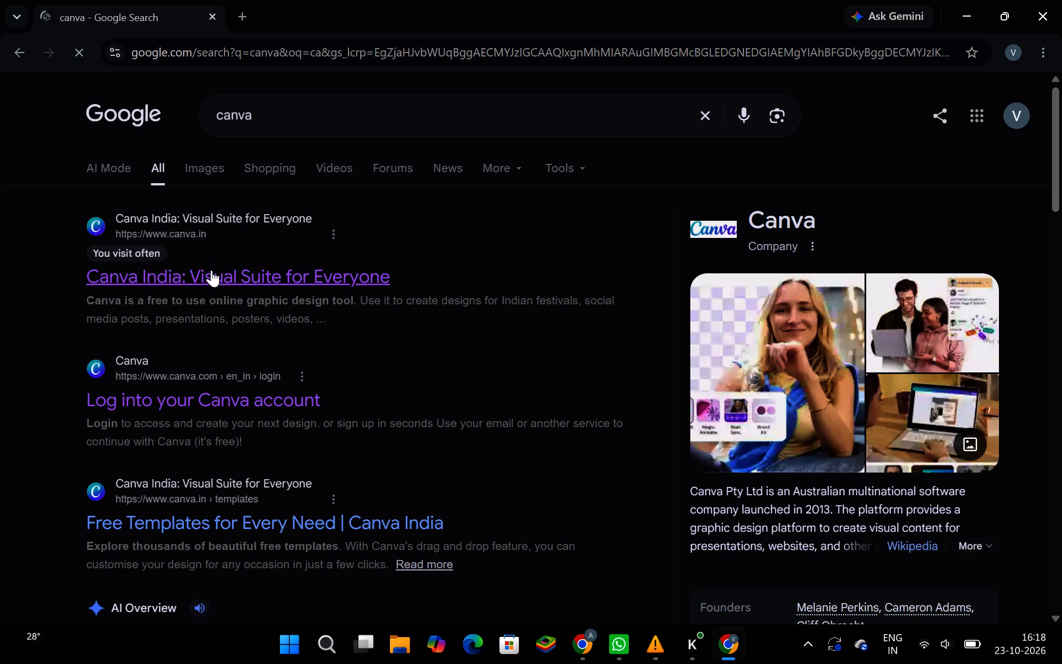
{"action": "left_click", "coordinate": [211, 271]}
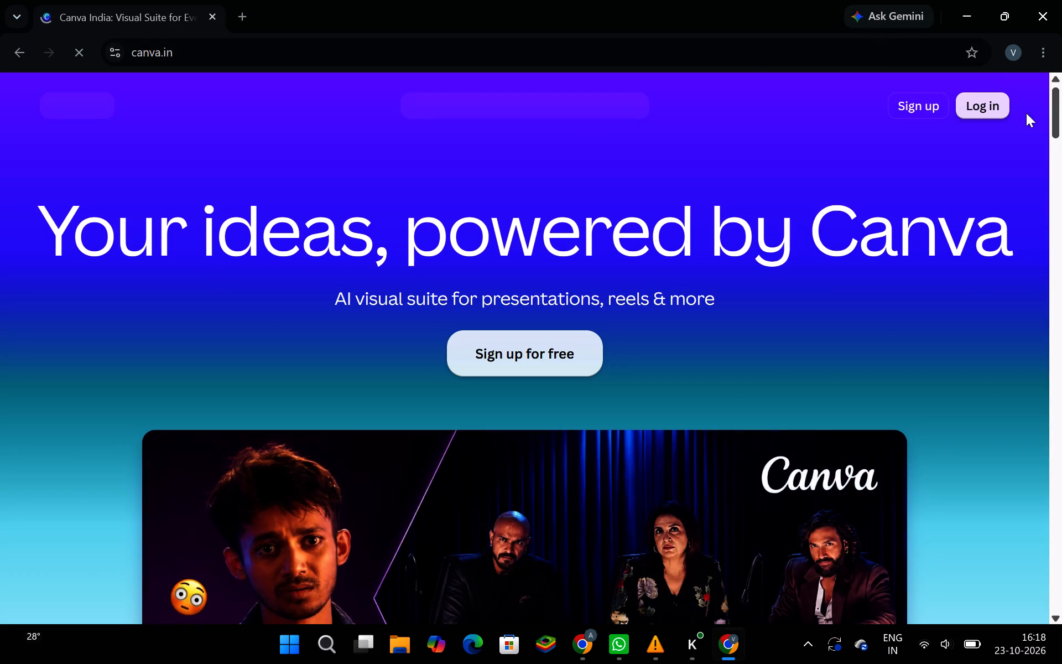
{"action": "left_click", "coordinate": [961, 105]}
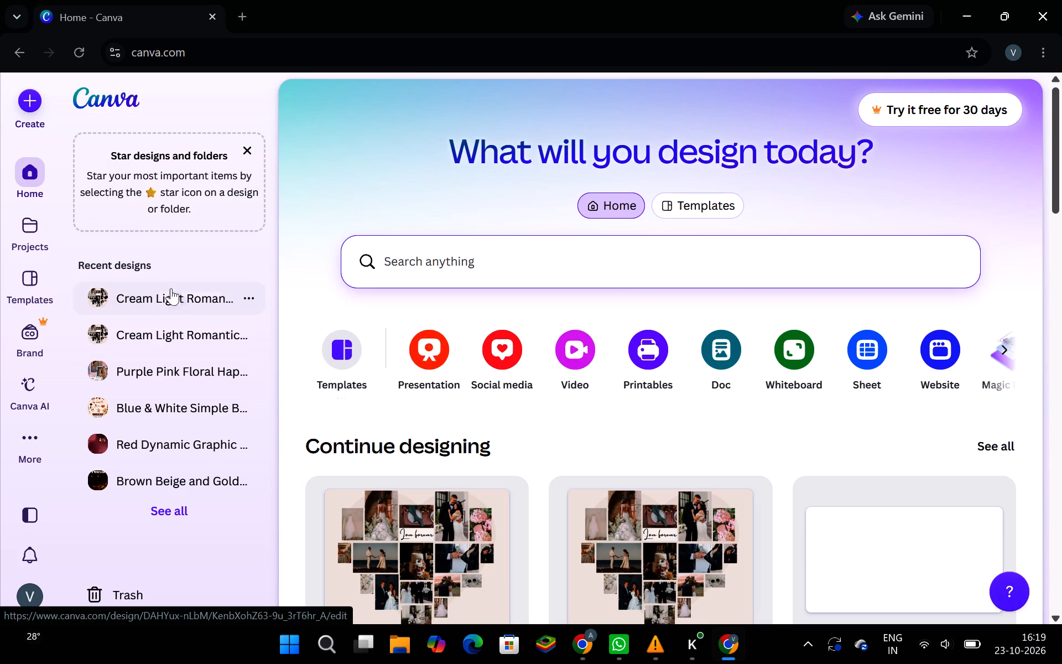
Open the recent design Blue & White Simple Birthday Invitation.
{"action": "left_click", "coordinate": [120, 411]}
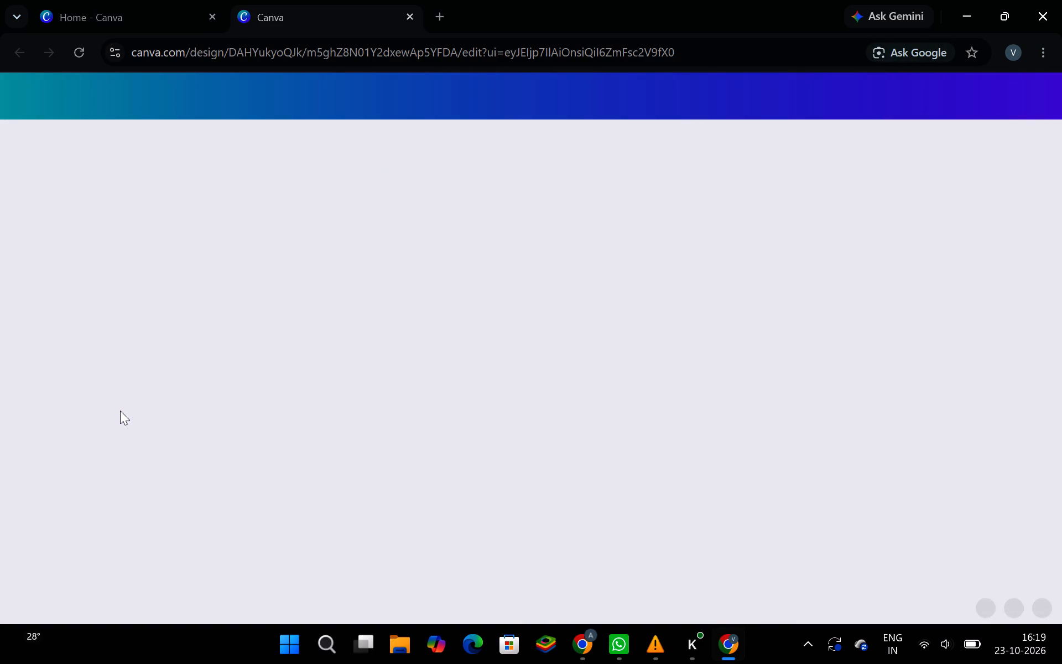
Look through all pages of the birthday invitation, from page 1 to the last page.
{"action": "scroll", "coordinate": [120, 411], "scroll_direction": "down", "scroll_amount": 1}
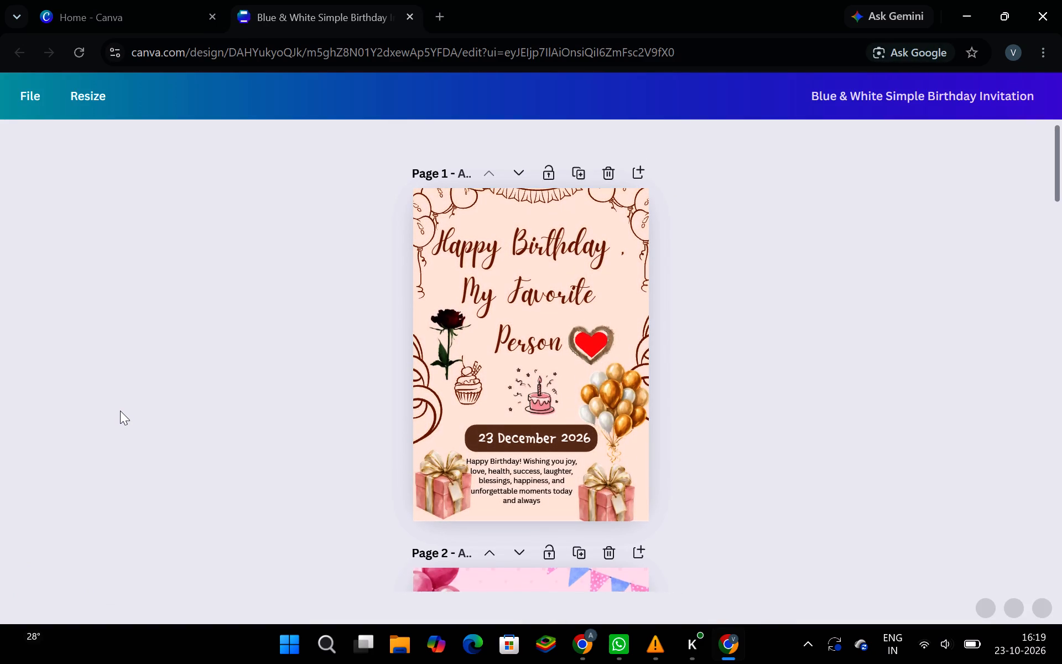
{"action": "scroll", "coordinate": [120, 411], "scroll_direction": "down", "scroll_amount": 4}
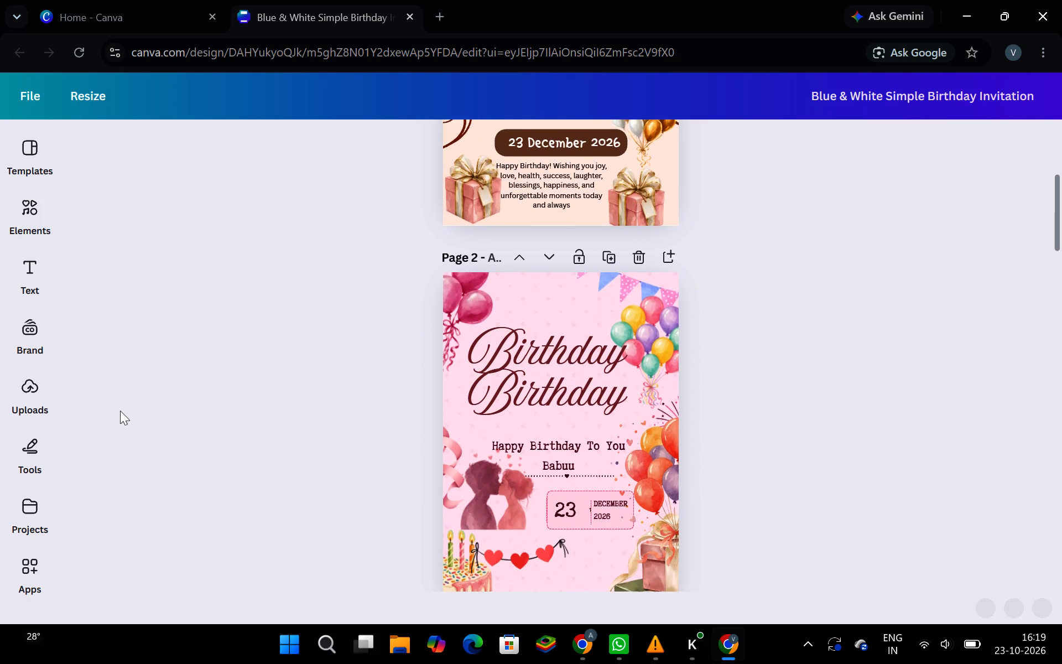
{"action": "scroll", "coordinate": [120, 411], "scroll_direction": "down", "scroll_amount": 5}
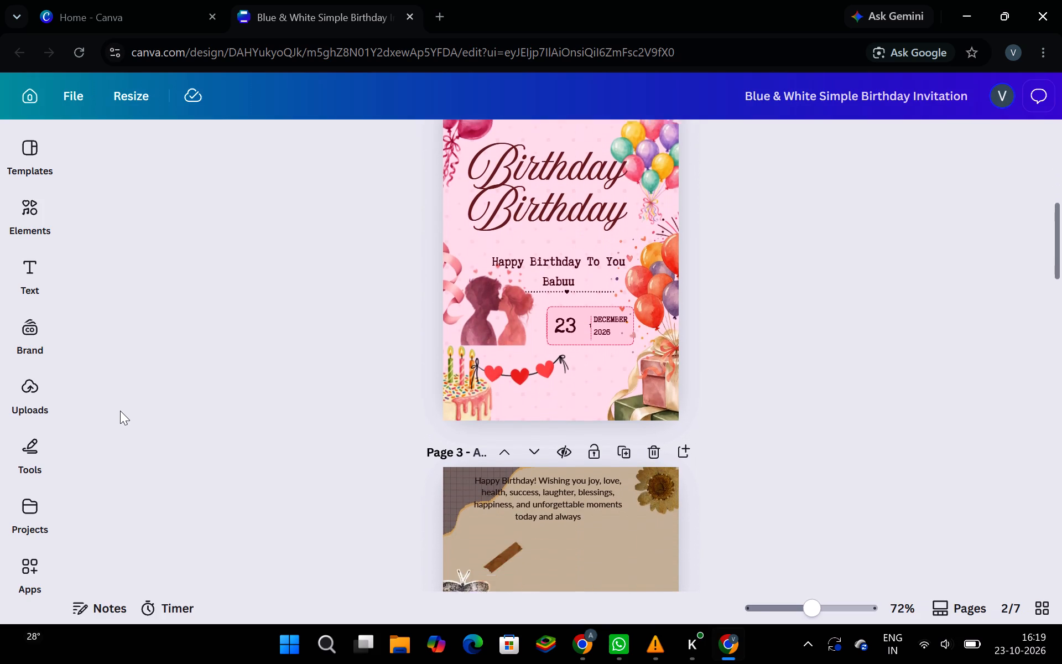
{"action": "scroll", "coordinate": [120, 411], "scroll_direction": "down", "scroll_amount": 5}
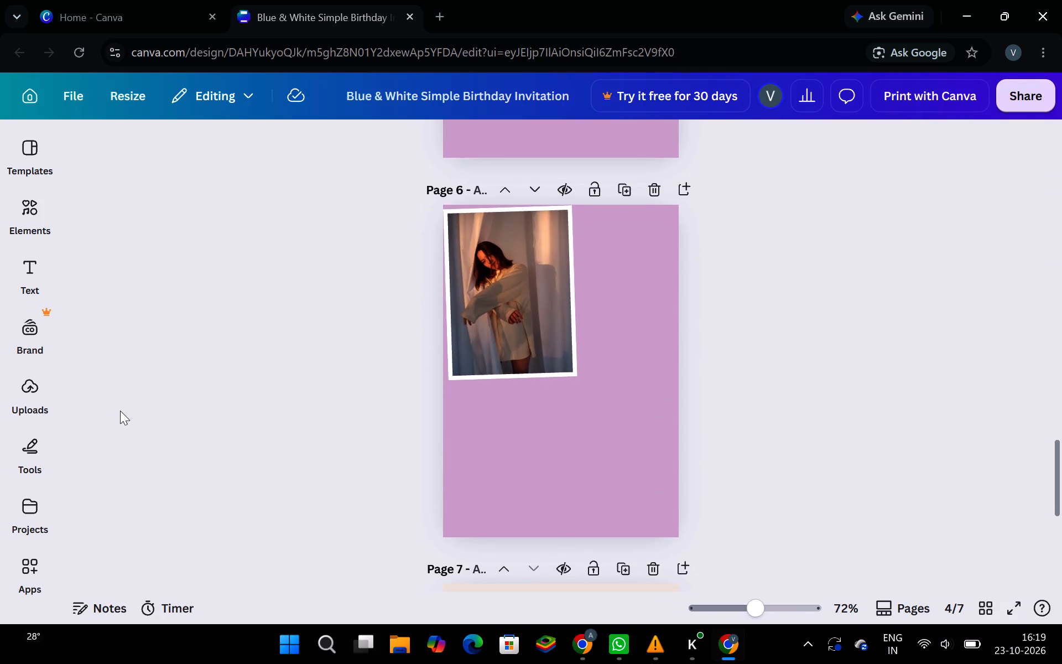
{"action": "scroll", "coordinate": [120, 411], "scroll_direction": "down", "scroll_amount": 4}
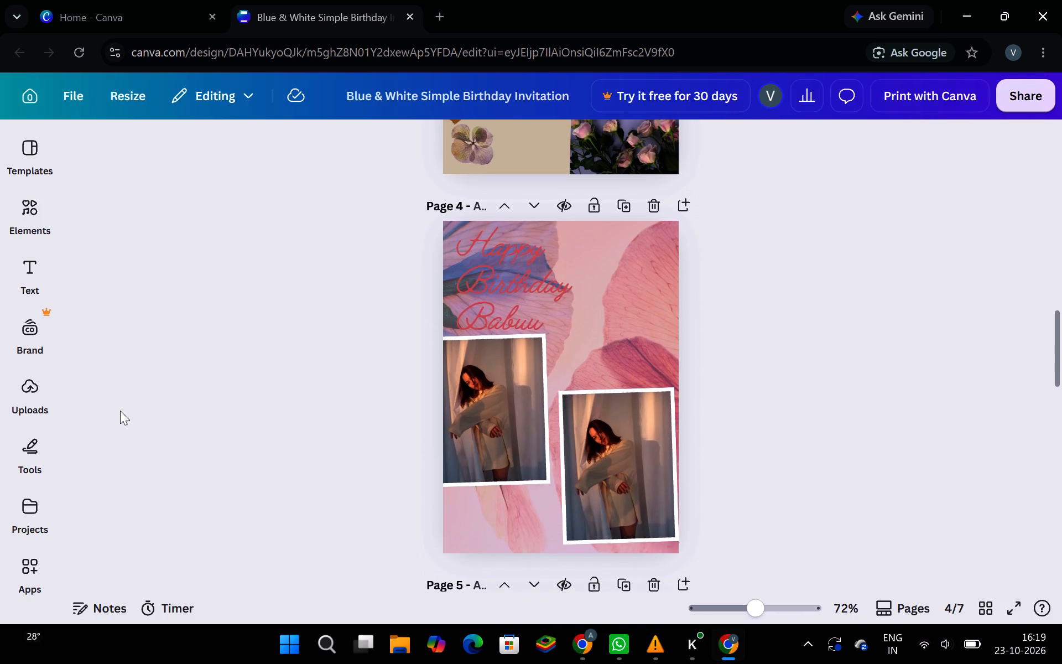
{"action": "scroll", "coordinate": [120, 411], "scroll_direction": "down", "scroll_amount": 4}
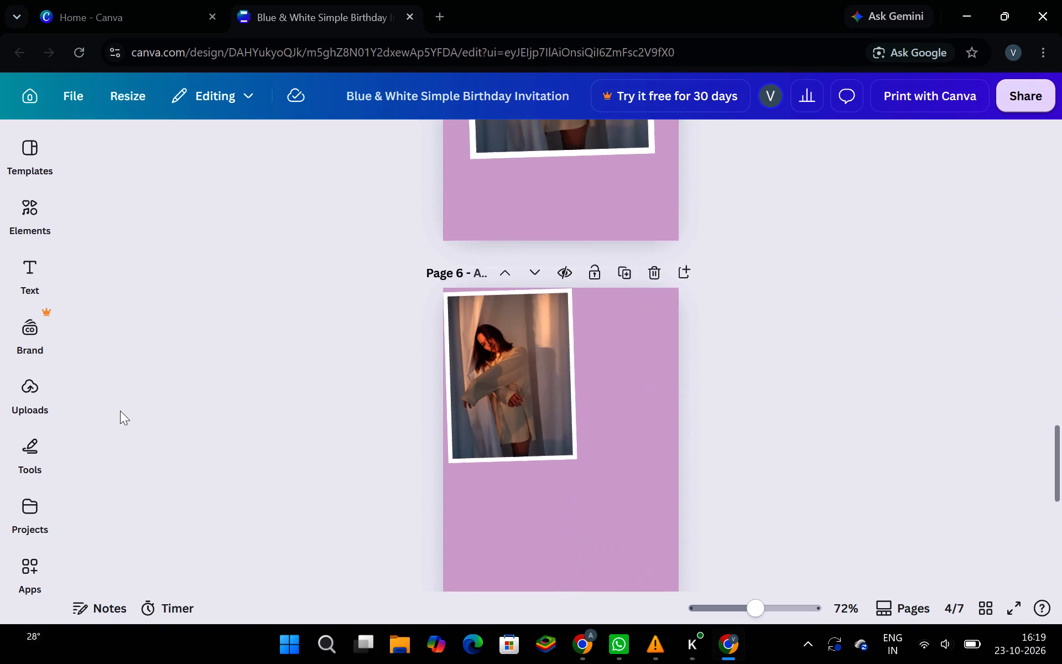
{"action": "scroll", "coordinate": [120, 411], "scroll_direction": "down", "scroll_amount": 4}
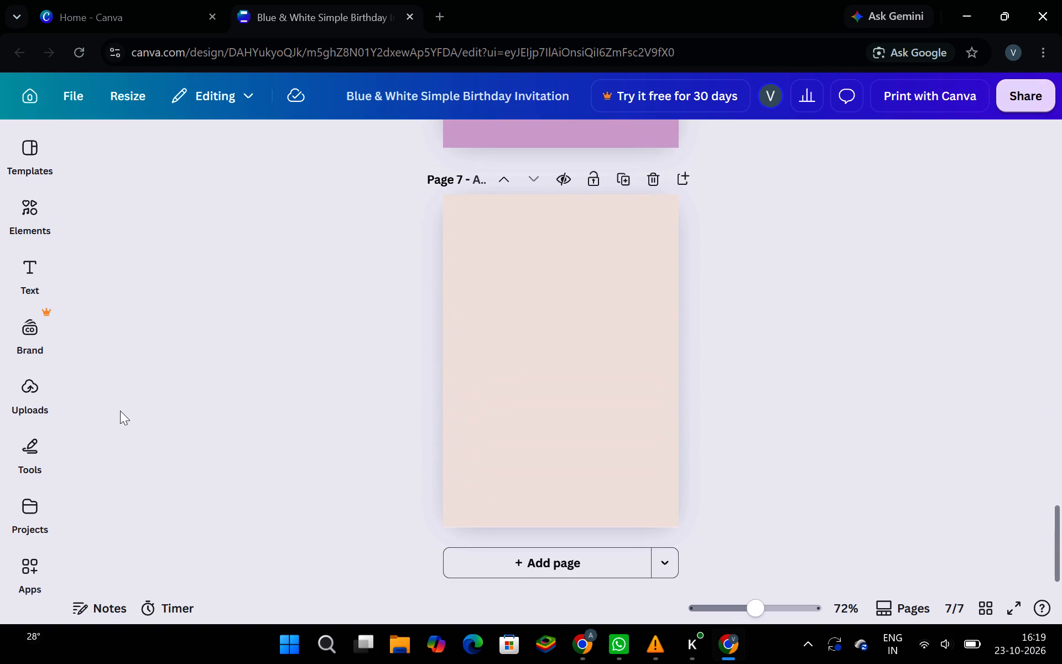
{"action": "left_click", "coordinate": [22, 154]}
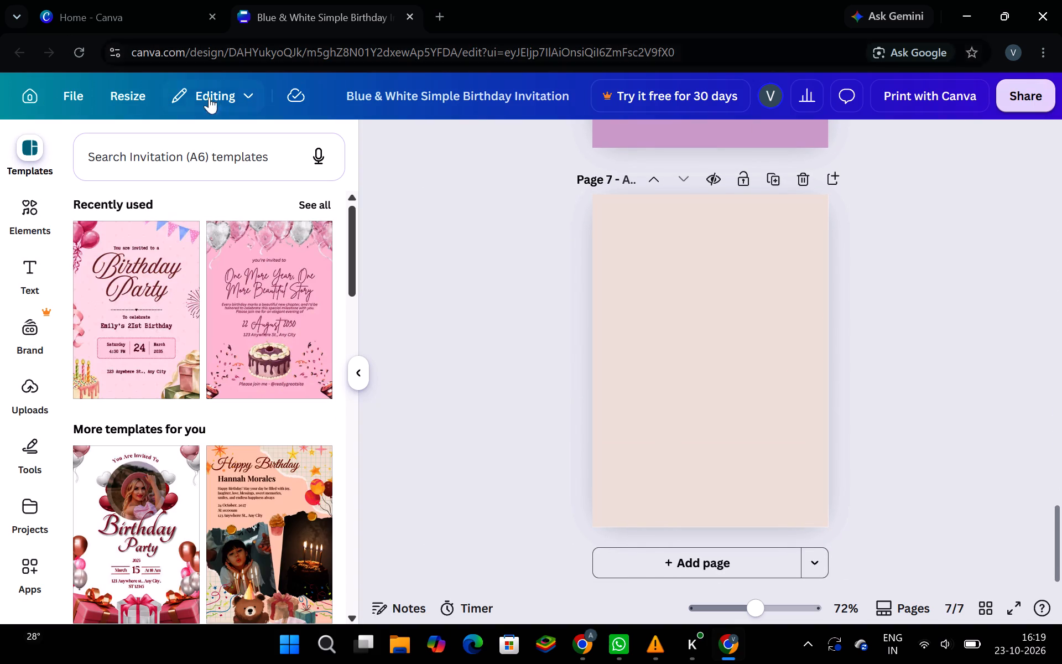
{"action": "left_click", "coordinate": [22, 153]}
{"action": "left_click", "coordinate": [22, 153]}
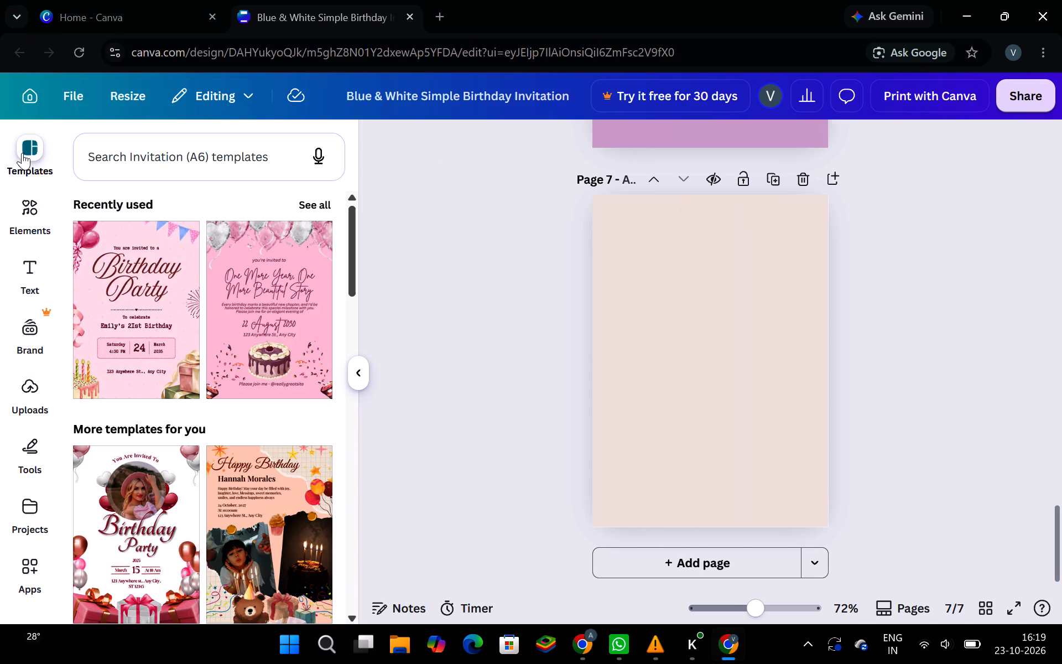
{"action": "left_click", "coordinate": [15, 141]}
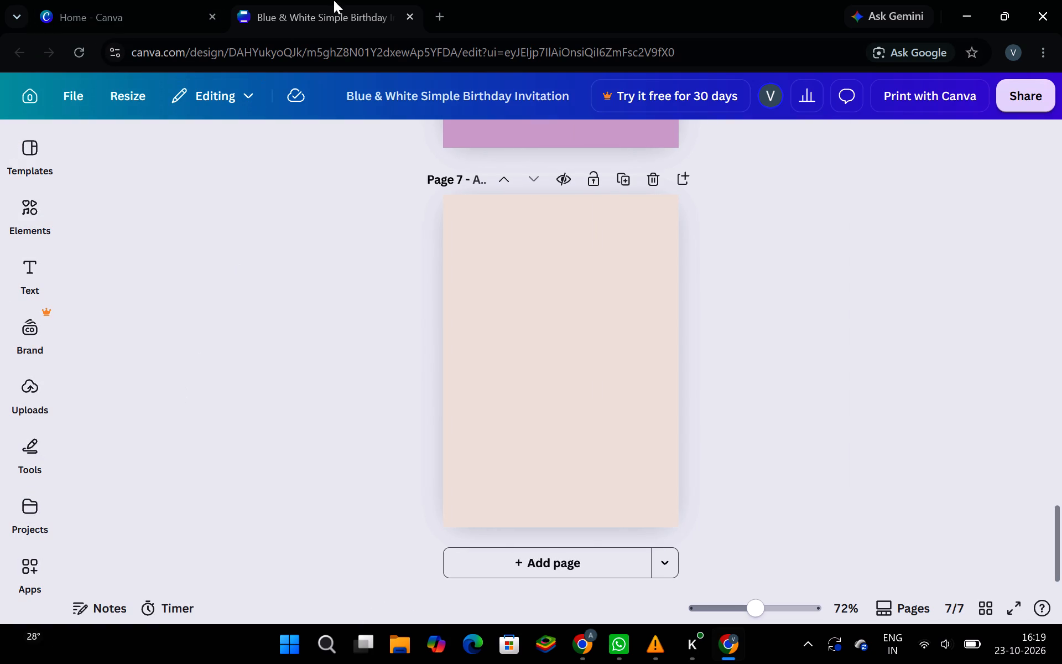
Move the birthday invitation's browser tab ahead of the Canva home tab.
{"action": "left_click", "coordinate": [290, 18]}
{"action": "left_click_drag", "start_coordinate": [287, 12], "coordinate": [139, 14]}
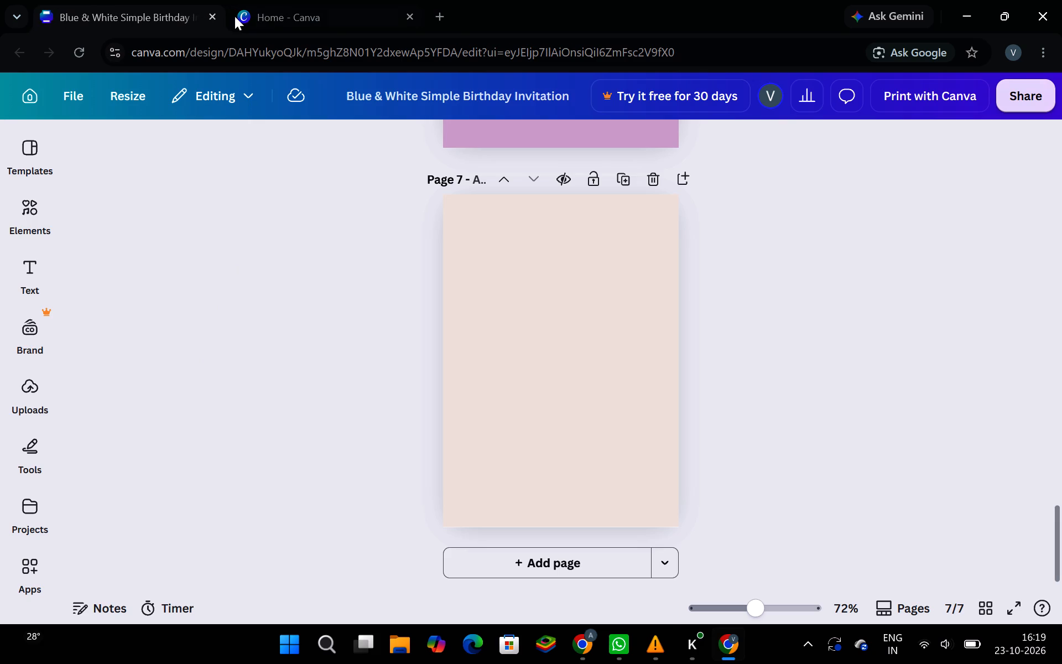
Open the first Cream Light Romantic Wedding Heart design from the Canva home page and select its large heart shape.
{"action": "left_click", "coordinate": [262, 17]}
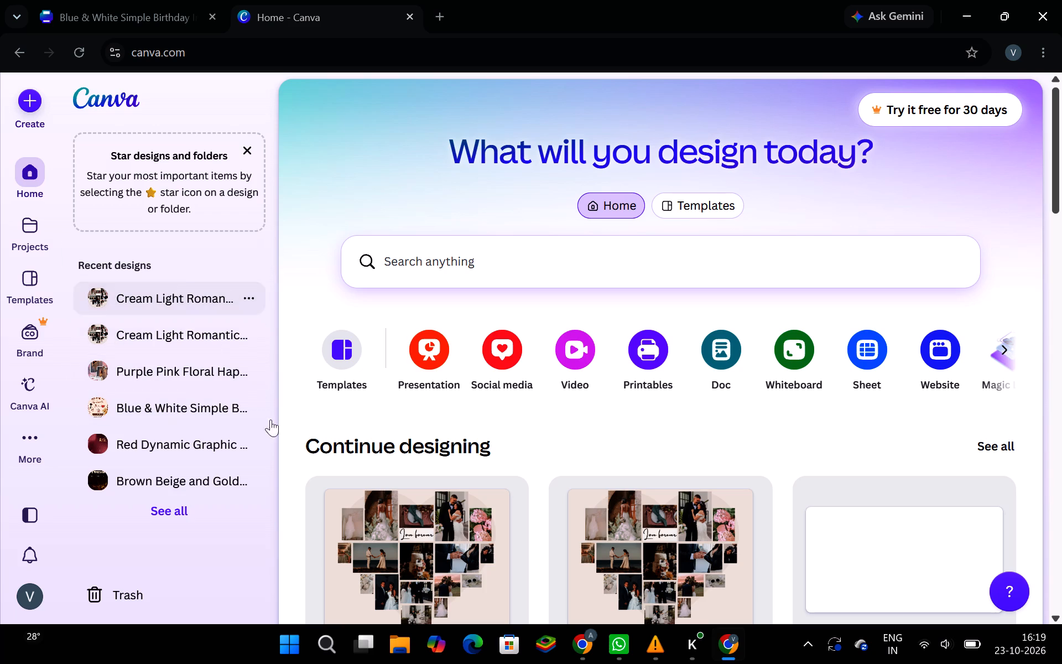
{"action": "left_click", "coordinate": [372, 542]}
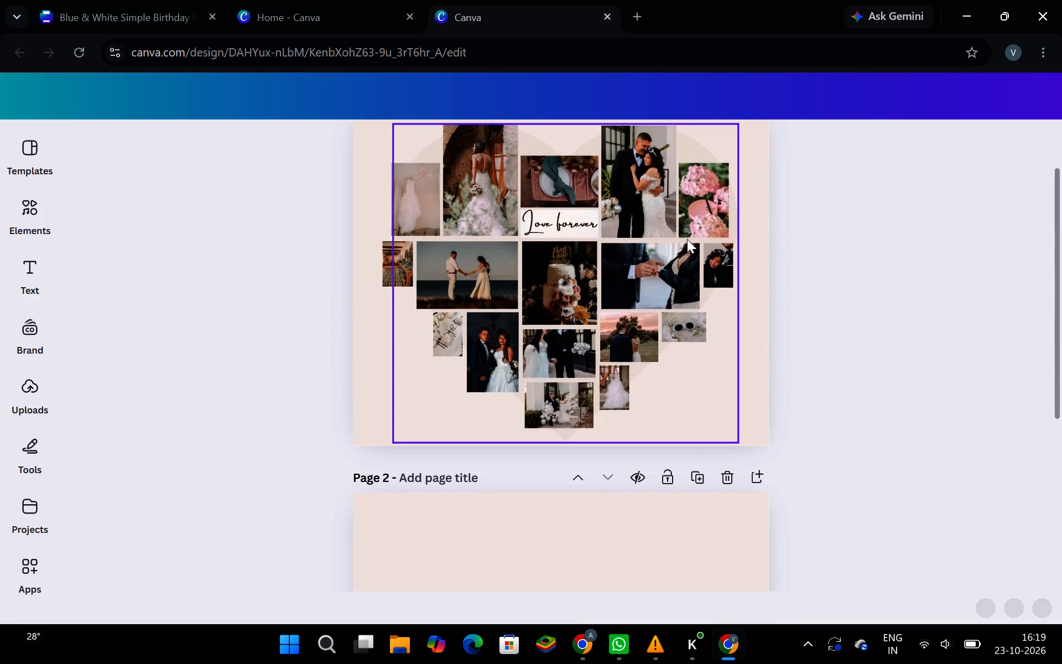
{"action": "left_click", "coordinate": [678, 231]}
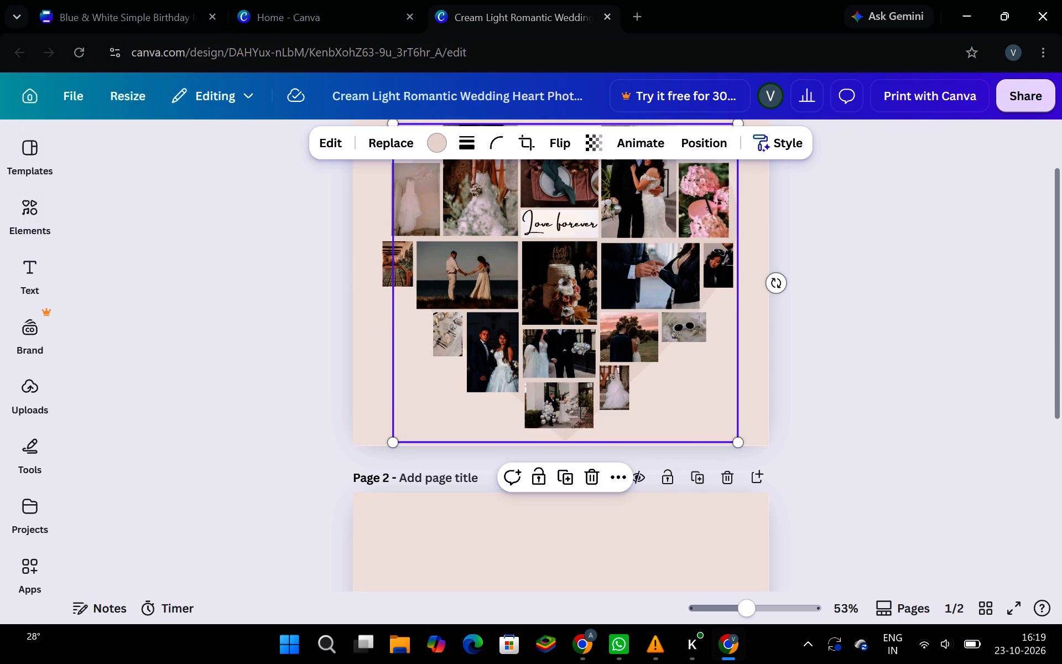
Return to the birthday invitation and delete its blank page 7.
{"action": "left_click", "coordinate": [164, 13]}
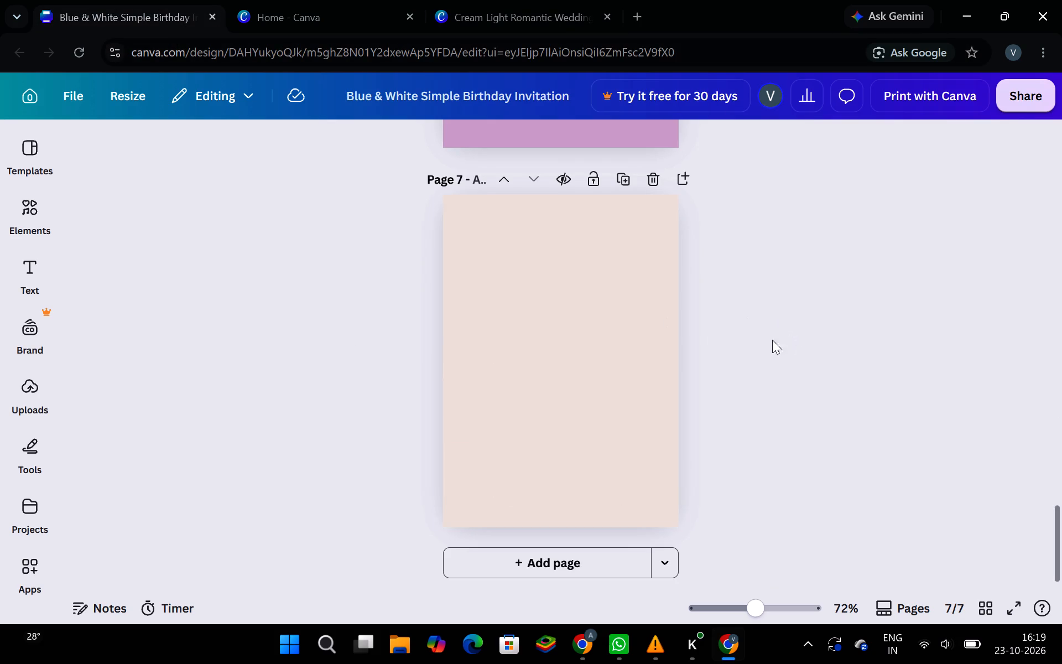
{"action": "scroll", "coordinate": [683, 296], "scroll_direction": "down", "scroll_amount": 1}
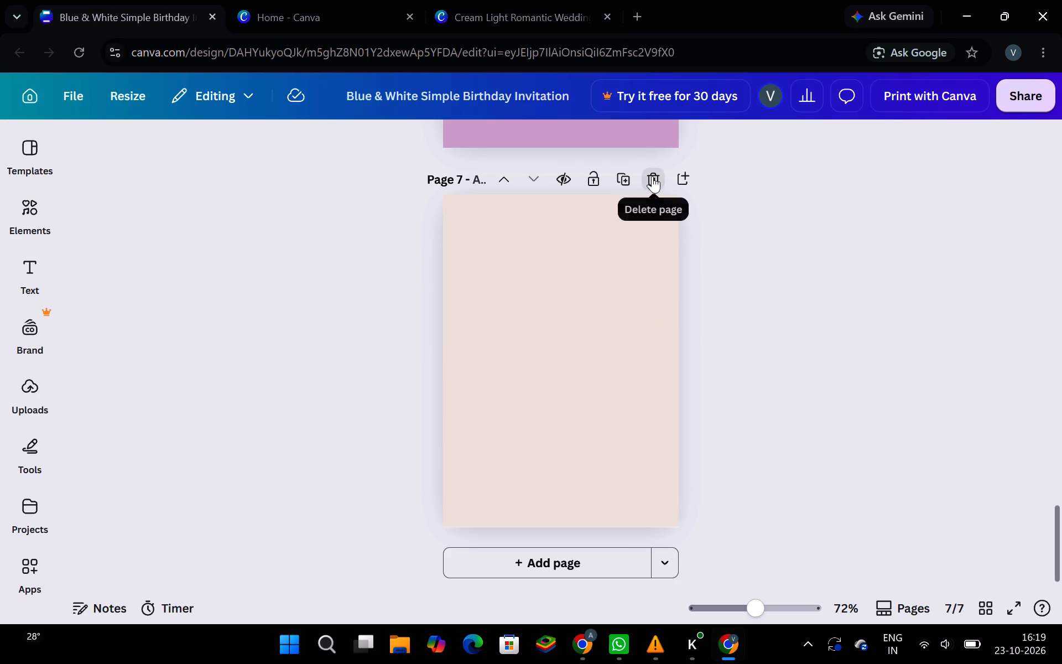
{"action": "left_click", "coordinate": [652, 176]}
Go back up to page 3 of the invitation and search the templates for college photos.
{"action": "scroll", "coordinate": [634, 183], "scroll_direction": "up", "scroll_amount": 5}
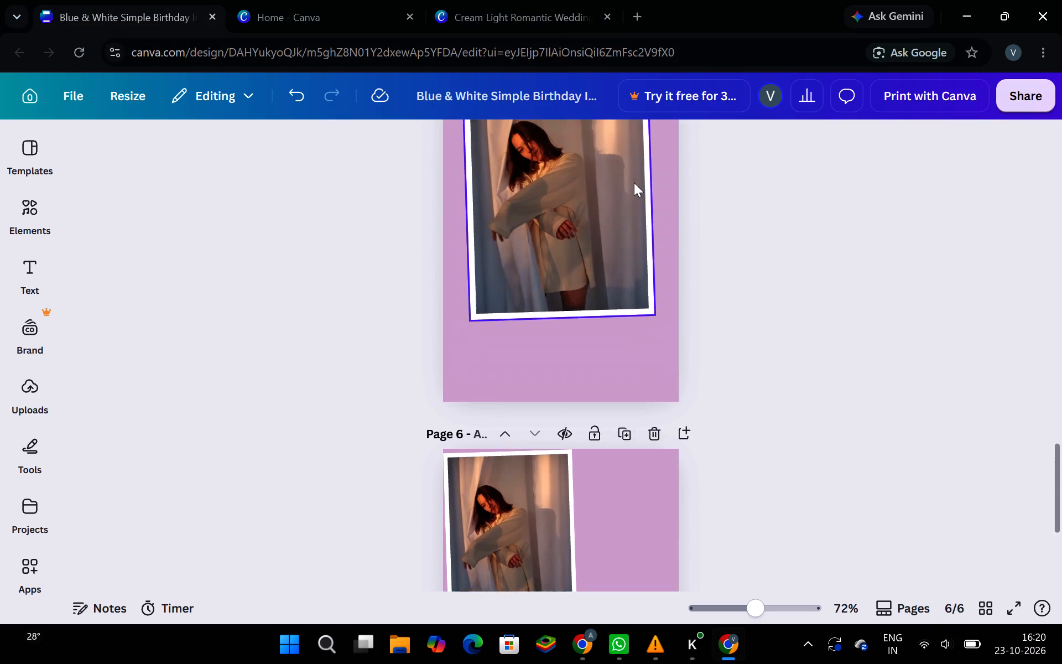
{"action": "scroll", "coordinate": [634, 183], "scroll_direction": "up", "scroll_amount": 2}
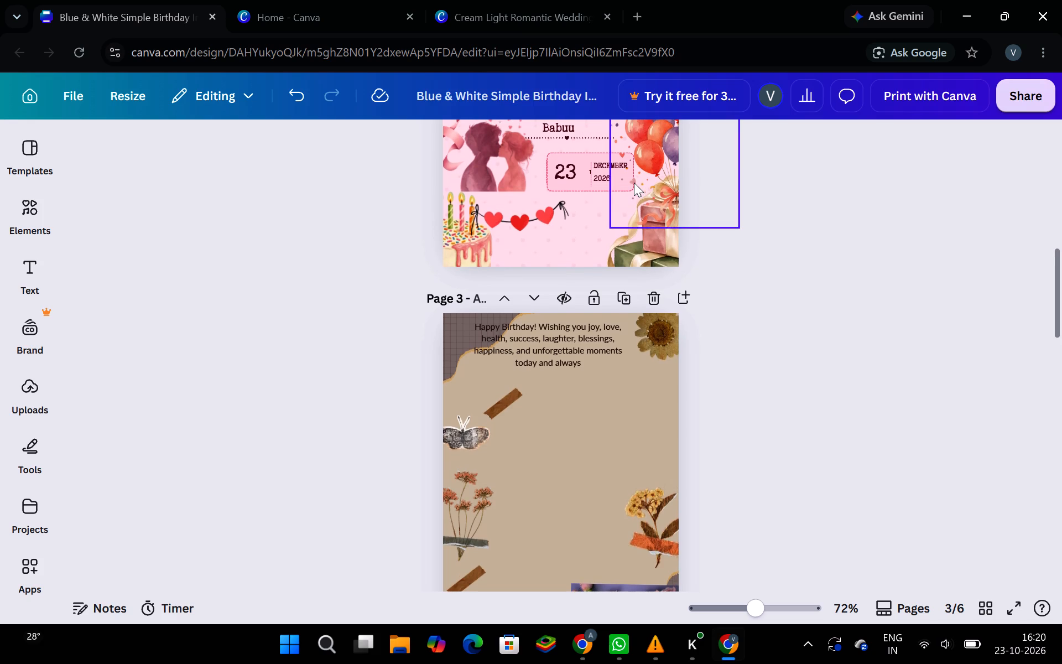
{"action": "scroll", "coordinate": [634, 183], "scroll_direction": "left", "scroll_amount": 1}
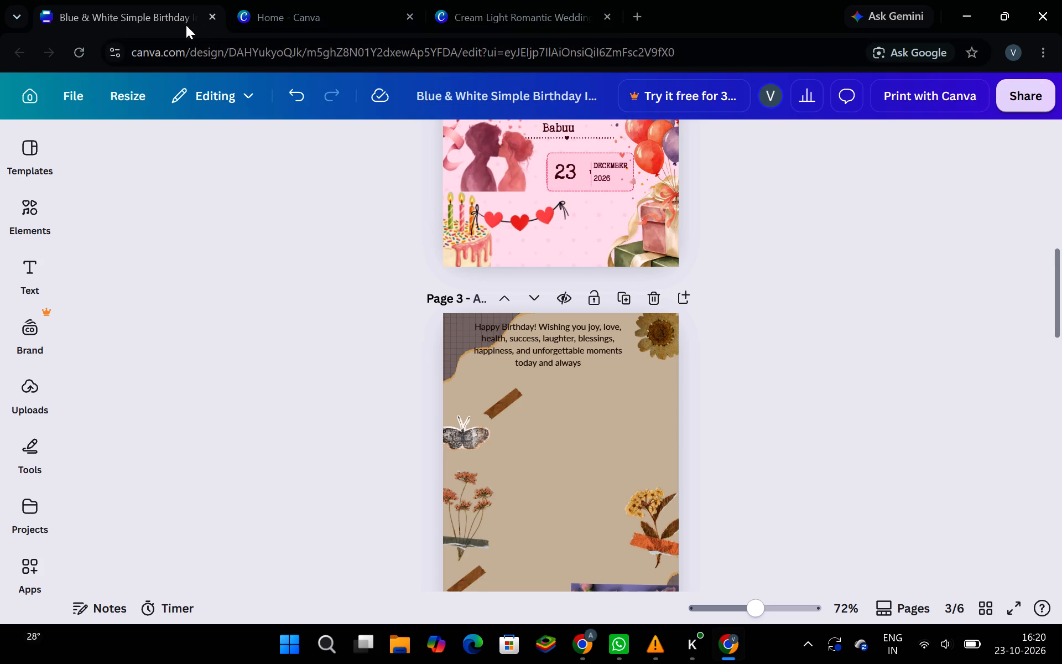
{"action": "left_click", "coordinate": [34, 149]}
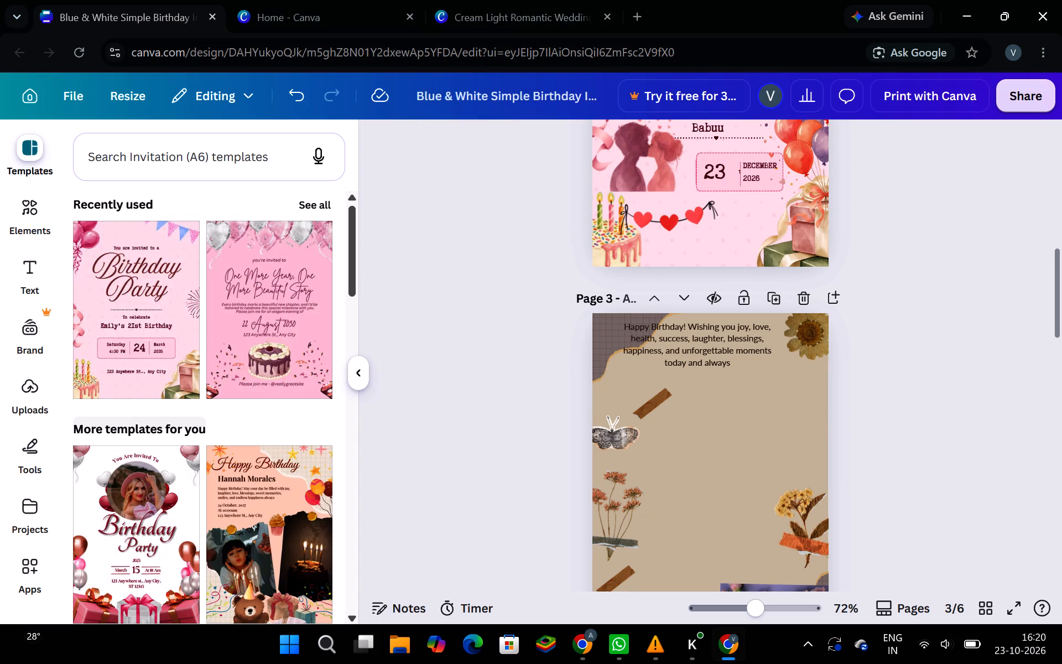
{"action": "left_click", "coordinate": [254, 140]}
{"action": "left_click_drag", "start_coordinate": [254, 140], "coordinate": [161, 156]}
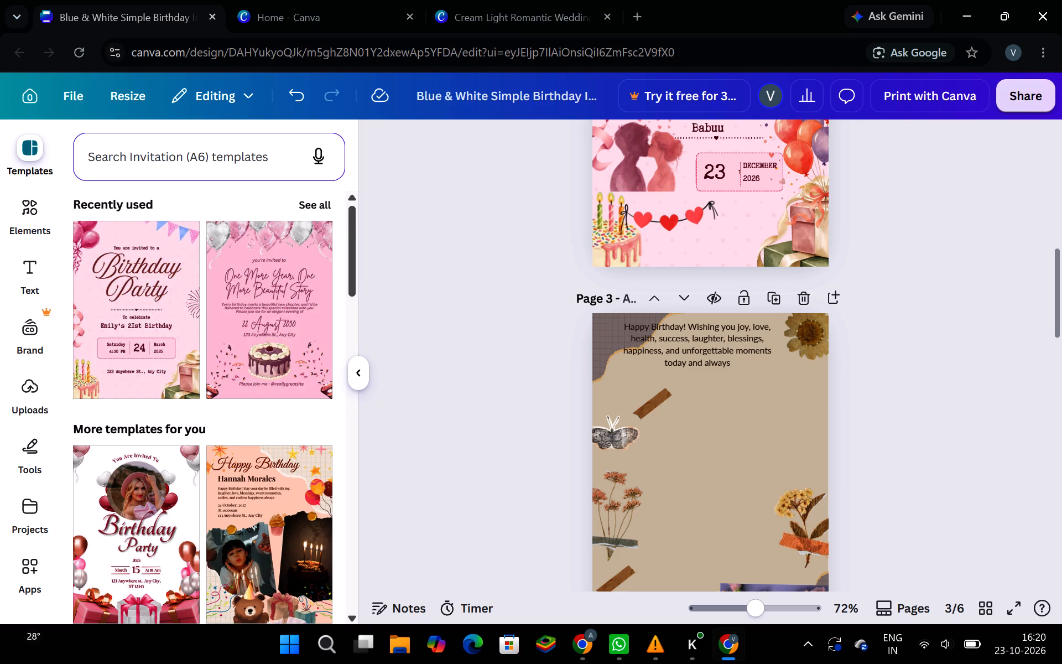
{"action": "left_click_drag", "start_coordinate": [161, 156], "coordinate": [161, 157]}
{"action": "left_click", "coordinate": [161, 157]}
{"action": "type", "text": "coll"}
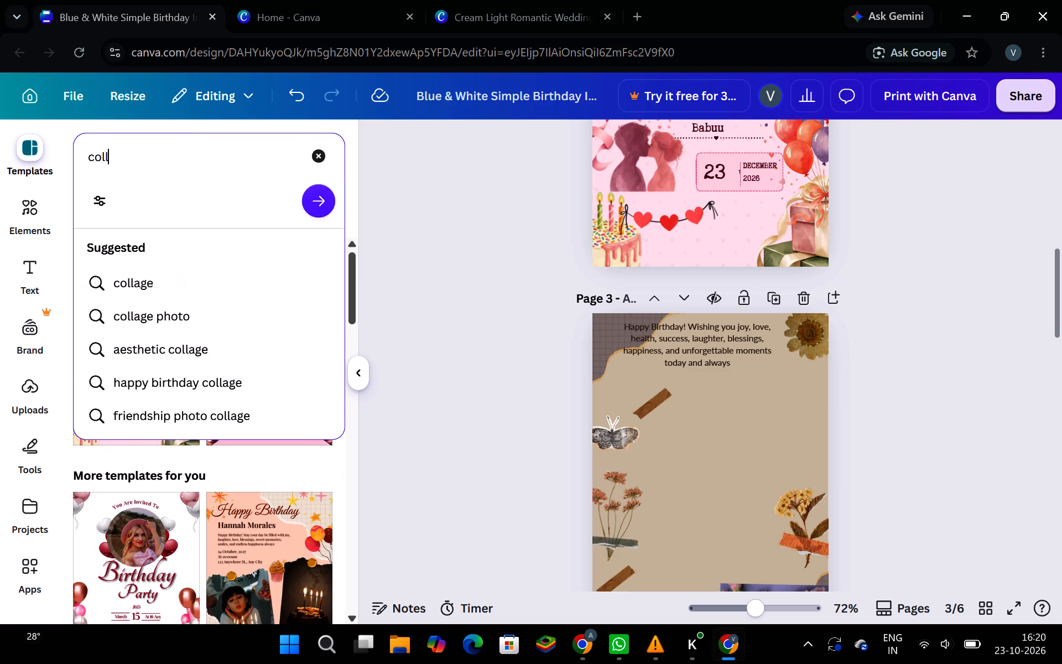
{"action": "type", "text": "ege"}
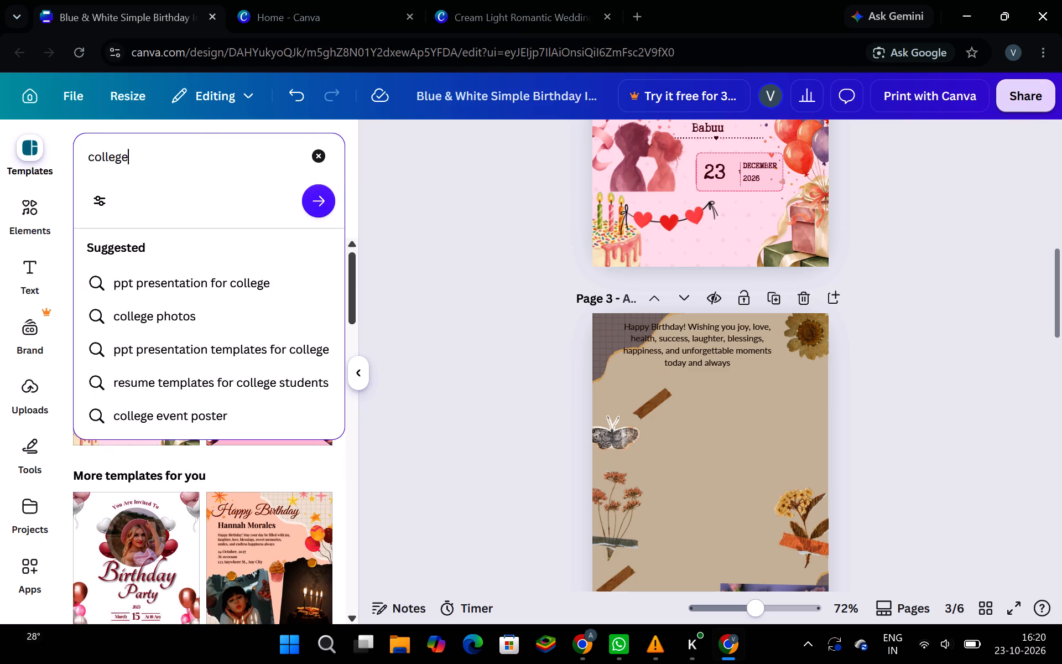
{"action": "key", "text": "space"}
{"action": "left_click", "coordinate": [148, 341]}
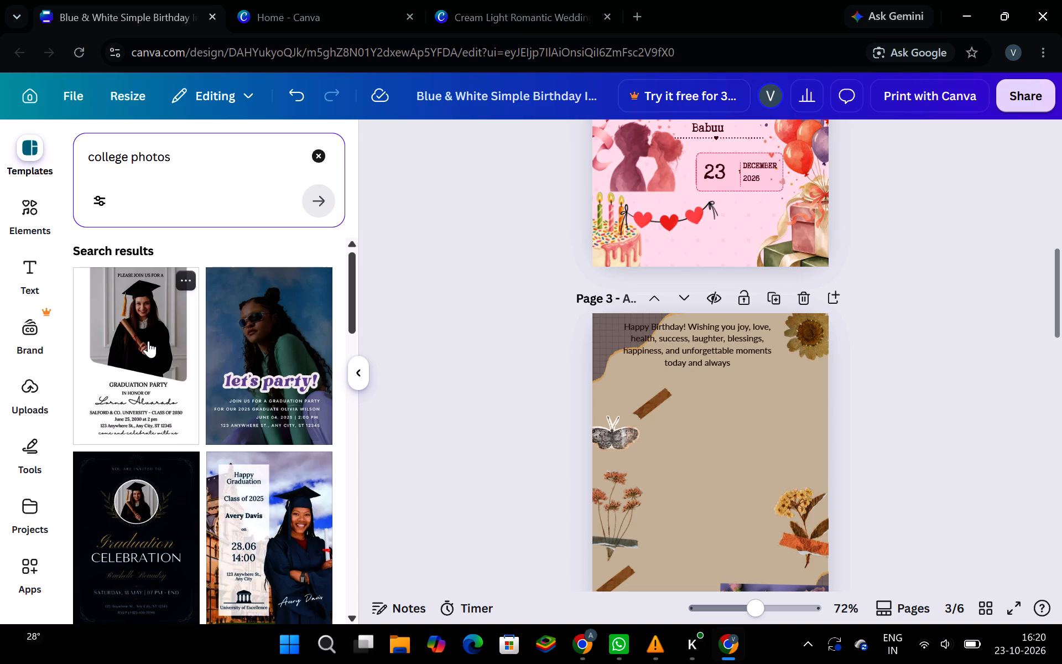
Search the invitation's templates for "10 photos college" and look through the resulting designs.
{"action": "left_click", "coordinate": [192, 164]}
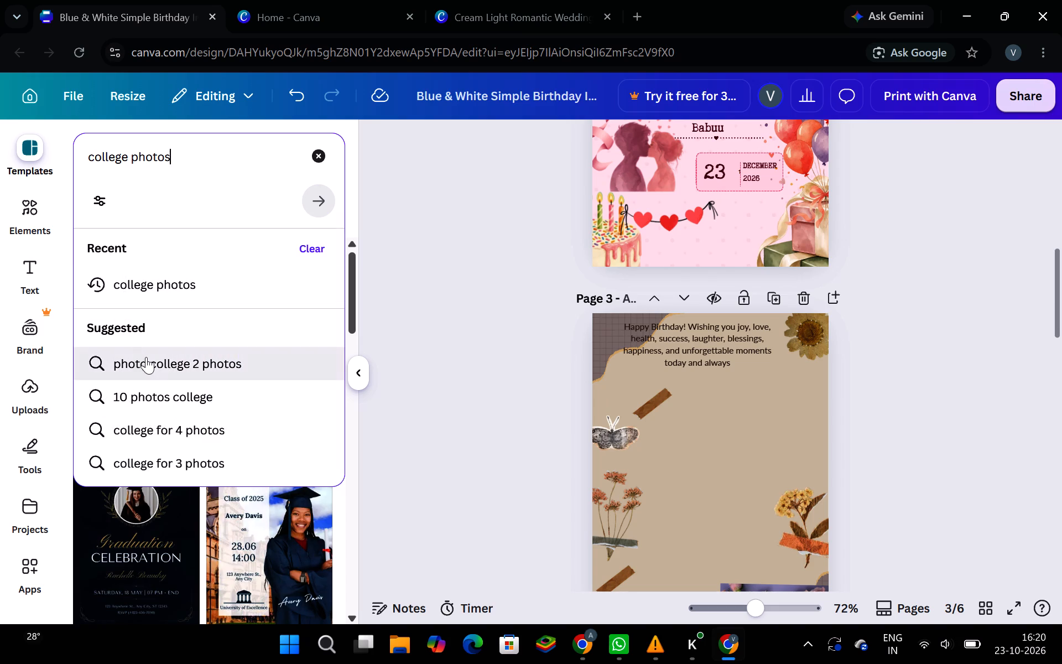
{"action": "left_click", "coordinate": [167, 389]}
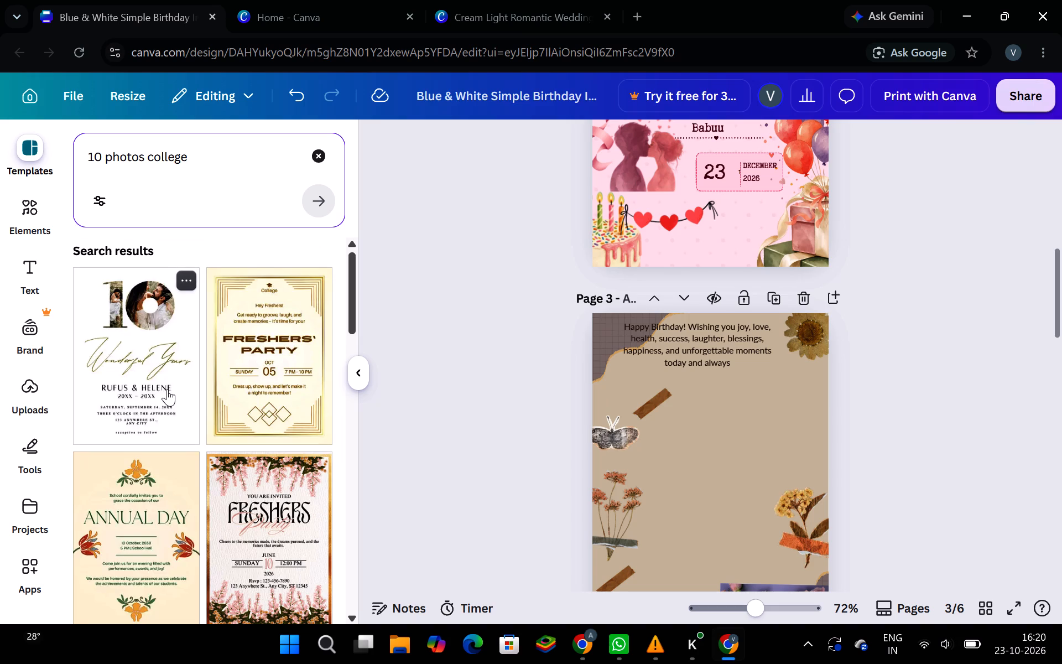
{"action": "scroll", "coordinate": [167, 389], "scroll_direction": "down", "scroll_amount": 6}
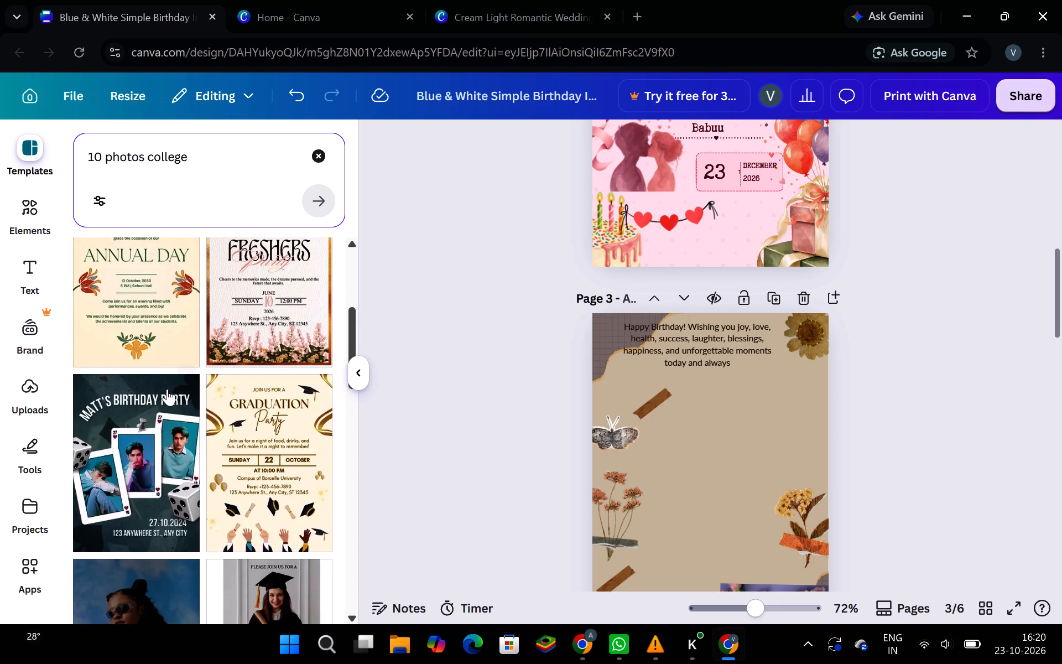
{"action": "scroll", "coordinate": [167, 389], "scroll_direction": "down", "scroll_amount": 3}
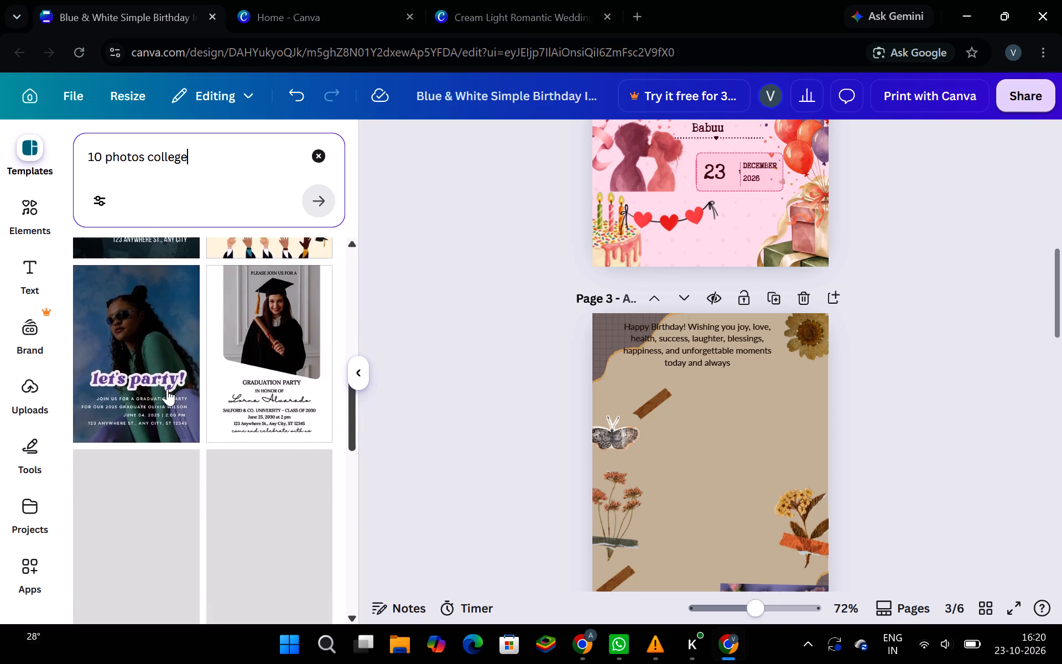
{"action": "scroll", "coordinate": [167, 389], "scroll_direction": "up", "scroll_amount": 3}
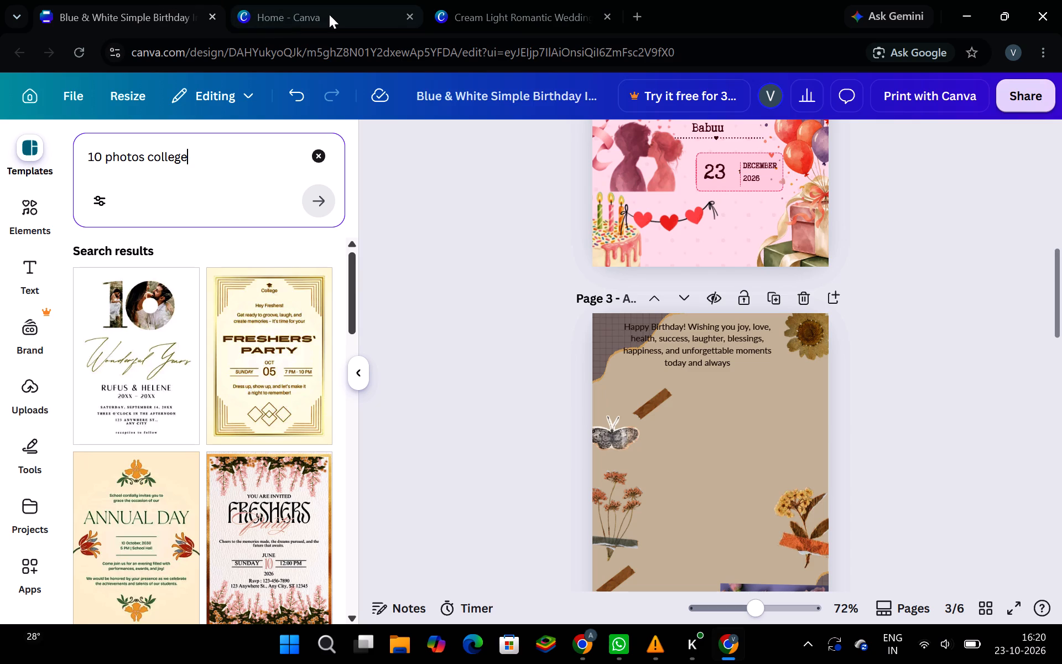
In the Canva home tab, browse the Poster templates and switch the category to Photo Collage.
{"action": "left_click", "coordinate": [470, 12]}
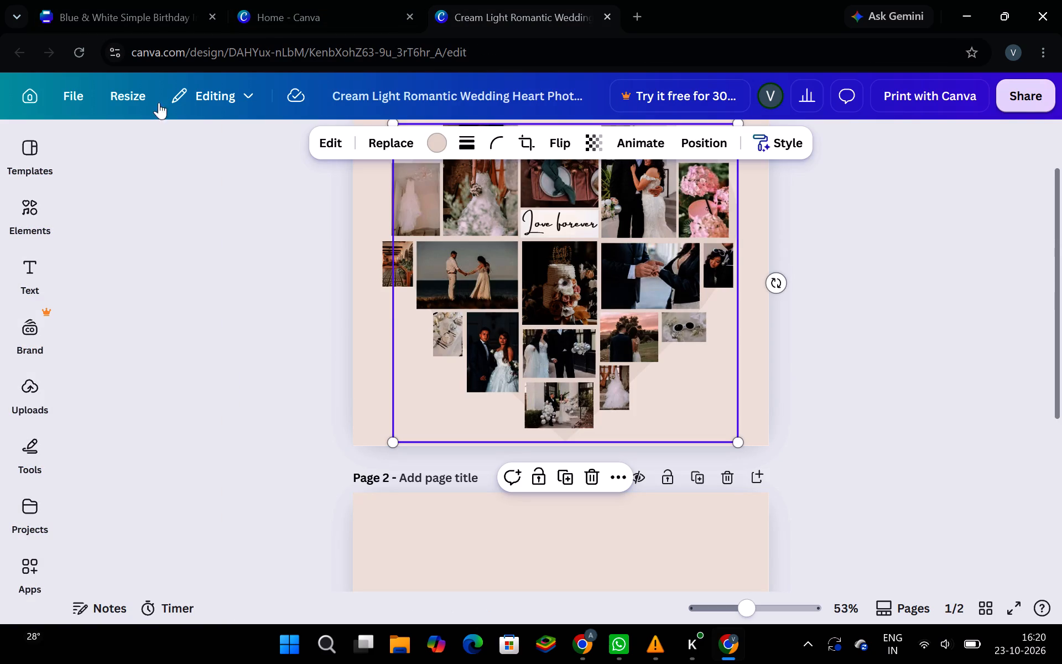
{"action": "left_click", "coordinate": [116, 9]}
{"action": "left_click", "coordinate": [263, 15]}
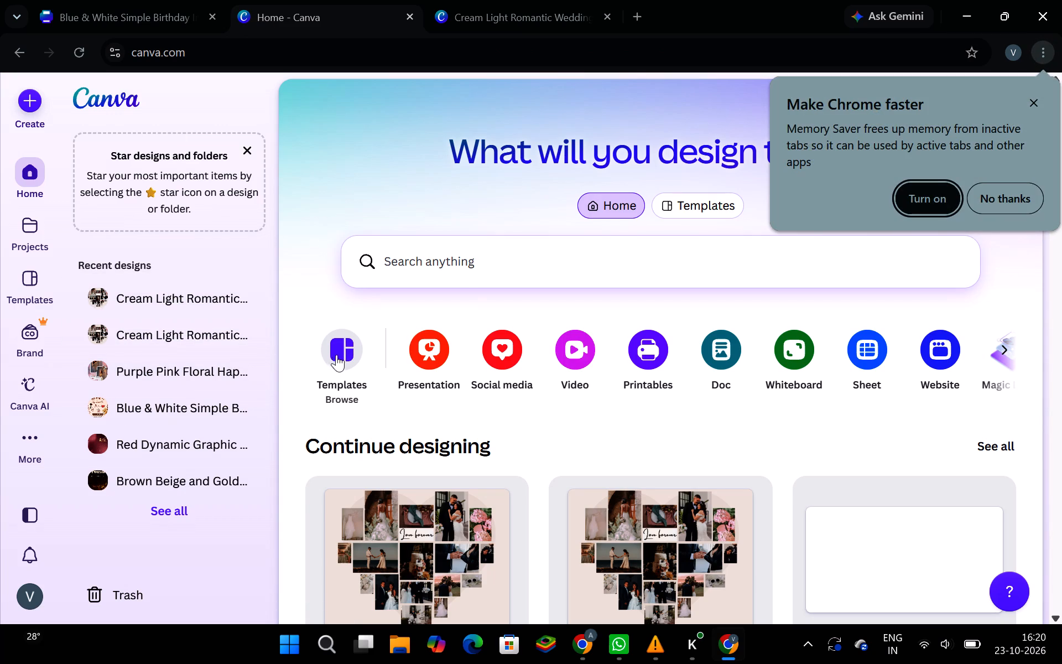
{"action": "left_click", "coordinate": [675, 204]}
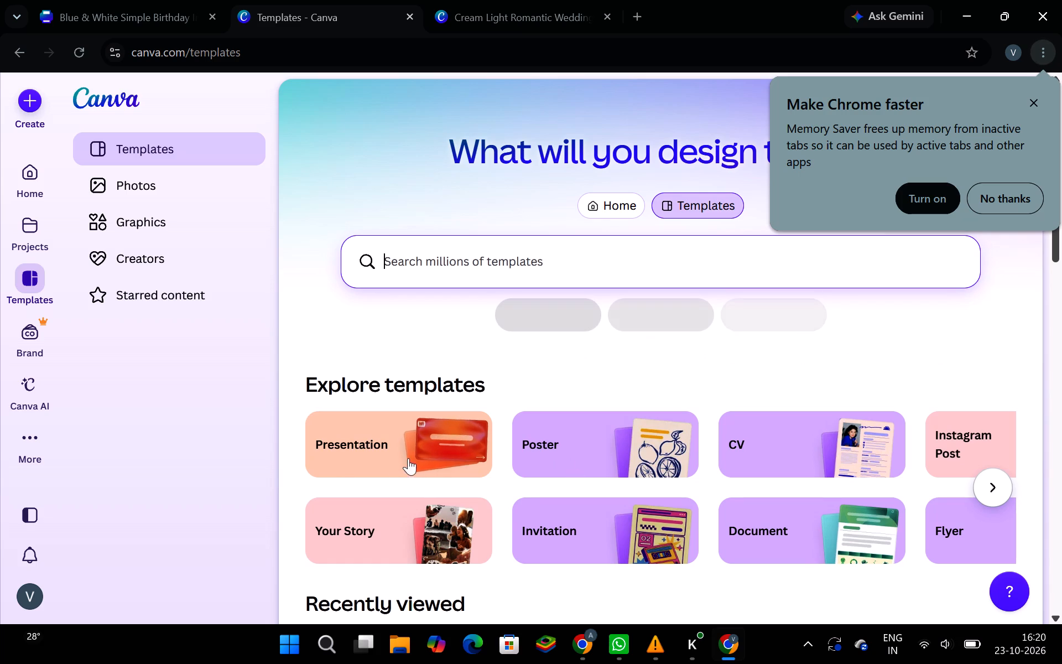
{"action": "left_click", "coordinate": [604, 456]}
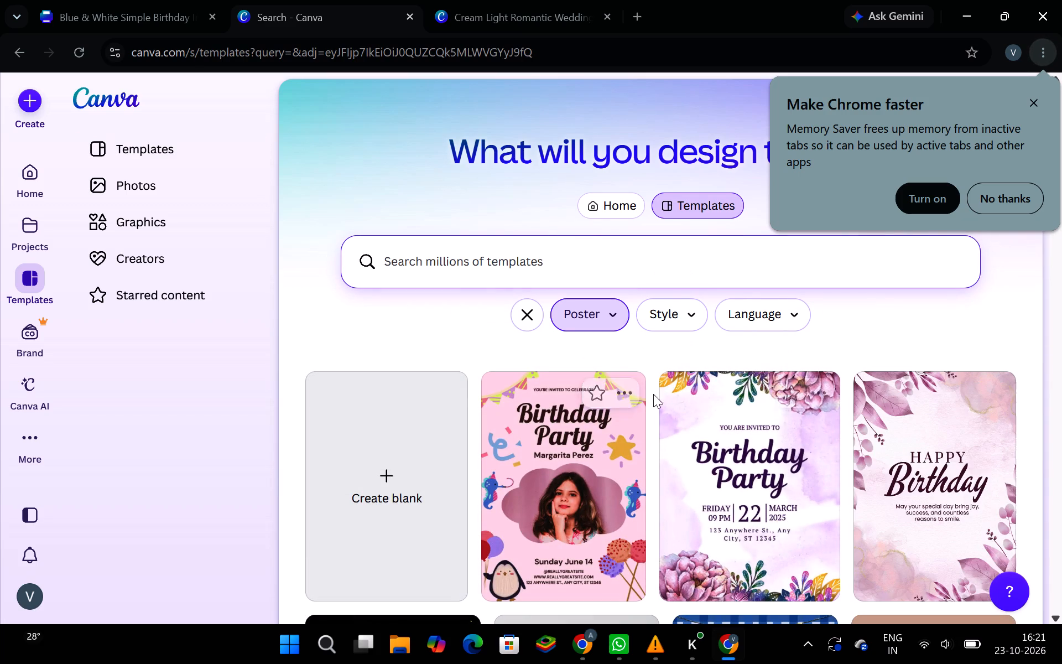
{"action": "left_click", "coordinate": [680, 314]}
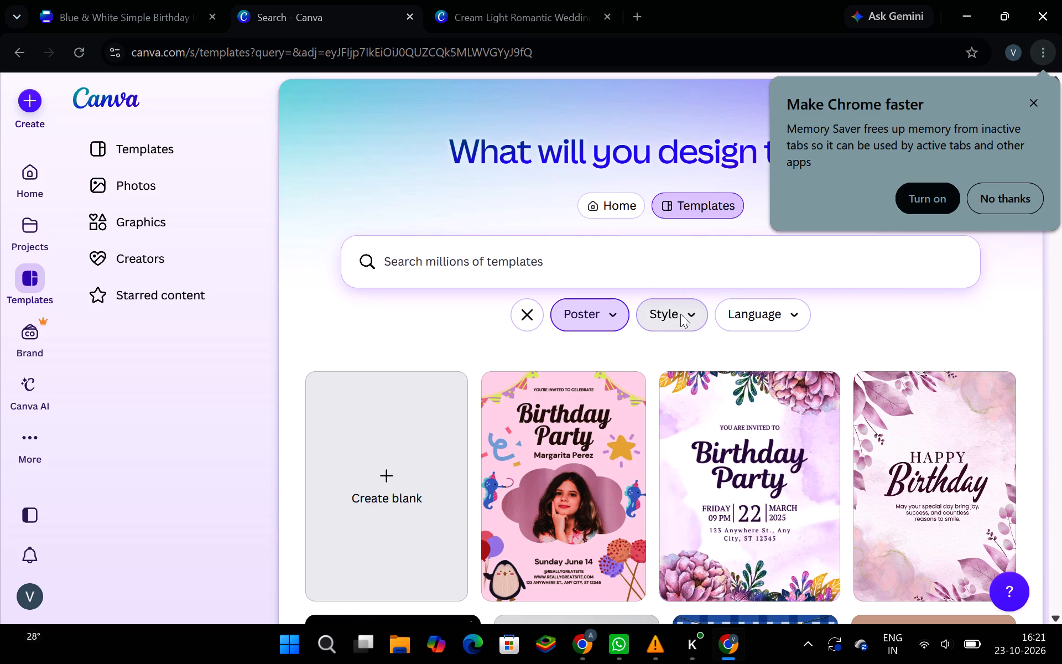
{"action": "left_click", "coordinate": [600, 321]}
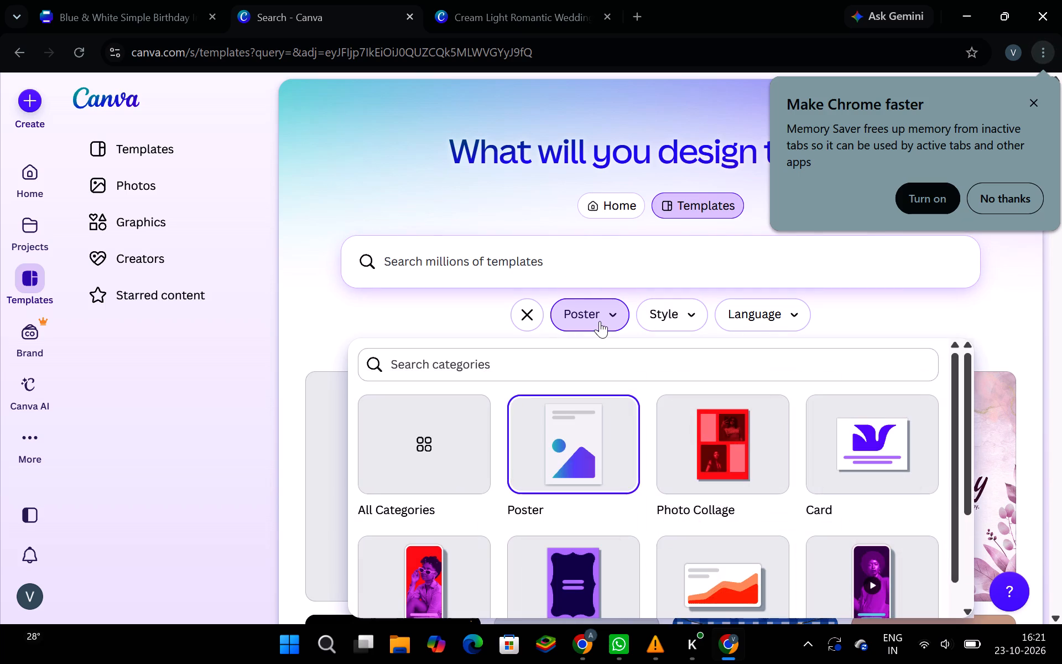
{"action": "left_click", "coordinate": [721, 445]}
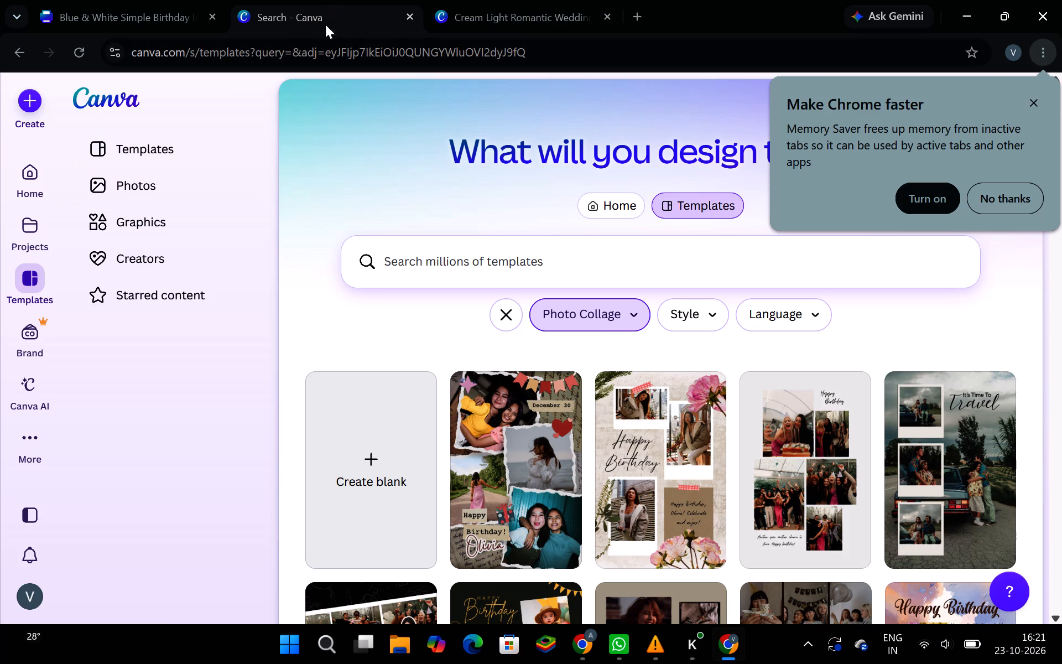
Return to the birthday invitation, search templates for "10 photos collage" and apply the brown save the date wedding photo collage to page 3.
{"action": "left_click", "coordinate": [102, 15]}
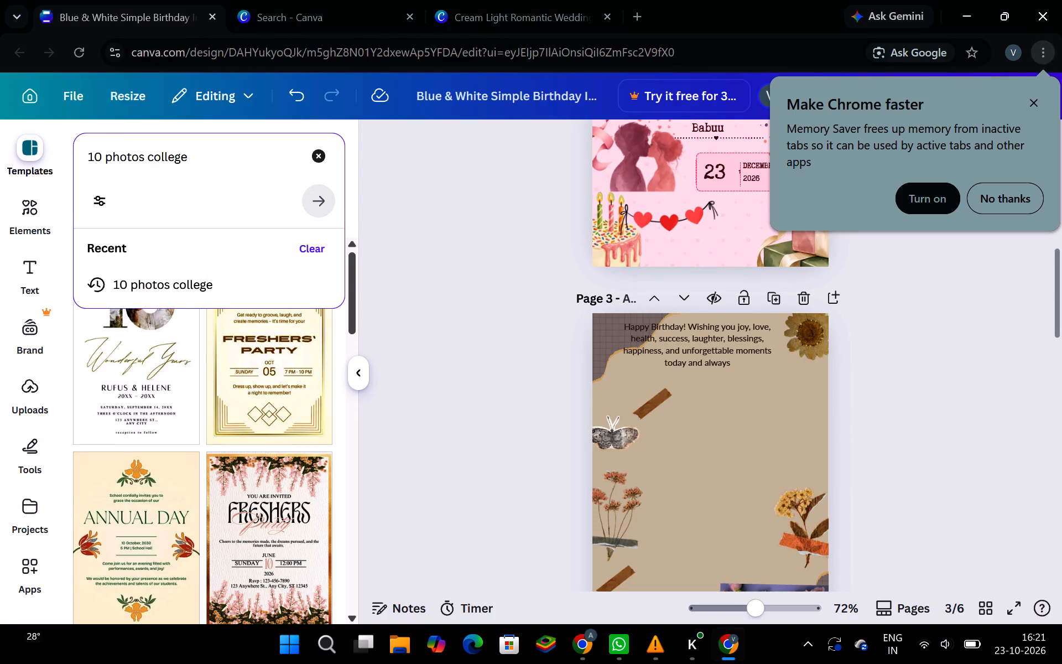
{"action": "left_click", "coordinate": [174, 153]}
{"action": "key", "text": "BackSpace"}
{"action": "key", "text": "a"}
{"action": "key", "text": "Return"}
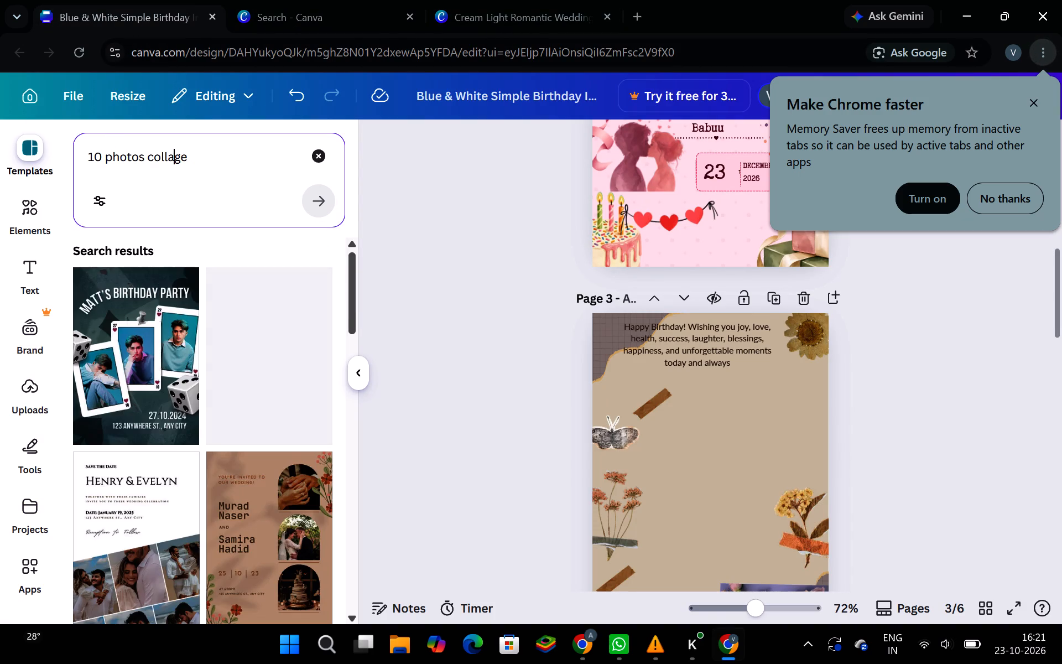
{"action": "scroll", "coordinate": [129, 358], "scroll_direction": "down", "scroll_amount": 1}
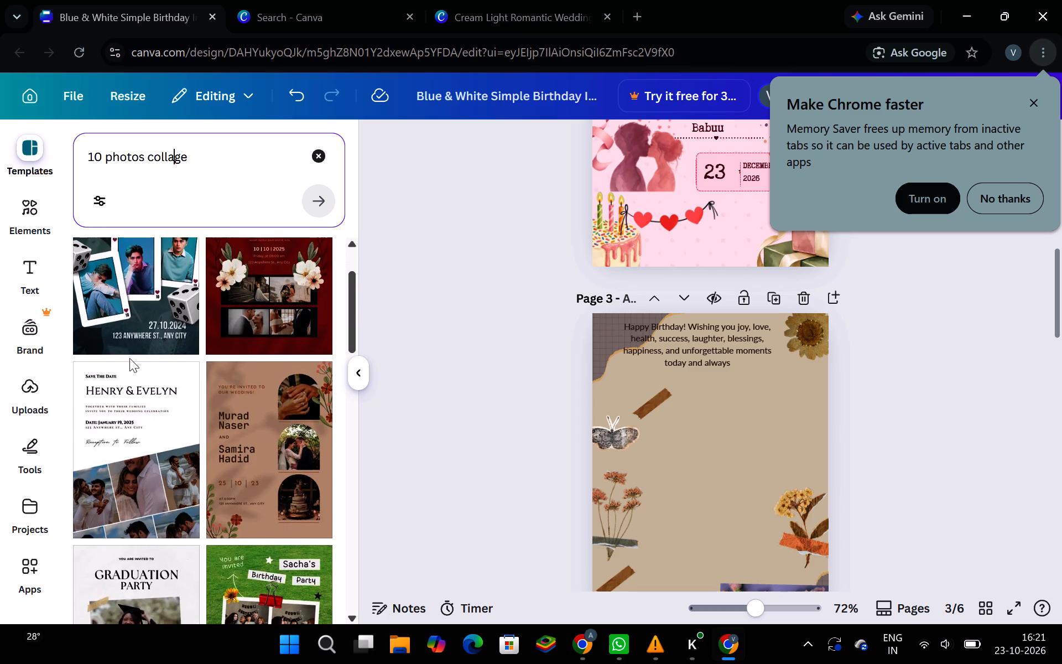
{"action": "scroll", "coordinate": [129, 358], "scroll_direction": "down", "scroll_amount": 3}
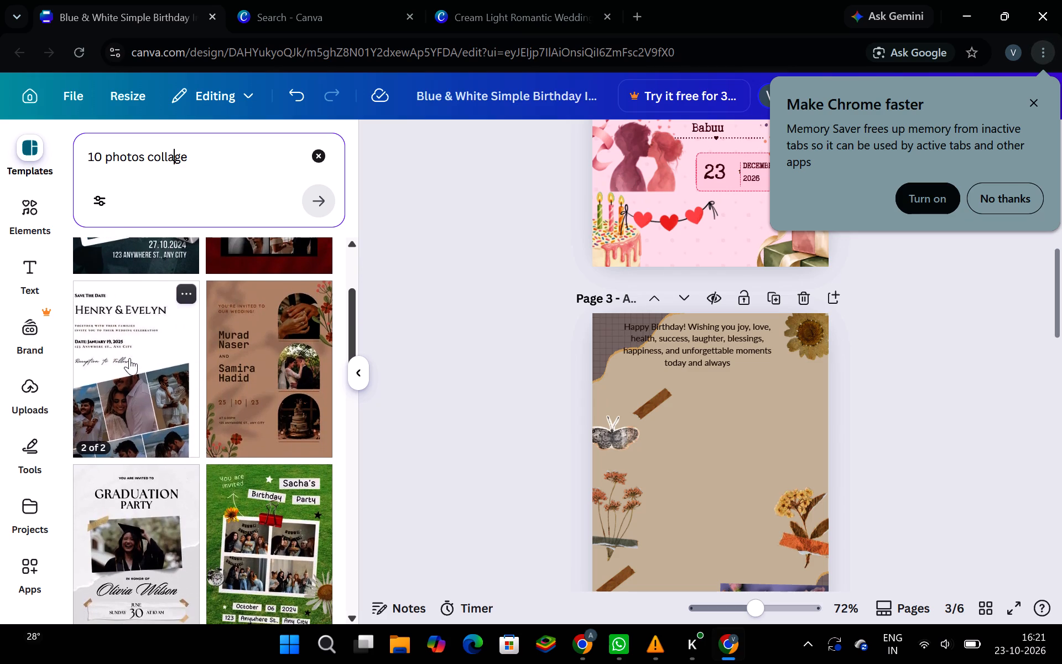
{"action": "scroll", "coordinate": [129, 358], "scroll_direction": "down", "scroll_amount": 2}
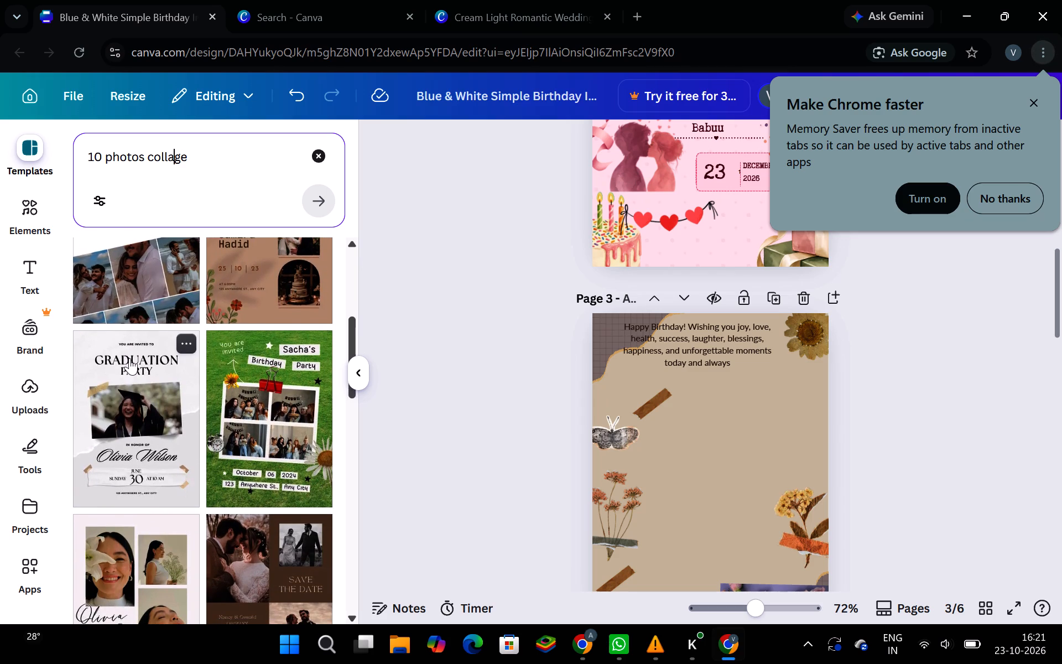
{"action": "scroll", "coordinate": [129, 358], "scroll_direction": "down", "scroll_amount": 3}
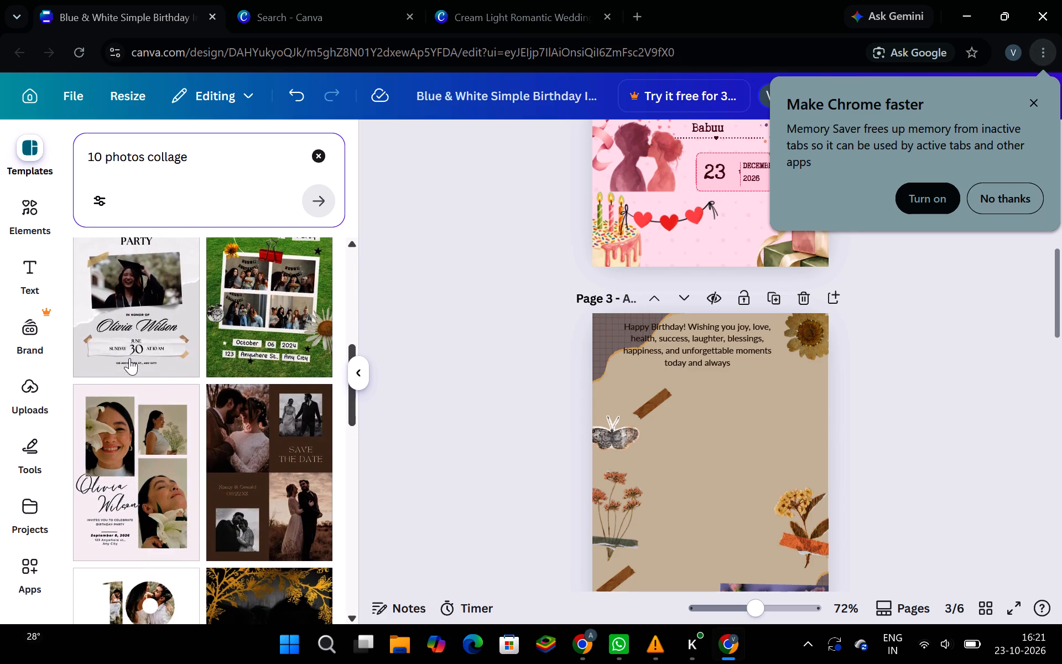
{"action": "scroll", "coordinate": [129, 358], "scroll_direction": "down", "scroll_amount": 2}
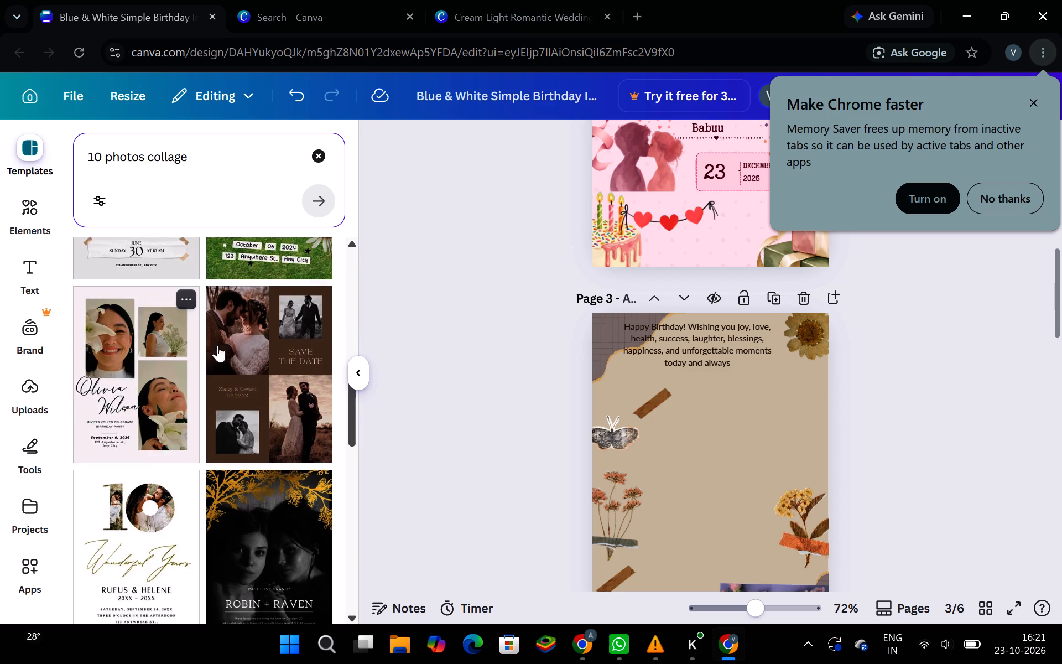
{"action": "left_click", "coordinate": [242, 343]}
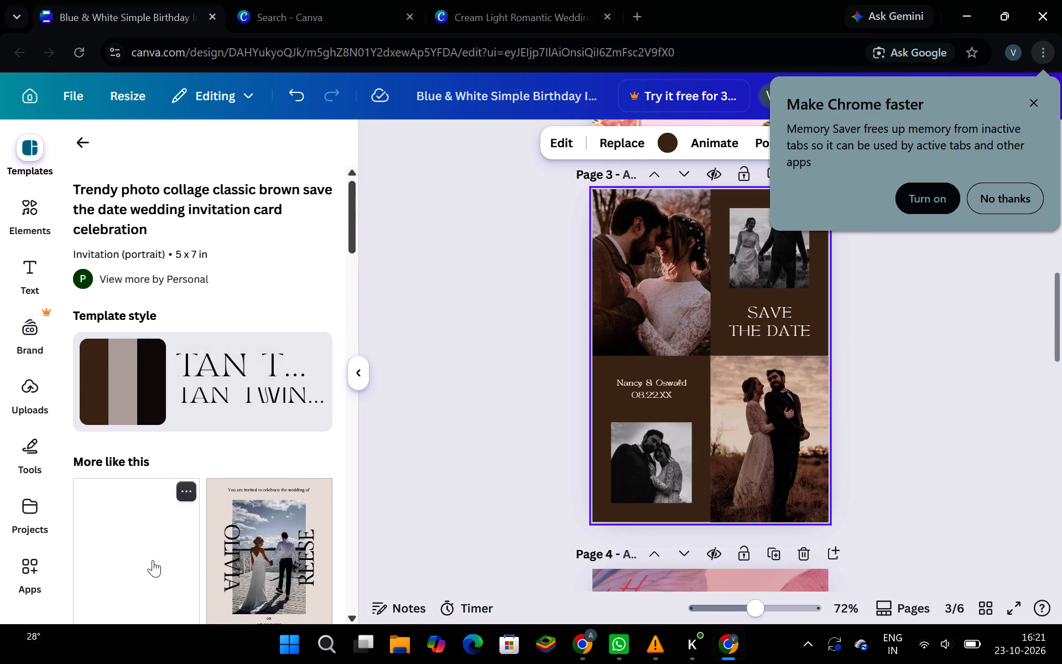
{"action": "scroll", "coordinate": [153, 560], "scroll_direction": "down", "scroll_amount": 1}
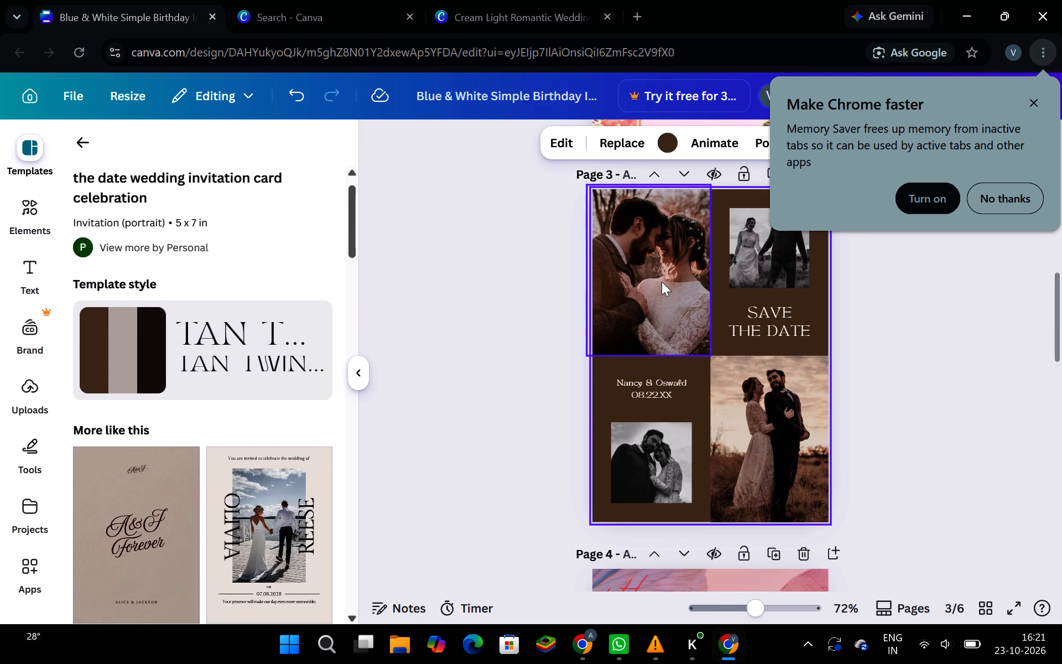
Delete the "SAVE THE DATE" heading and the "Nancy & Oswald" line from page 3.
{"action": "left_click", "coordinate": [662, 279]}
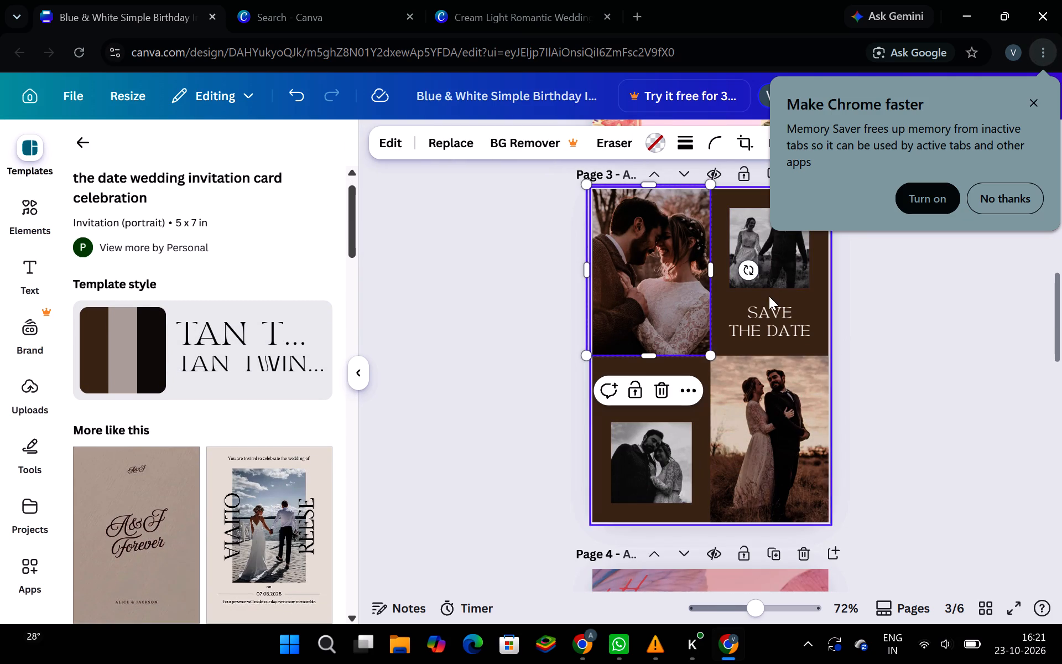
{"action": "left_click", "coordinate": [773, 319]}
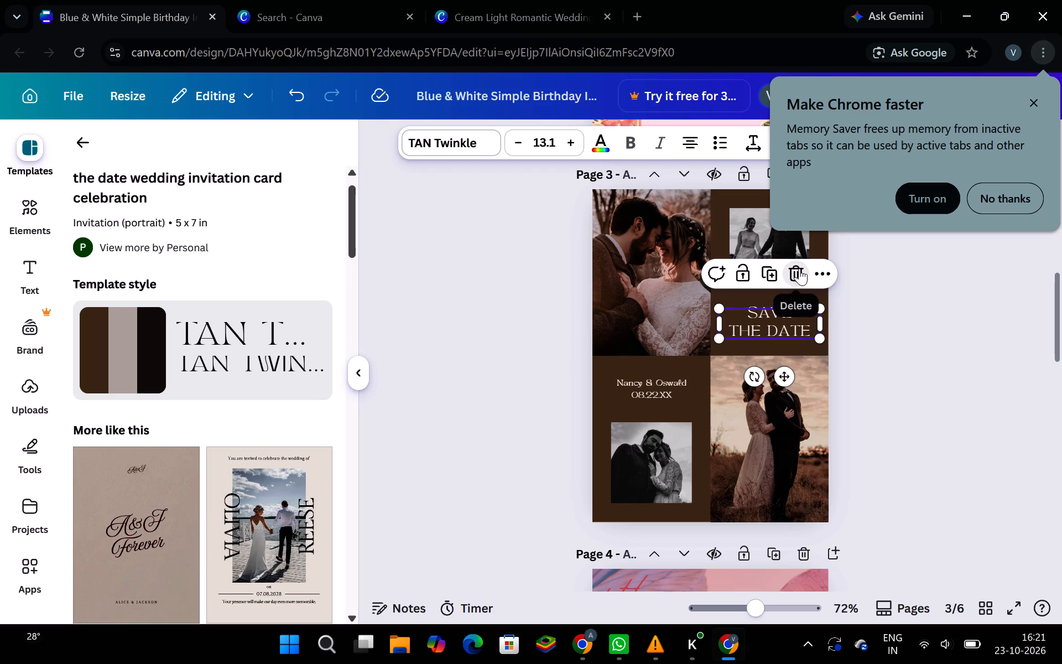
{"action": "left_click", "coordinate": [799, 268]}
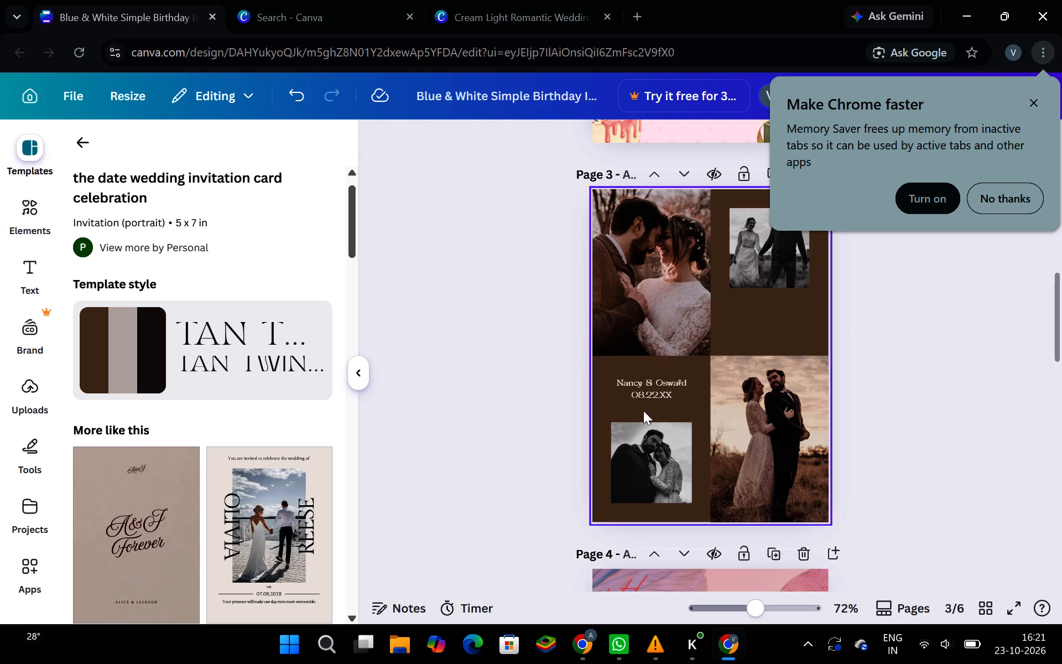
{"action": "left_click", "coordinate": [650, 395]}
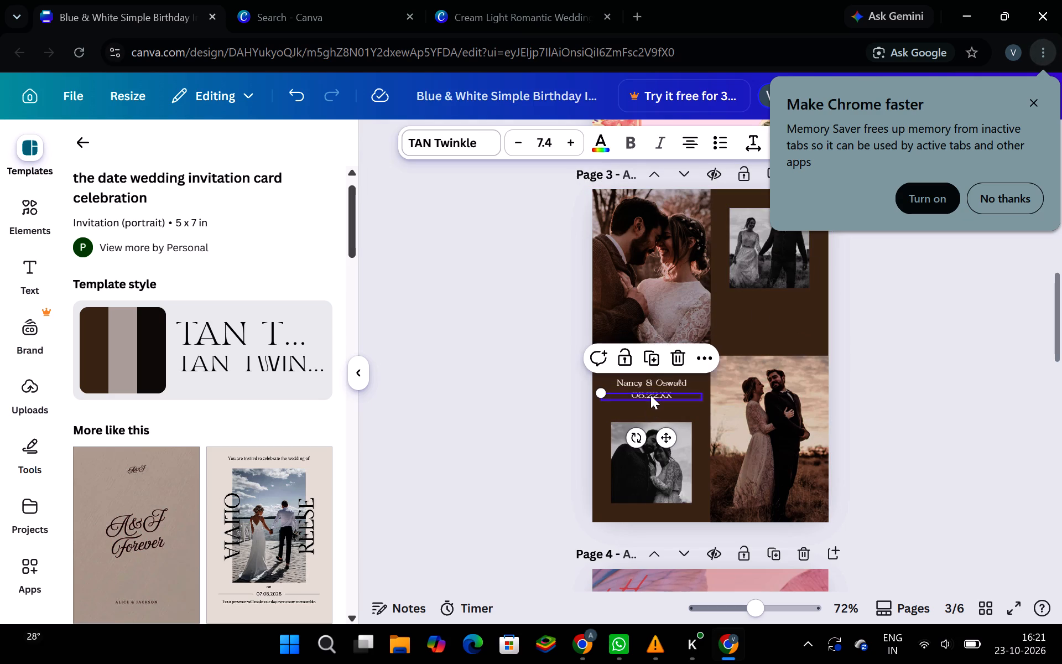
{"action": "key", "text": "Return"}
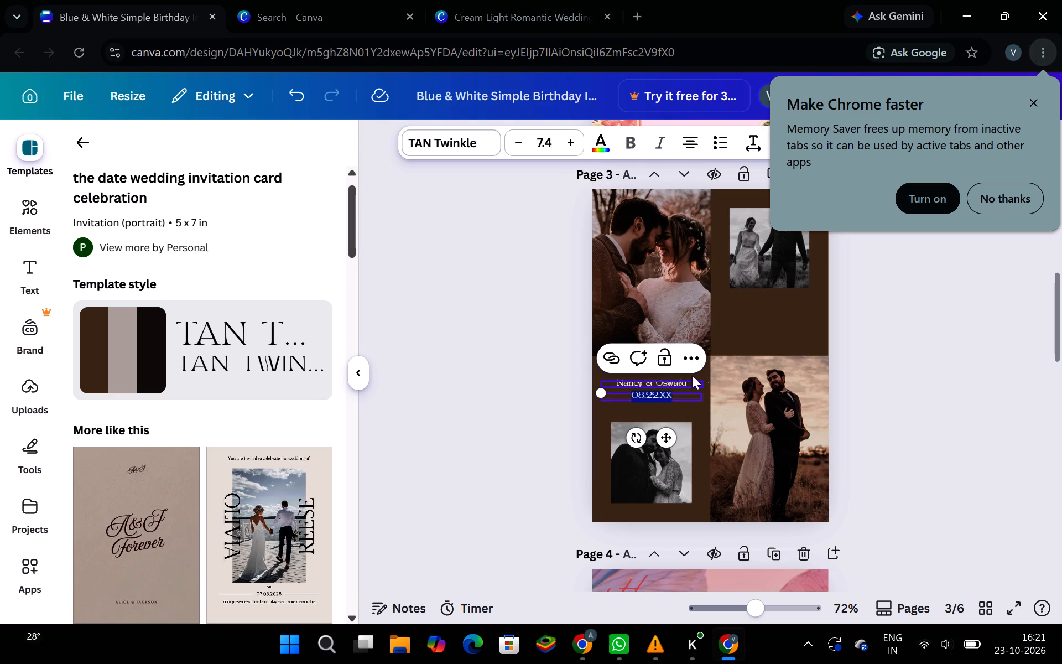
{"action": "left_click", "coordinate": [686, 380]}
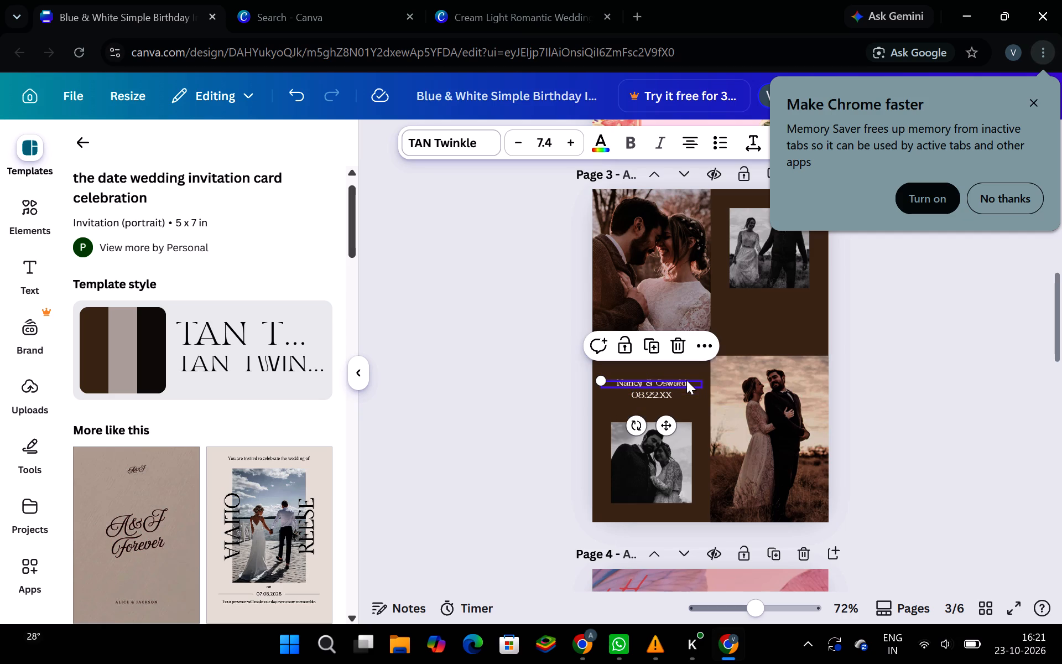
{"action": "key", "text": "BackSpace"}
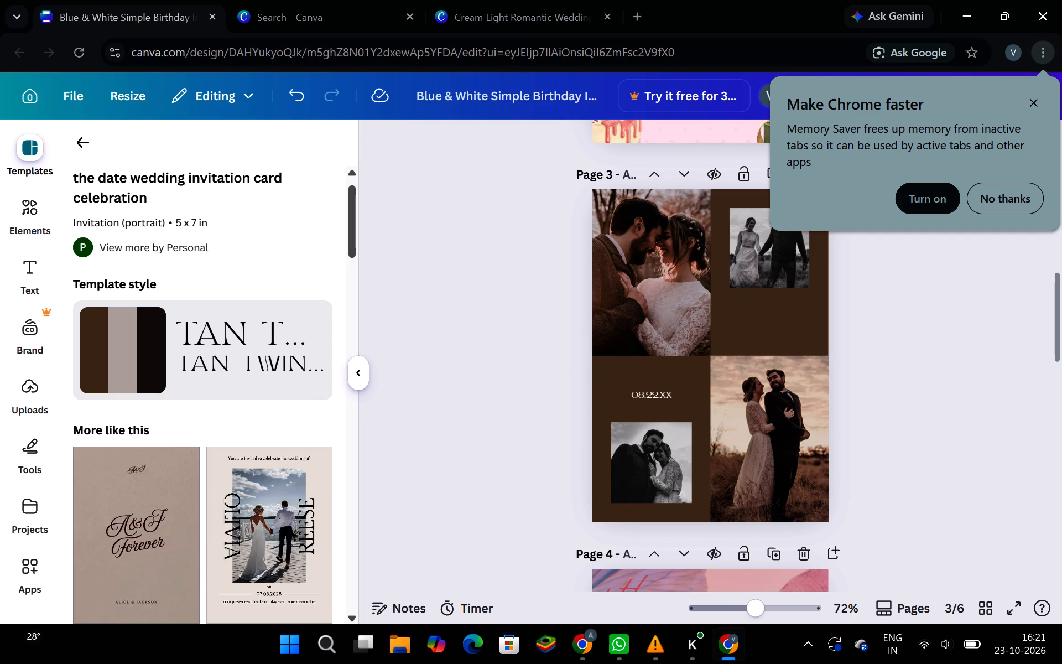
Replace the "08.22.XX" date on page 3 with "Babuu & Miss" and dismiss the browser's memory saver suggestion.
{"action": "left_click", "coordinate": [679, 393]}
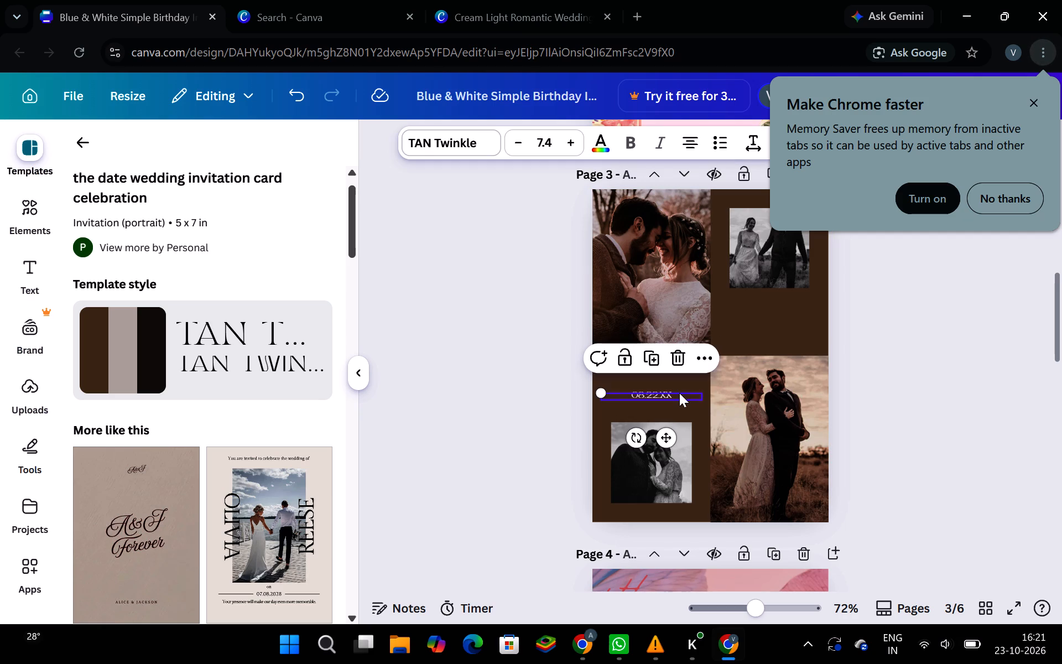
{"action": "double_click", "coordinate": [679, 393]}
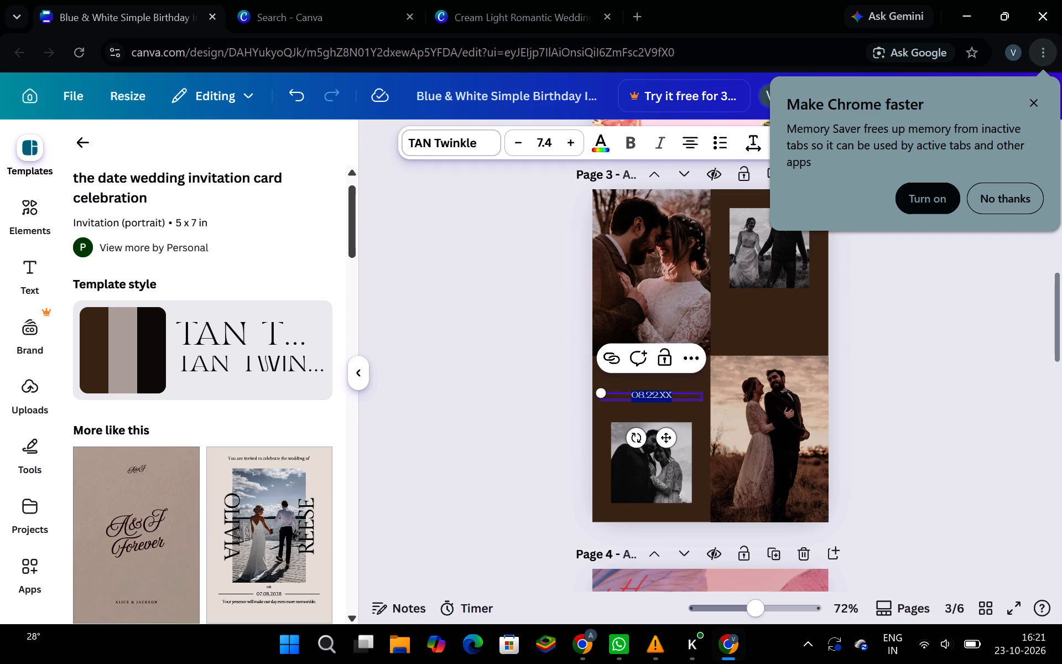
{"action": "key", "text": "BackSpace"}
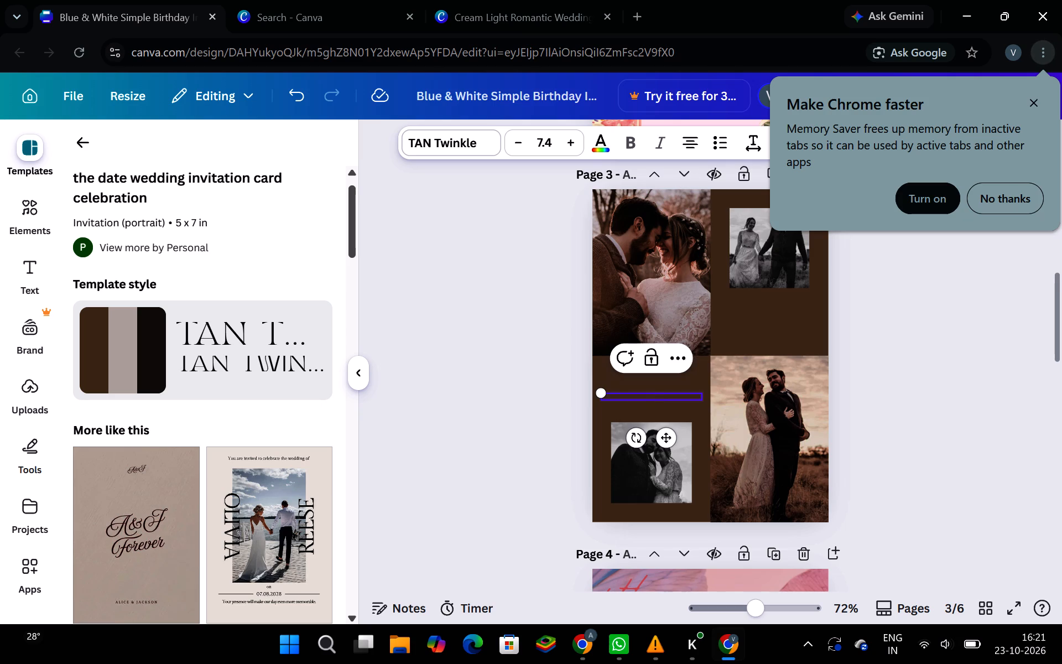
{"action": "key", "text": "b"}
{"action": "key", "text": "BackSpace"}
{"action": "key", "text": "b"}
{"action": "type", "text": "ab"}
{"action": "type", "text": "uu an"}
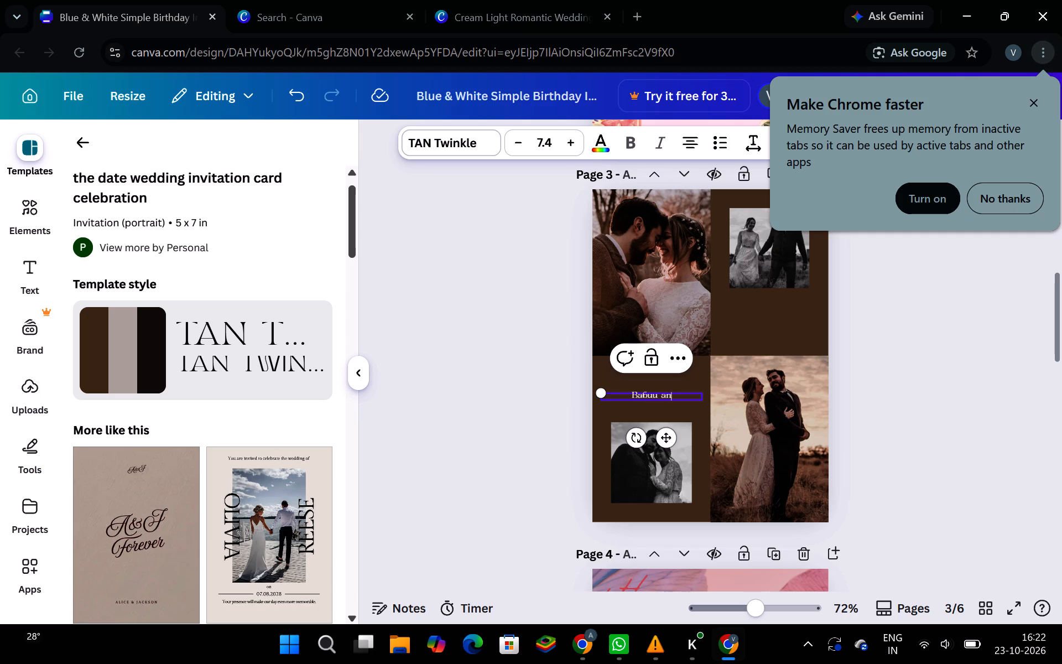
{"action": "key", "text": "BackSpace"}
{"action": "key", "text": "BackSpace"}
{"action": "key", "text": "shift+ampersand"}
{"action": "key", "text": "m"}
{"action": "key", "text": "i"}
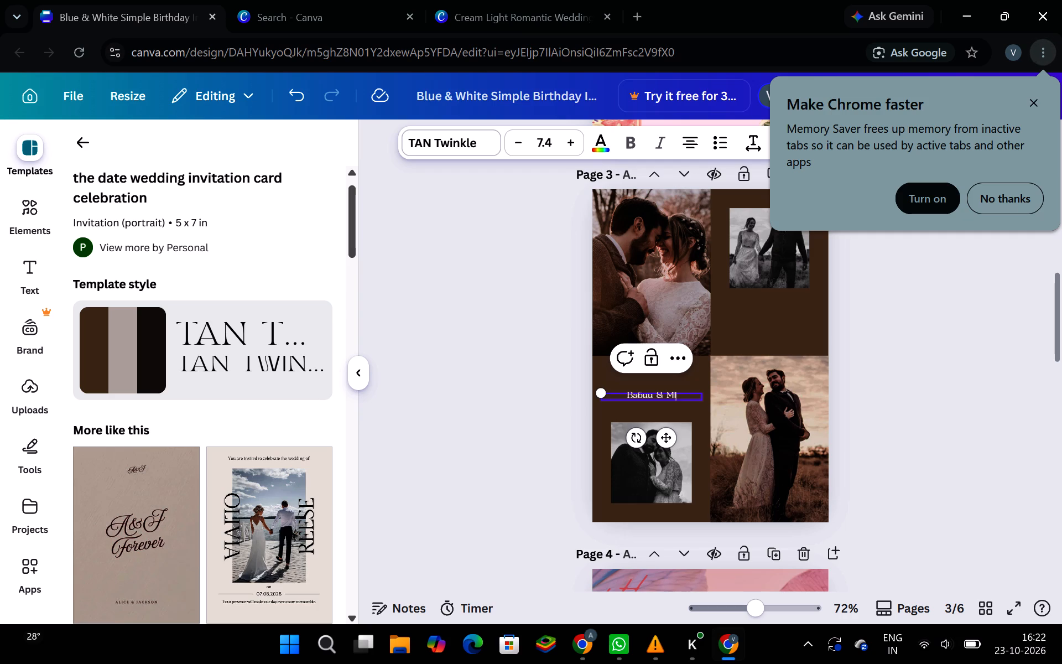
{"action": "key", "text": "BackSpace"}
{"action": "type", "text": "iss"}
{"action": "left_click", "coordinate": [1040, 97]}
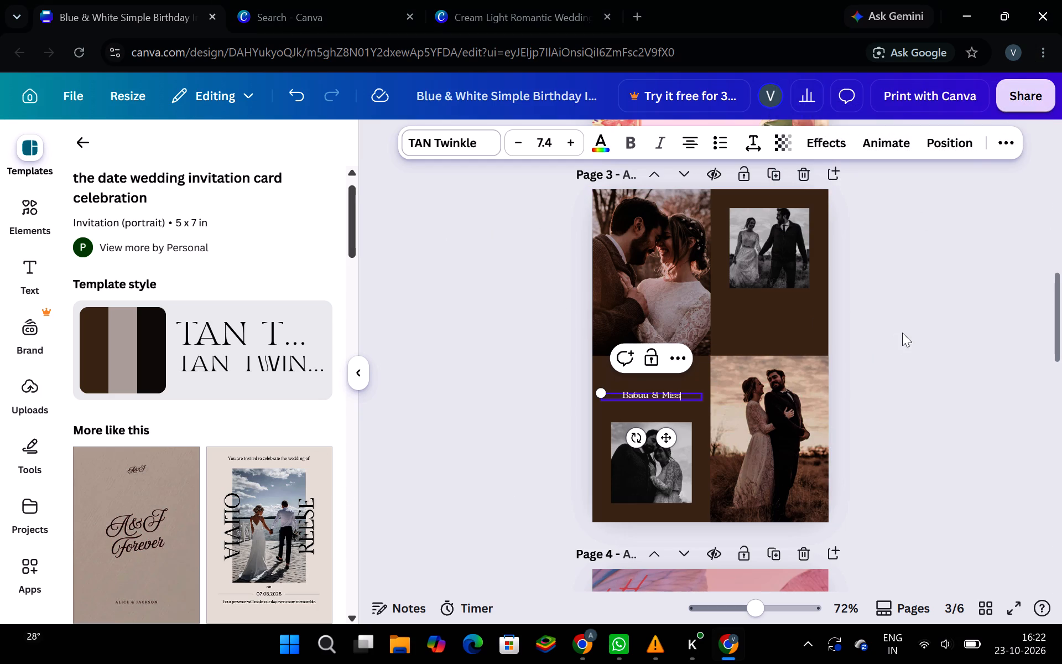
{"action": "left_click", "coordinate": [895, 350]}
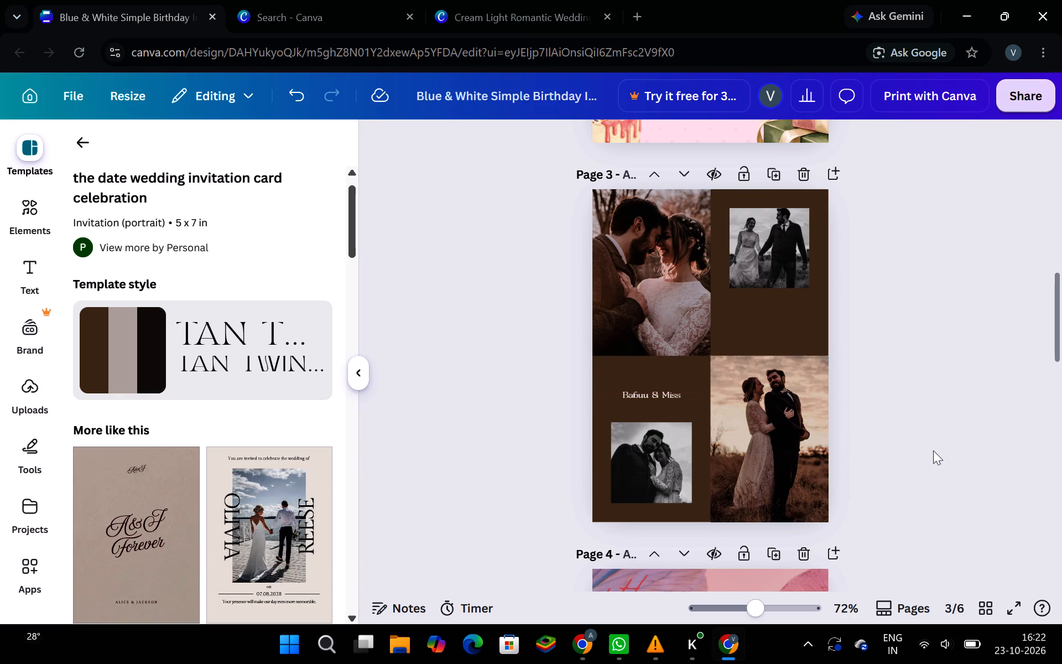
Add a new blank page after page 6 at the end of the invitation.
{"action": "scroll", "coordinate": [933, 450], "scroll_direction": "down", "scroll_amount": 7}
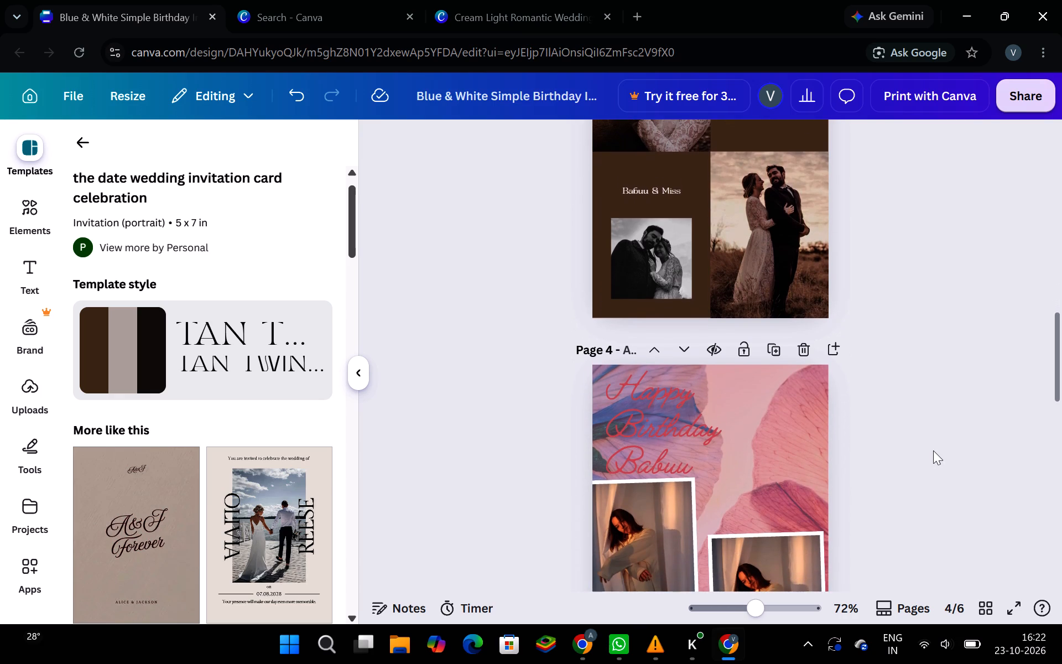
{"action": "scroll", "coordinate": [933, 450], "scroll_direction": "down", "scroll_amount": 8}
{"action": "scroll", "coordinate": [920, 406], "scroll_direction": "down", "scroll_amount": 1}
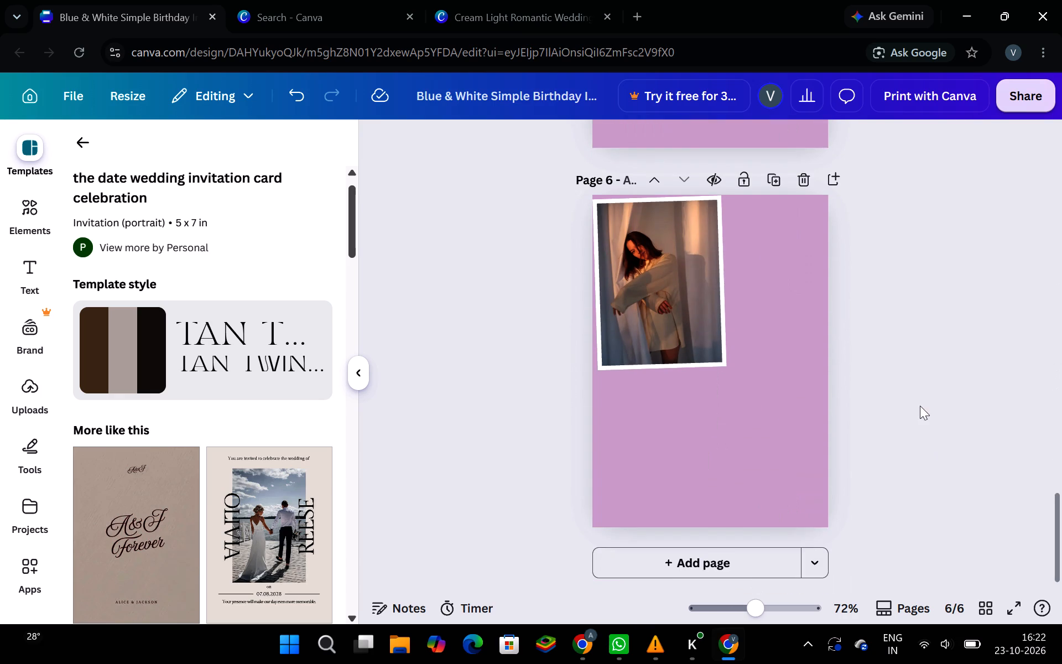
{"action": "left_click", "coordinate": [676, 563]}
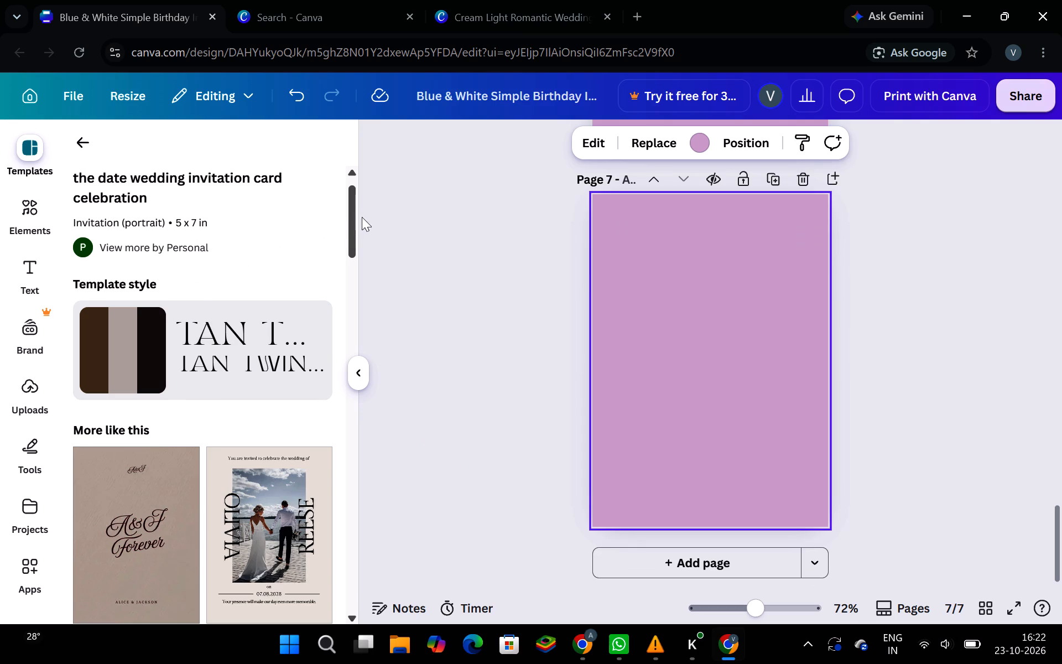
Search the templates for "10 photos collage birthday" and apply the White And Beige Minimalistic Photo Collage Birthday Invitation to page 7.
{"action": "left_click_drag", "start_coordinate": [351, 216], "coordinate": [342, 342]}
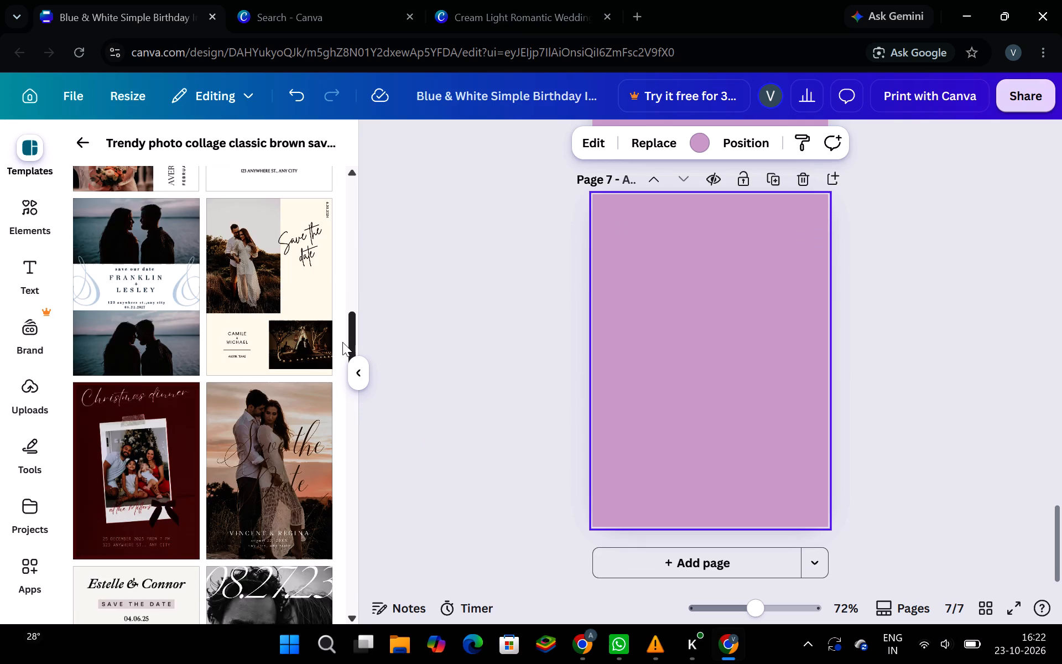
{"action": "left_click_drag", "start_coordinate": [342, 342], "coordinate": [342, 403]}
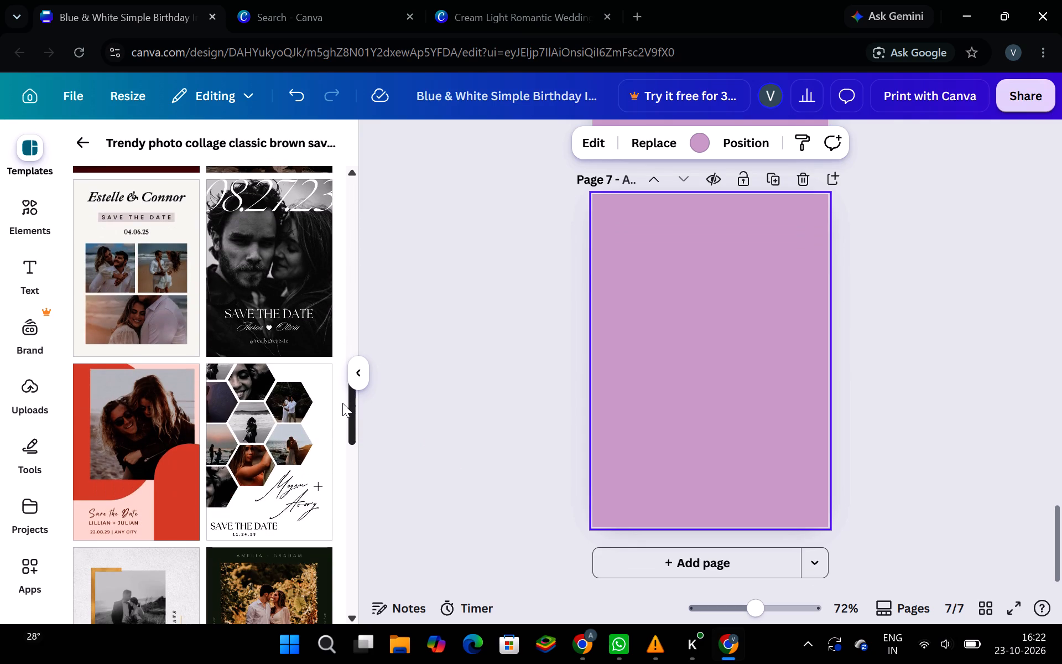
{"action": "left_click_drag", "start_coordinate": [342, 403], "coordinate": [334, 548]}
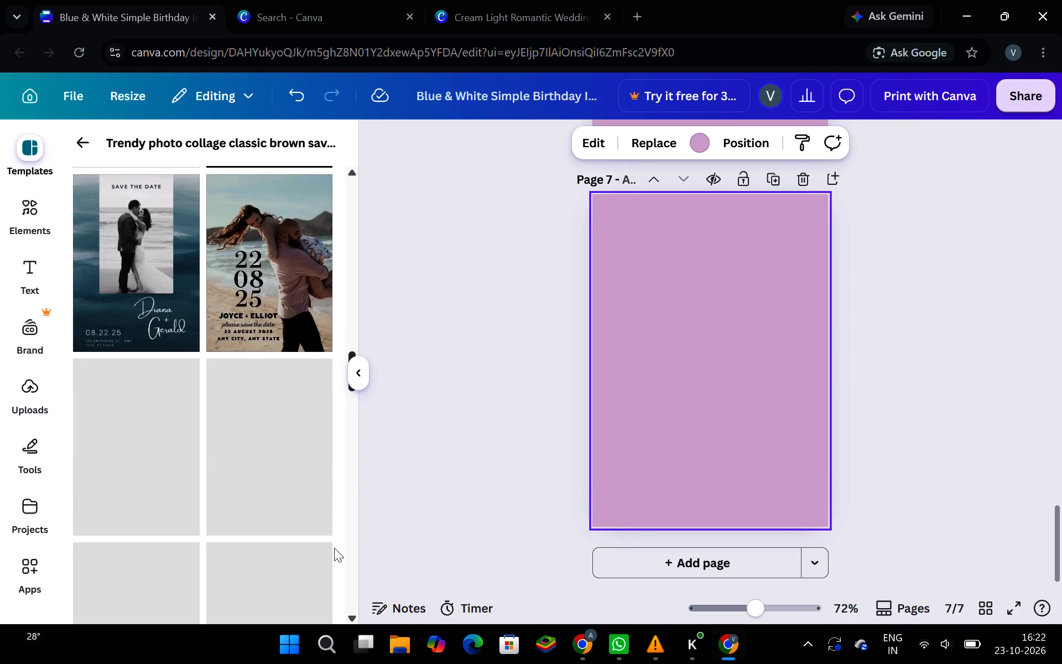
{"action": "left_click_drag", "start_coordinate": [334, 548], "coordinate": [321, 330]}
{"action": "left_click", "coordinate": [91, 140]}
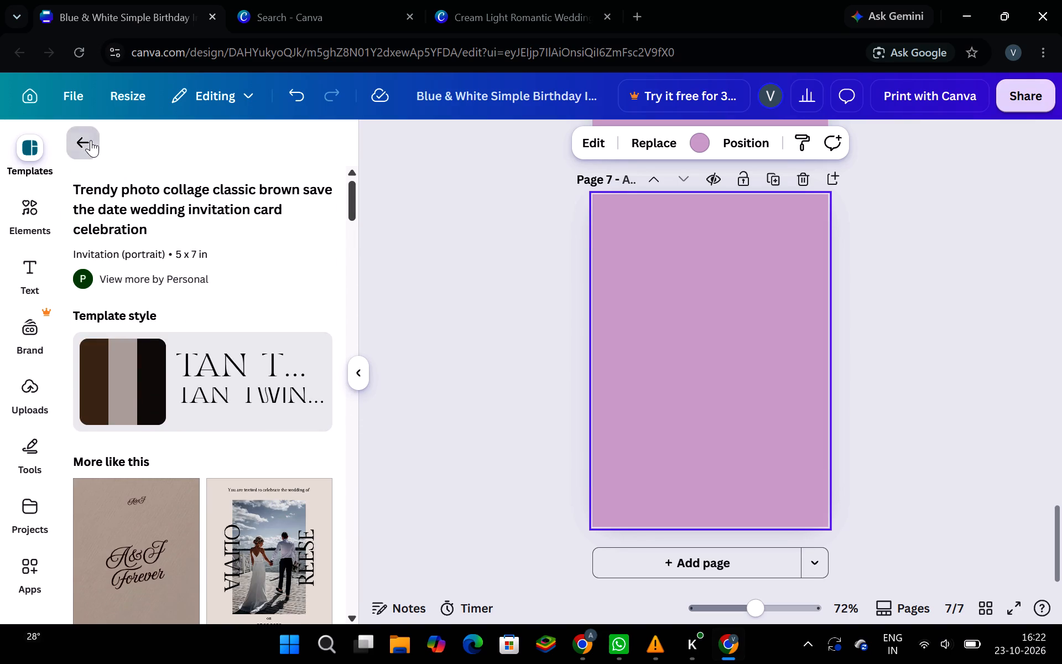
{"action": "left_click", "coordinate": [206, 146]}
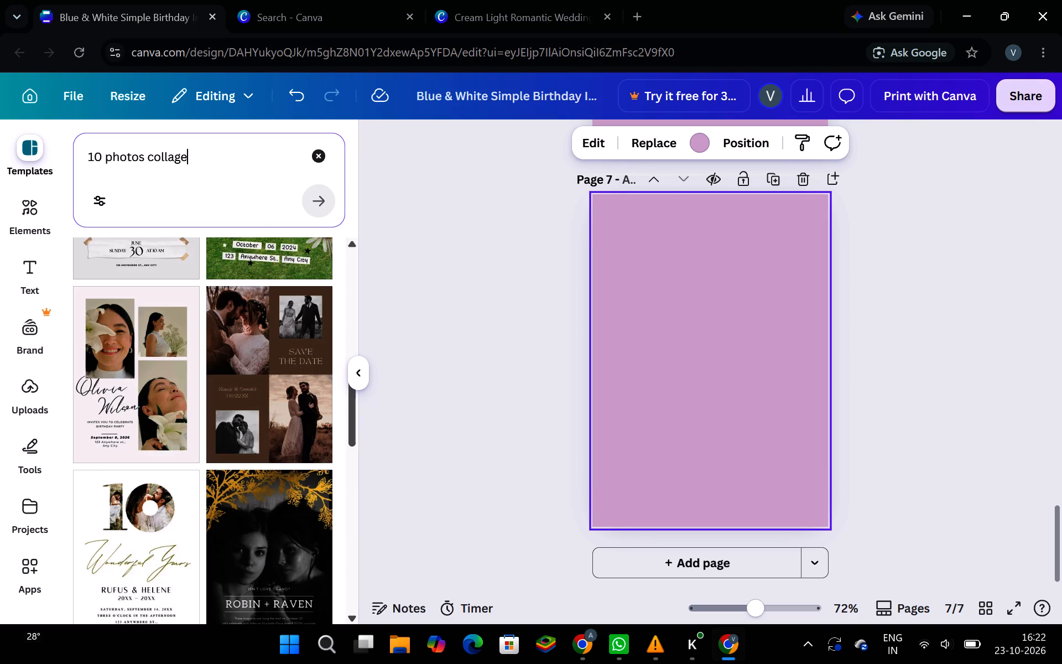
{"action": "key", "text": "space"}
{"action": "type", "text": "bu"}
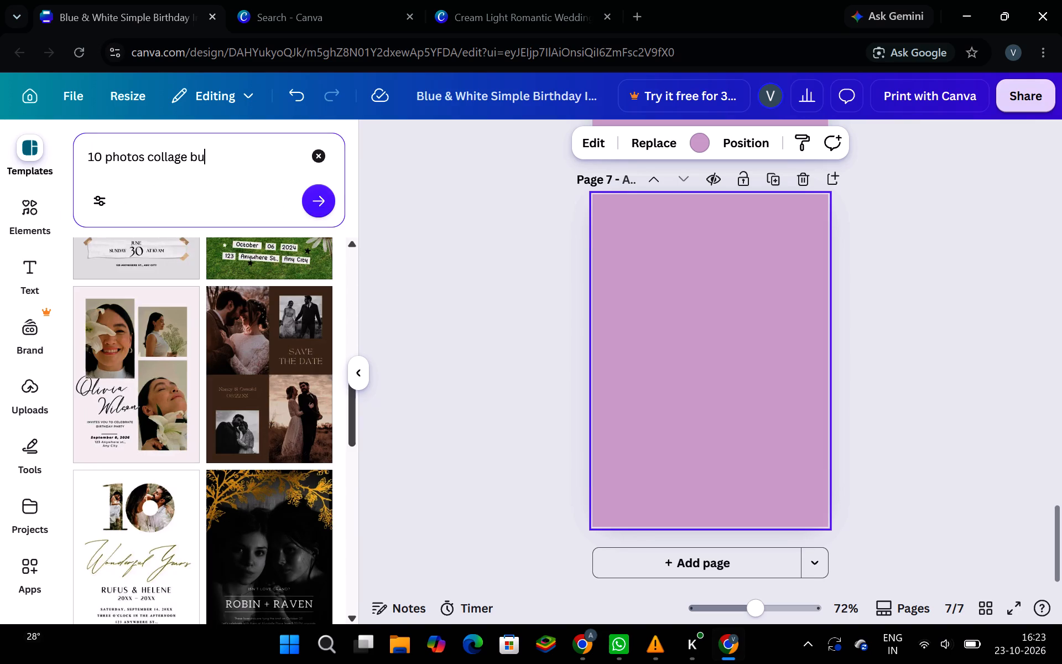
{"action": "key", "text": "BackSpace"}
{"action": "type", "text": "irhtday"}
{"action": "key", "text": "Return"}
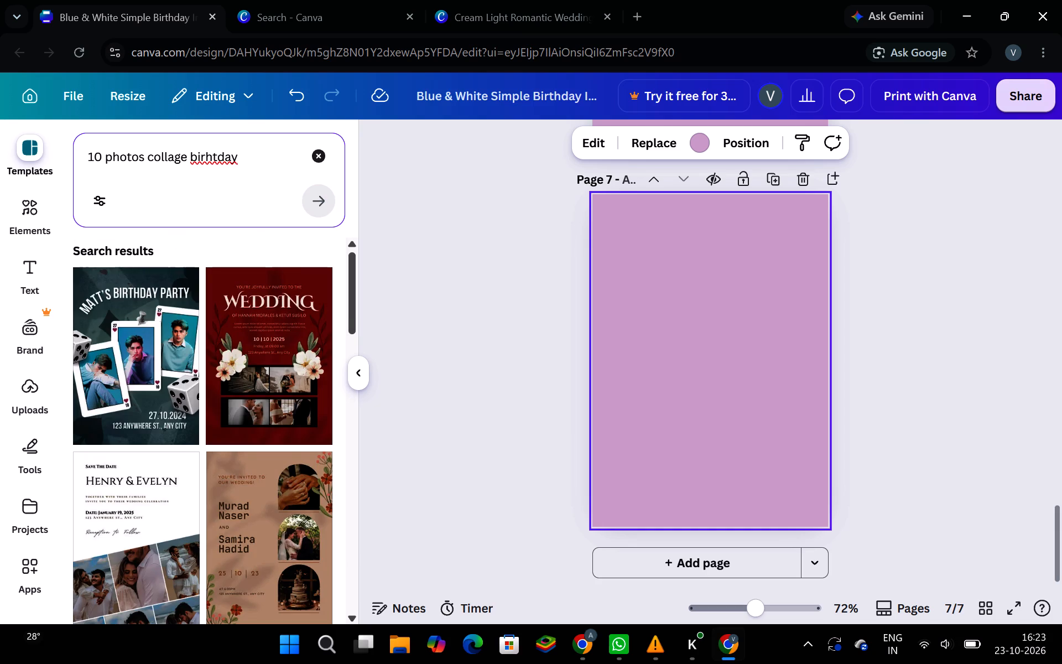
{"action": "left_click", "coordinate": [214, 157]}
{"action": "key", "text": "BackSpace"}
{"action": "key", "text": "Right"}
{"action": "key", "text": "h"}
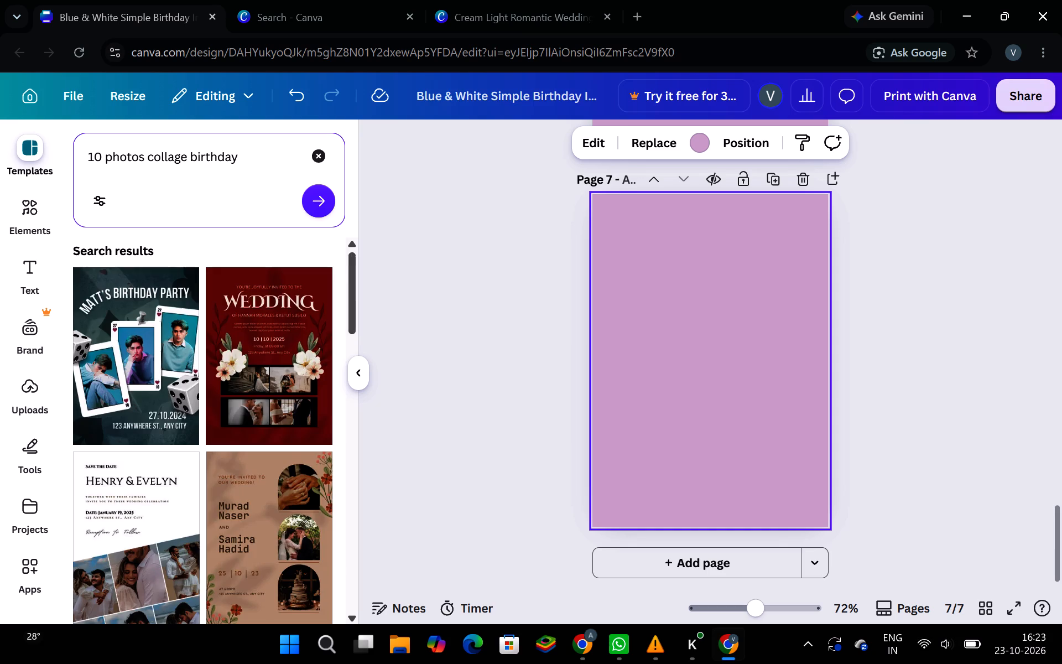
{"action": "key", "text": "Return"}
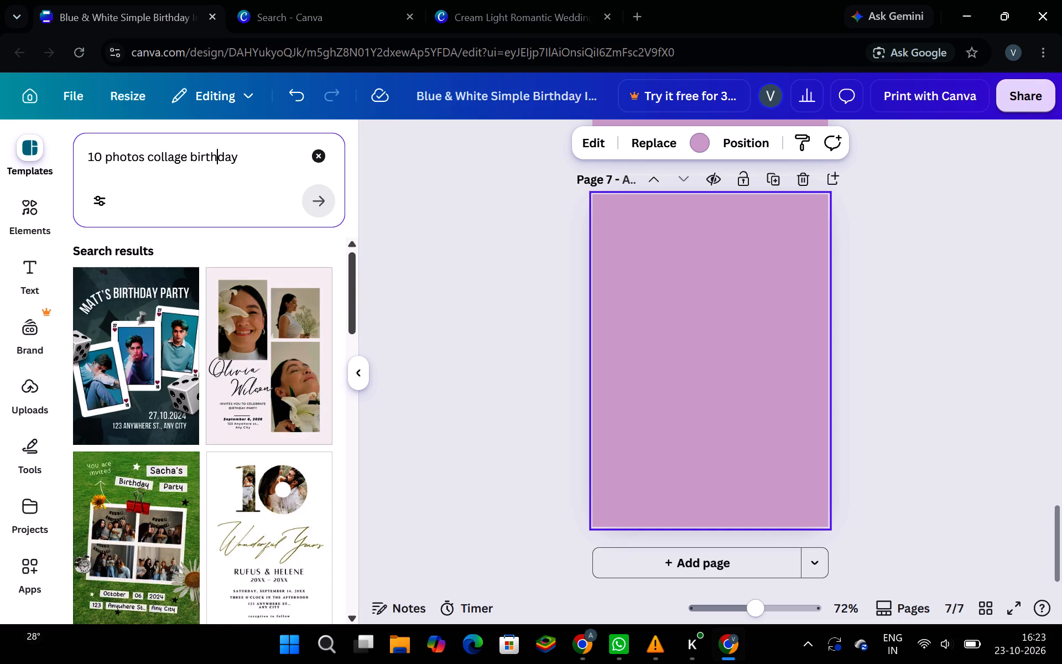
{"action": "left_click", "coordinate": [247, 324]}
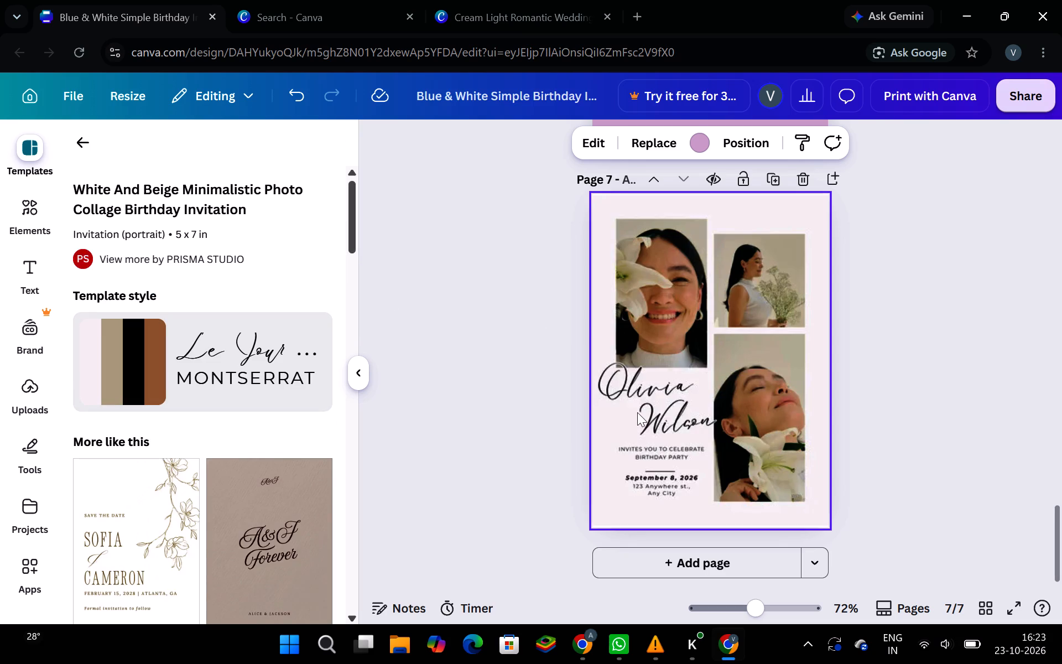
Replace the script first name "Olivia" on page 7 with "Vikash".
{"action": "left_click", "coordinate": [637, 412]}
{"action": "left_click", "coordinate": [690, 381]}
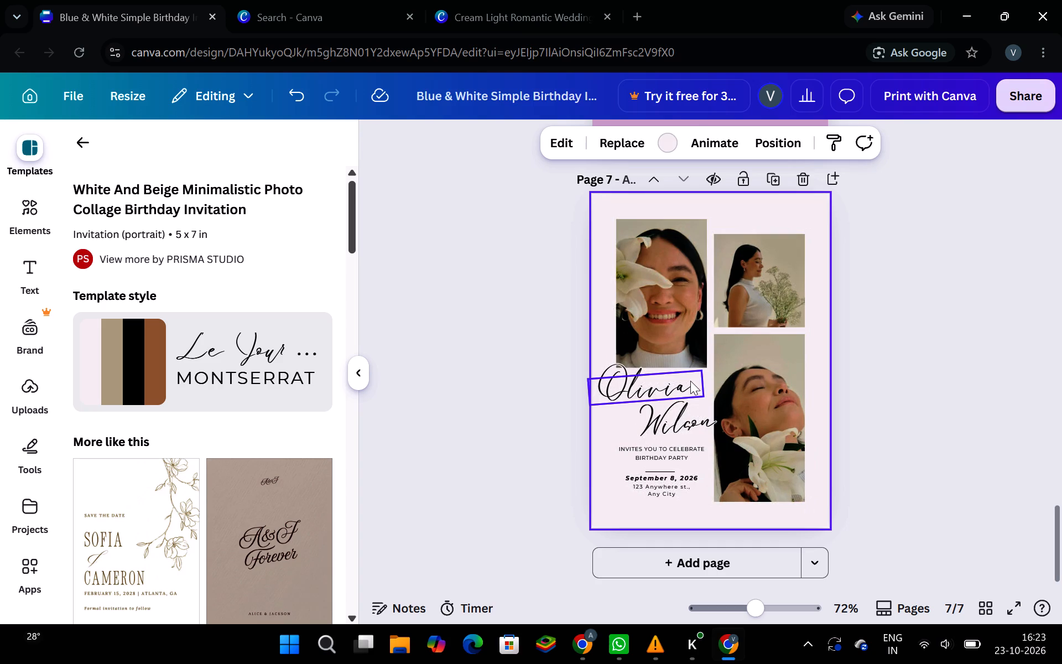
{"action": "left_click", "coordinate": [690, 381]}
{"action": "left_click", "coordinate": [690, 381]}
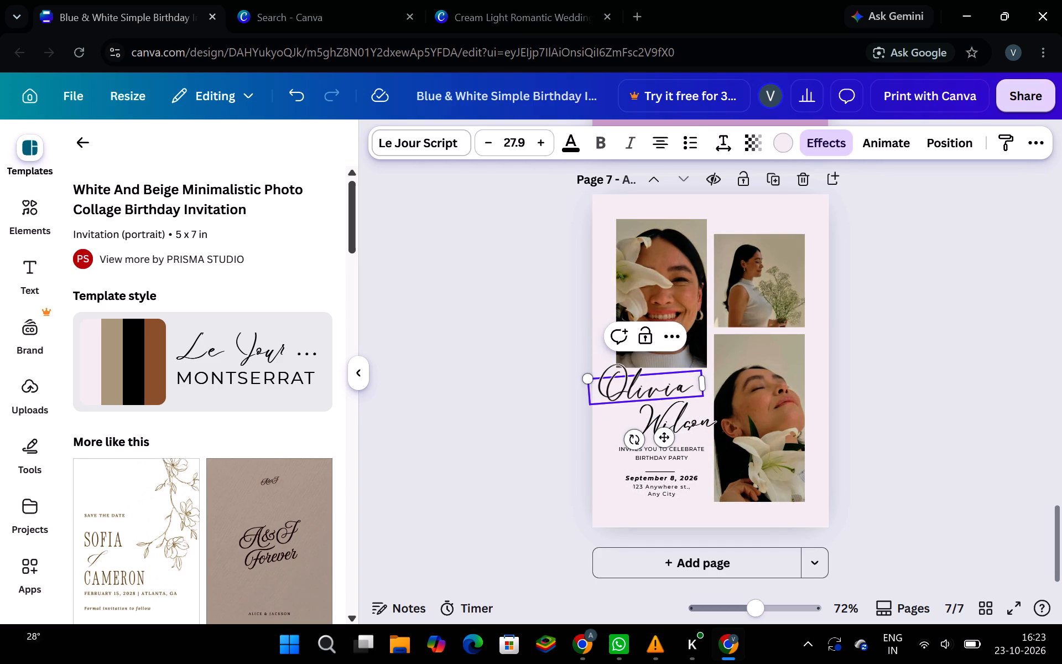
{"action": "key", "text": "BackSpace"}
{"action": "key", "text": "BackSpace"}
{"action": "key", "text": "BackSpace"}
{"action": "key", "text": "BackSpace"}
{"action": "key", "text": "BackSpace"}
{"action": "key", "text": "BackSpace"}
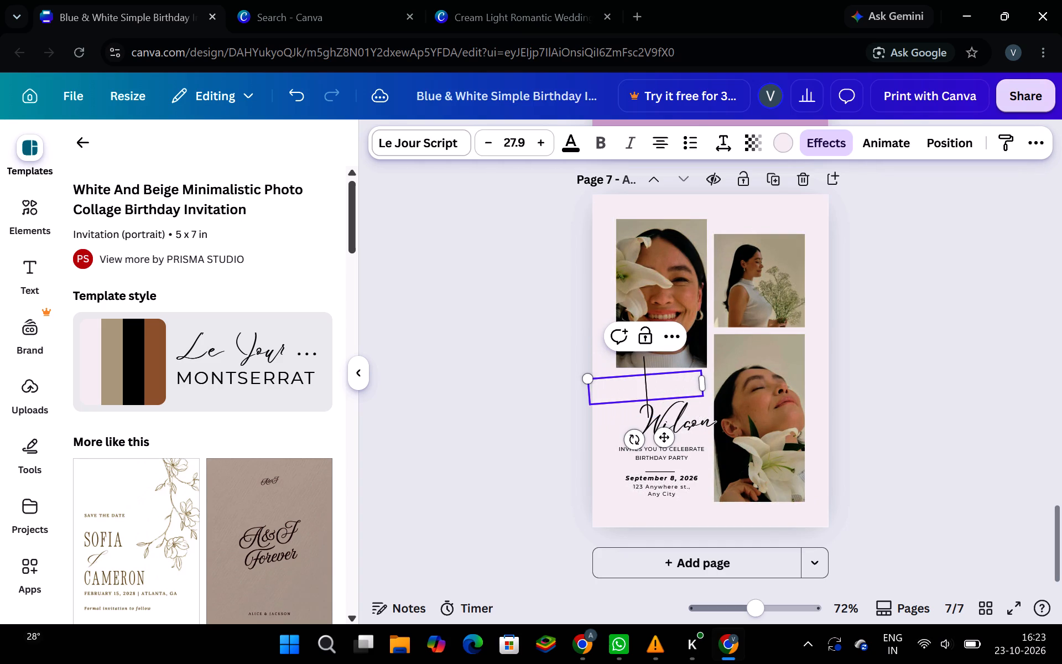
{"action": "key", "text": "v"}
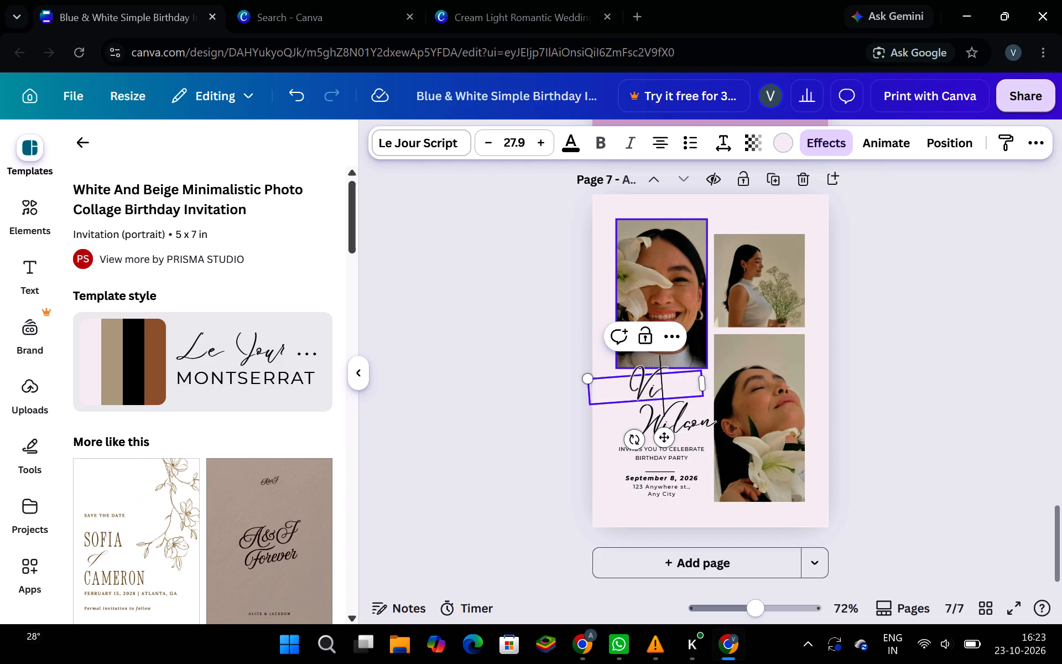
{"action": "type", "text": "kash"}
Nudge the script surname "Wilson" on page 7 slightly left and down, clear of the large photo beside it.
{"action": "left_click", "coordinate": [709, 426]}
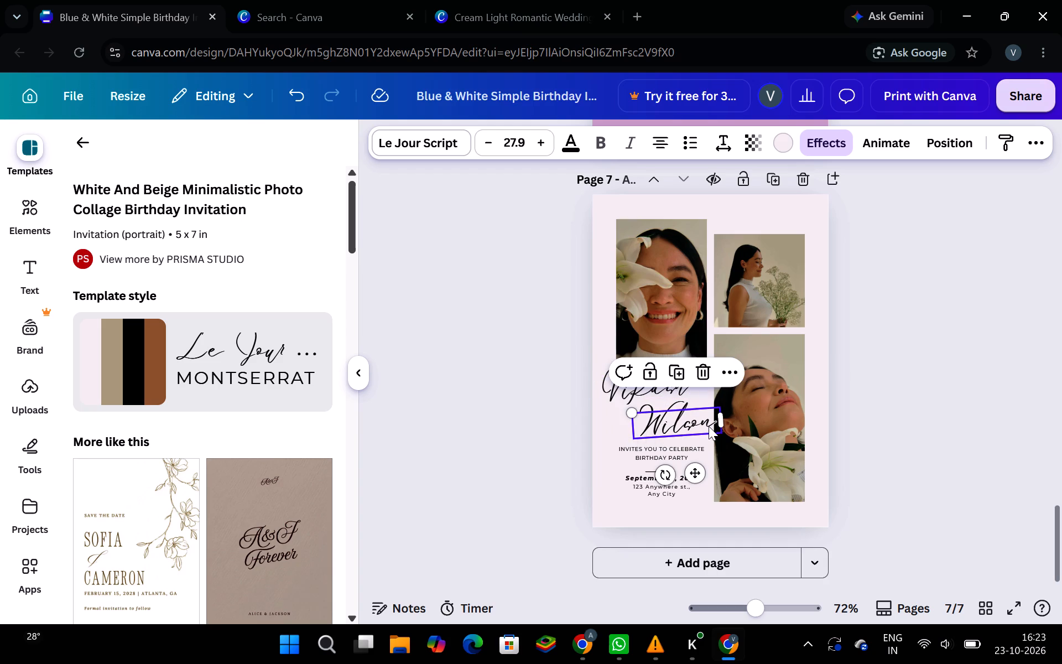
{"action": "left_click_drag", "start_coordinate": [709, 424], "coordinate": [716, 417]}
{"action": "left_click_drag", "start_coordinate": [716, 417], "coordinate": [715, 418]}
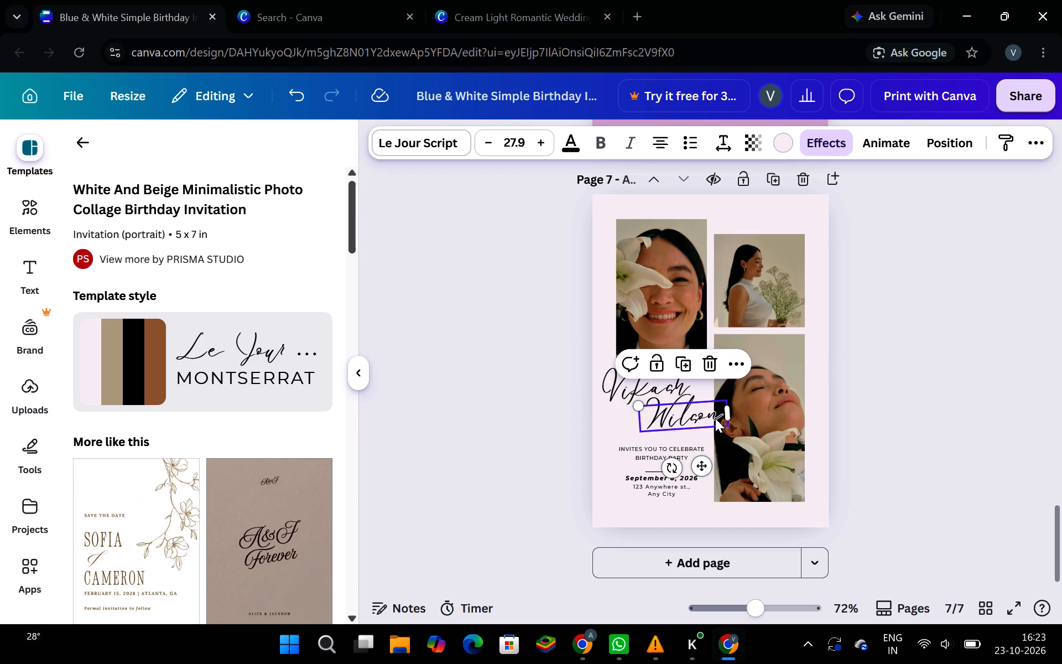
{"action": "left_click_drag", "start_coordinate": [715, 418], "coordinate": [711, 424]}
{"action": "left_click_drag", "start_coordinate": [711, 416], "coordinate": [704, 418]}
Replace the script surname "Wilson" on page 7 with the host's surname.
{"action": "left_click", "coordinate": [699, 421]}
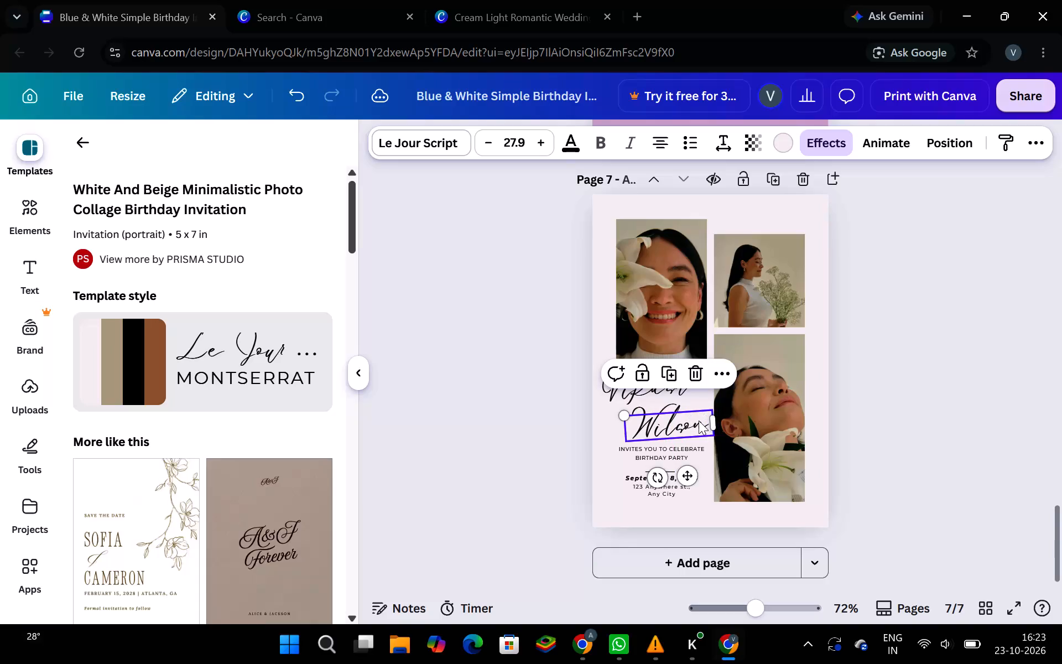
{"action": "left_click", "coordinate": [699, 421]}
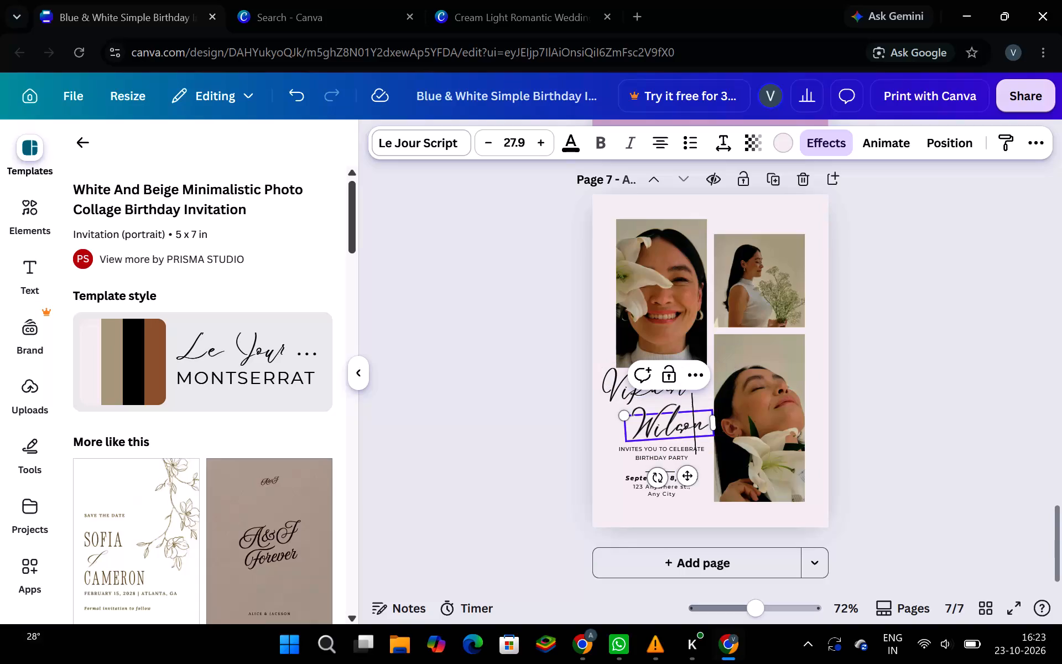
{"action": "key", "text": "Right"}
{"action": "key", "text": "BackSpace"}
{"action": "key", "text": "BackSpace"}
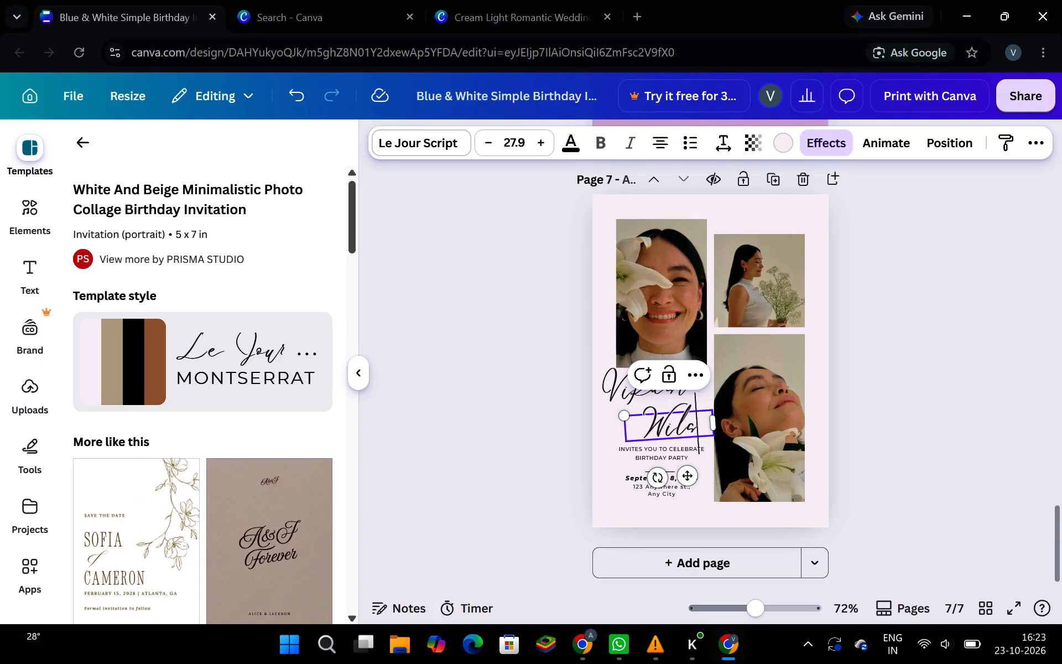
{"action": "key", "text": "BackSpace"}
{"action": "key", "text": "BackSpace"}
{"action": "key", "text": "BackSpace"}
{"action": "key", "text": "BackSpace"}
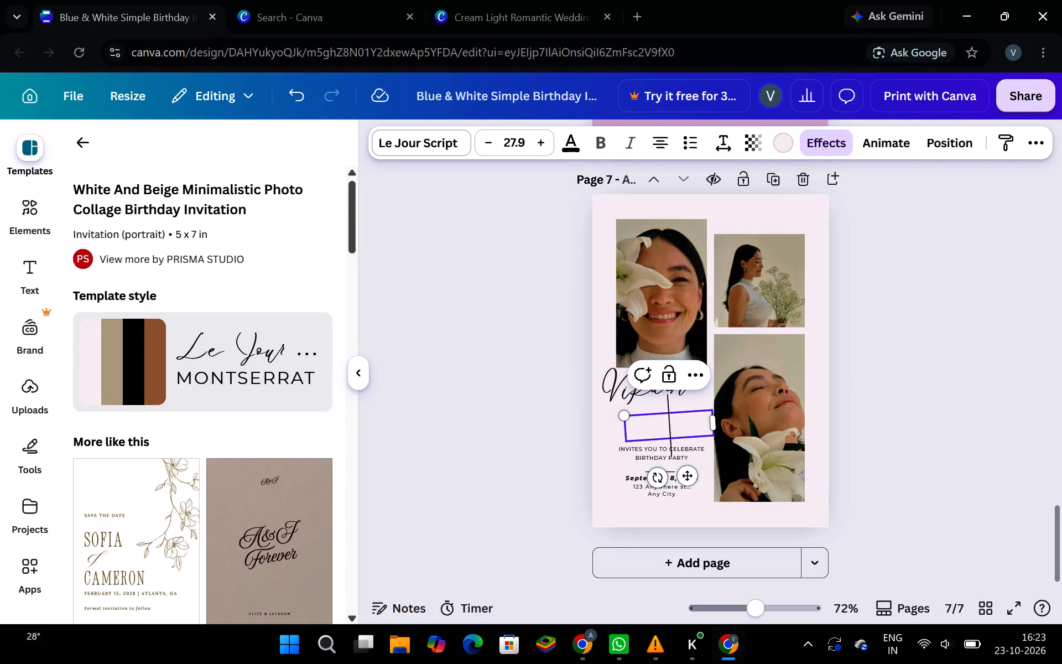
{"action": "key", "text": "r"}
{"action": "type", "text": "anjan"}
{"action": "left_click", "coordinate": [640, 431]}
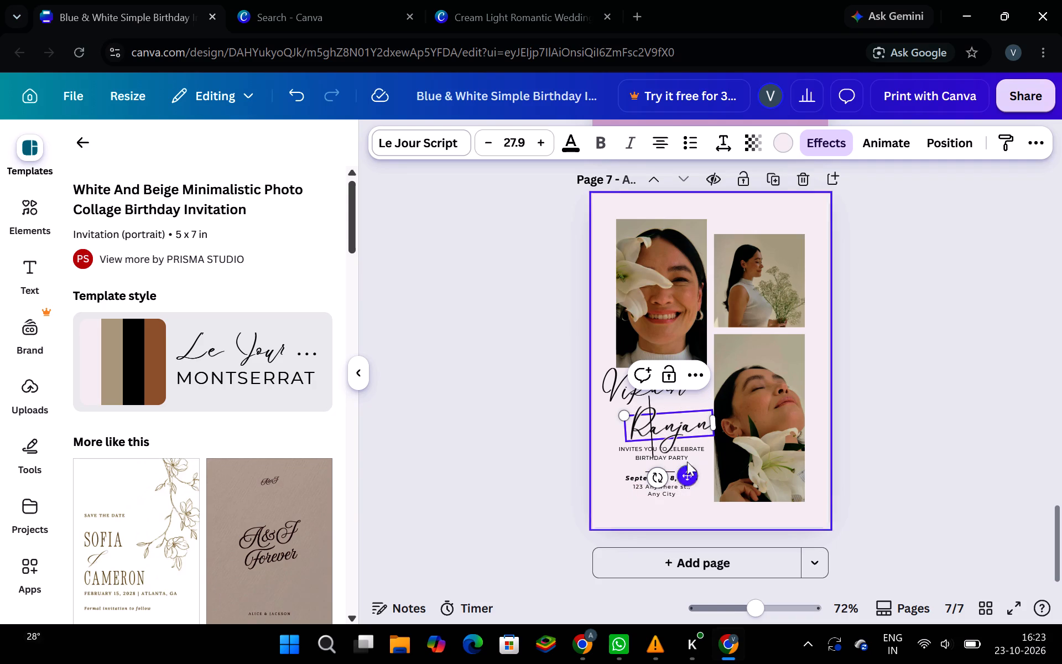
{"action": "left_click", "coordinate": [705, 450]}
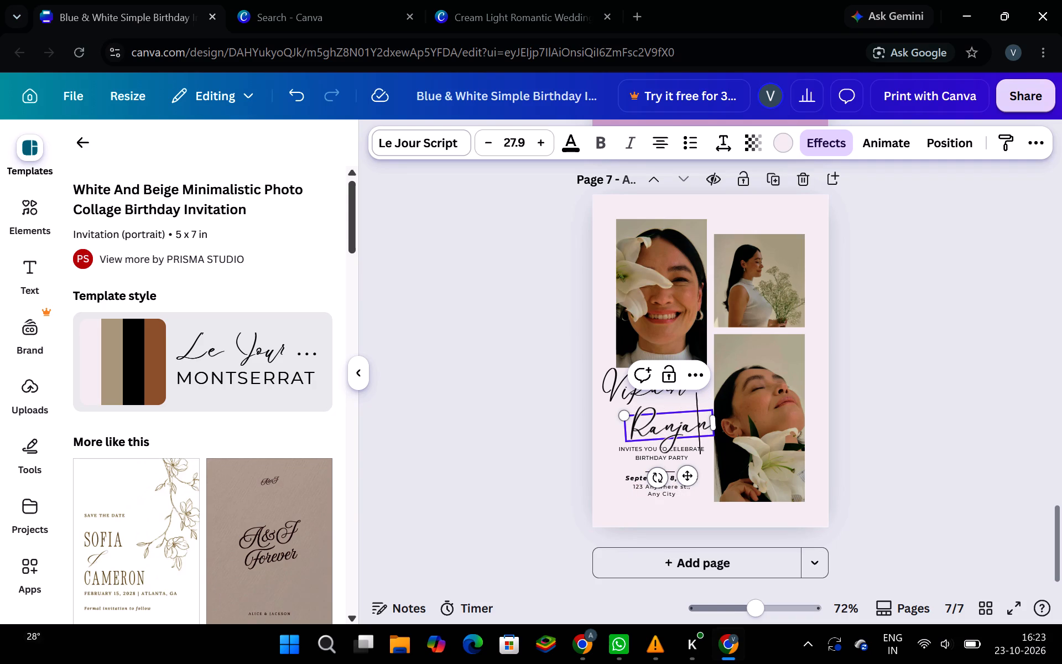
{"action": "left_click", "coordinate": [705, 450]}
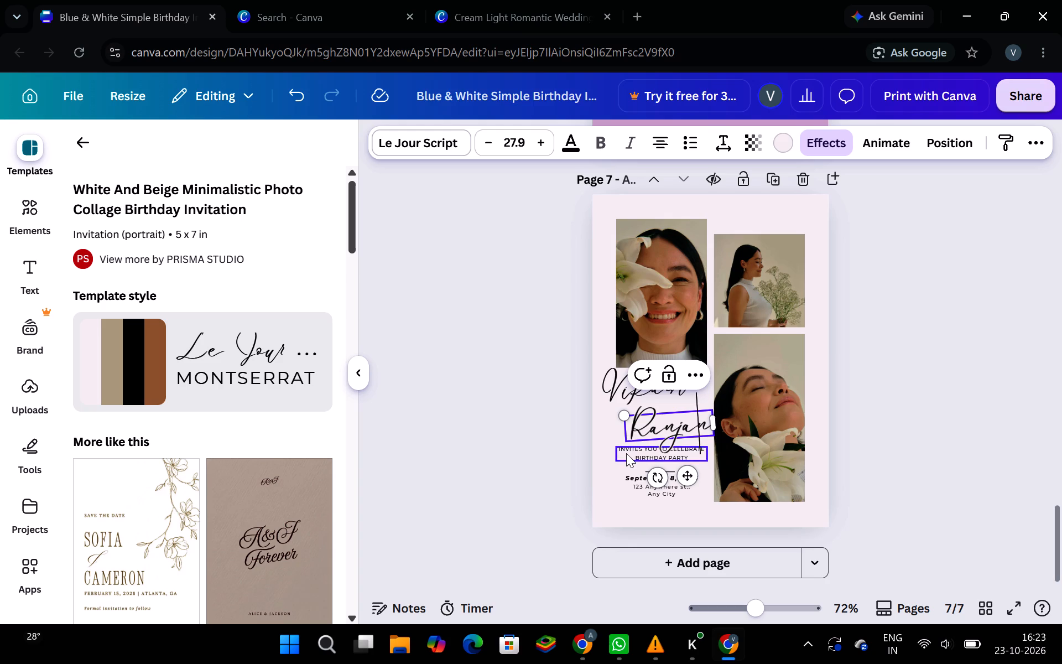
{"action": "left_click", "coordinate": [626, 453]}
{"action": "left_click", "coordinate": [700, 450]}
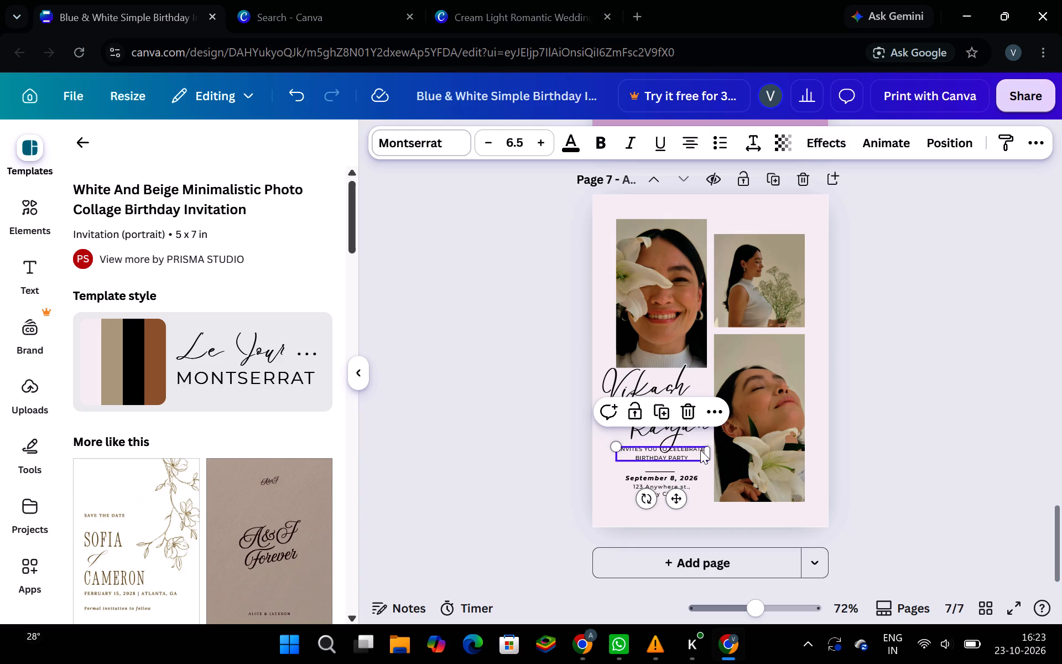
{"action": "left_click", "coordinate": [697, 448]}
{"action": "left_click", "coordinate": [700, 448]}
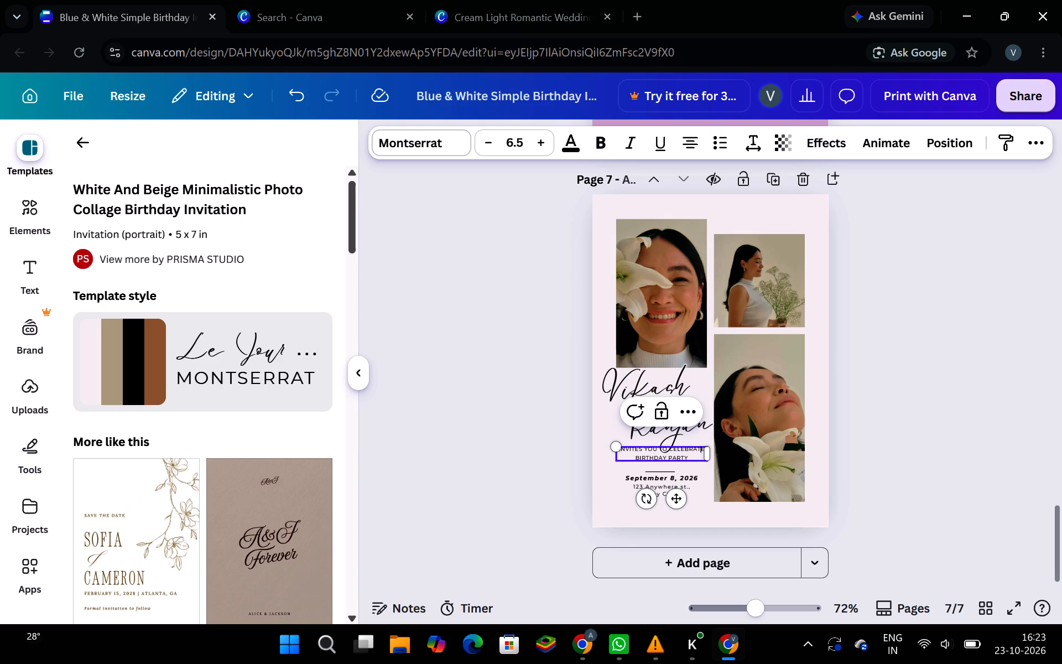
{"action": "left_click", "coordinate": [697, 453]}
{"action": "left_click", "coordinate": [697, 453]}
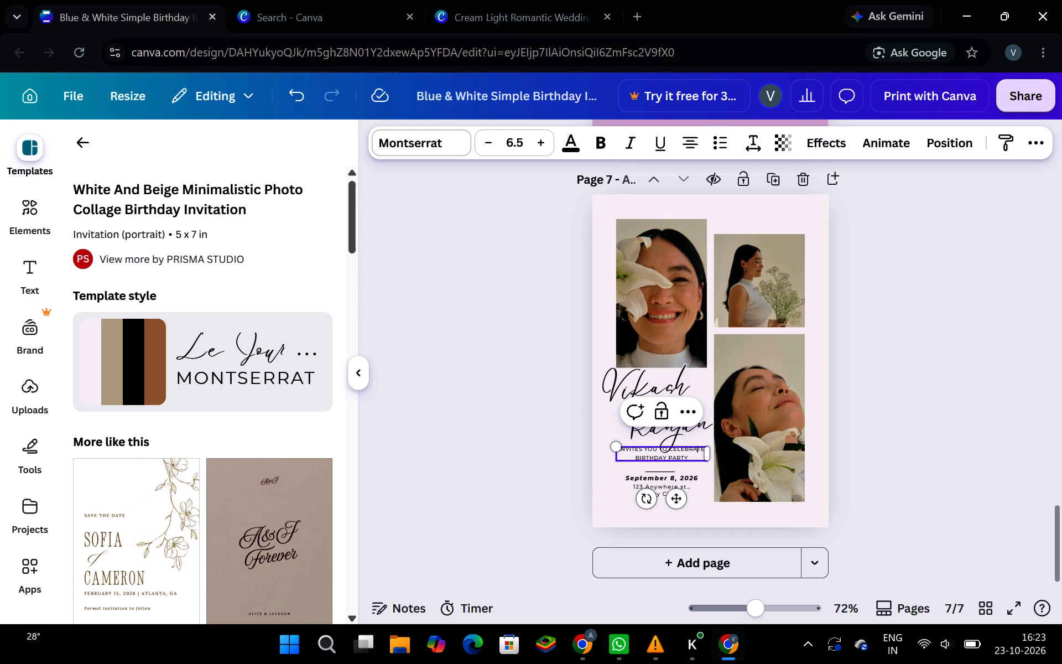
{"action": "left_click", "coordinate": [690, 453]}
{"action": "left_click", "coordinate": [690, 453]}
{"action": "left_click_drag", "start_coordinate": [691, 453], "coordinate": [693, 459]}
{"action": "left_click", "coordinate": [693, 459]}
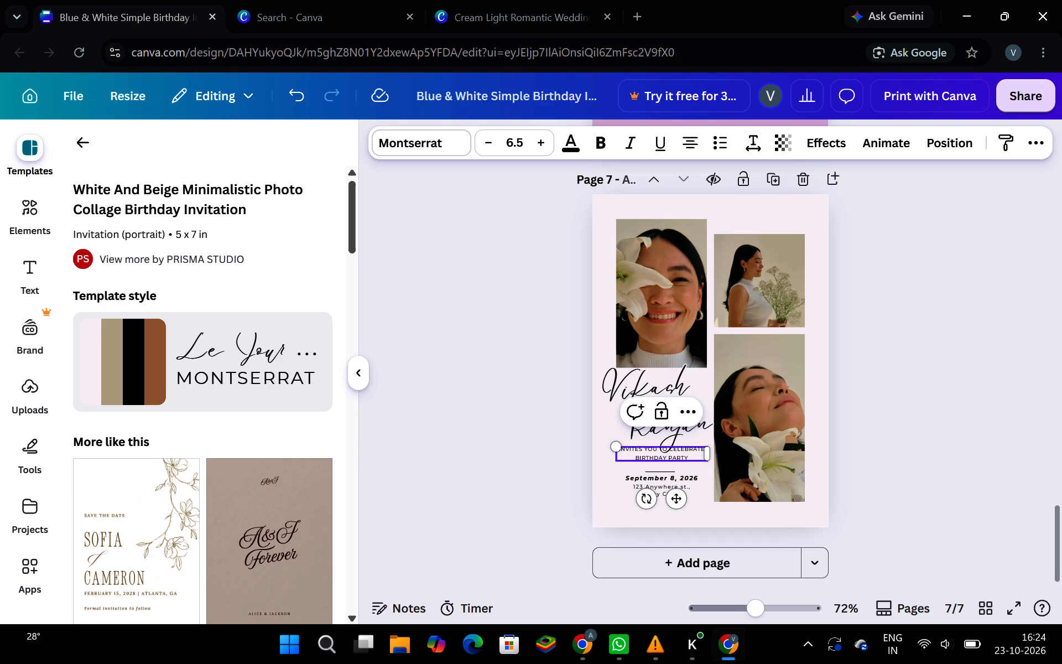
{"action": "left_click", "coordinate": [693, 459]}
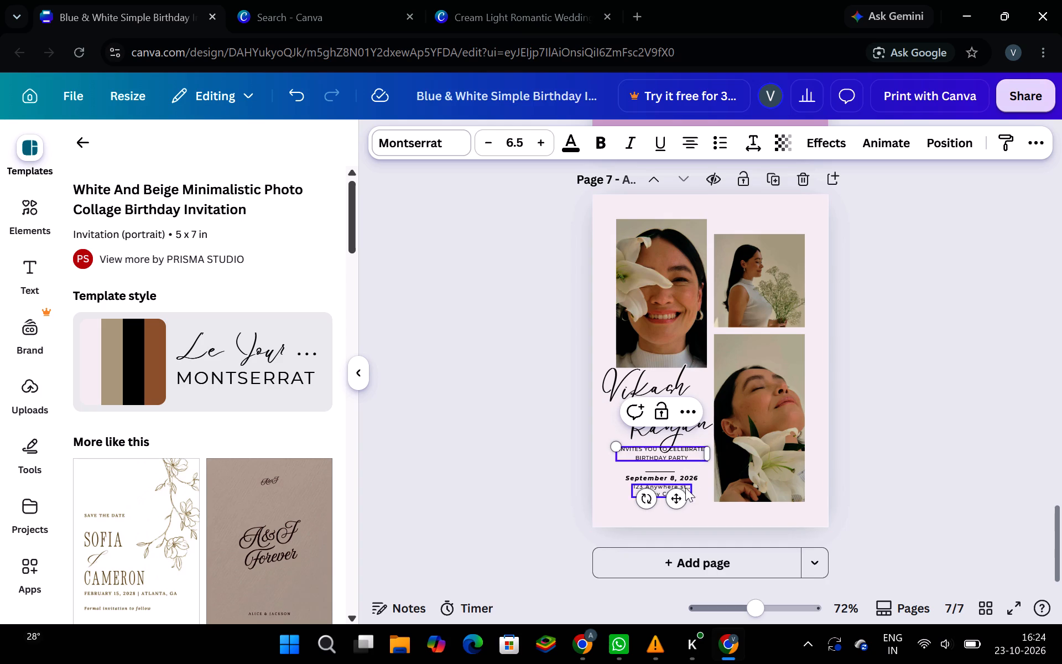
Set the party date on page 7 to "December 23, 2026".
{"action": "left_click", "coordinate": [681, 475]}
{"action": "left_click", "coordinate": [678, 475]}
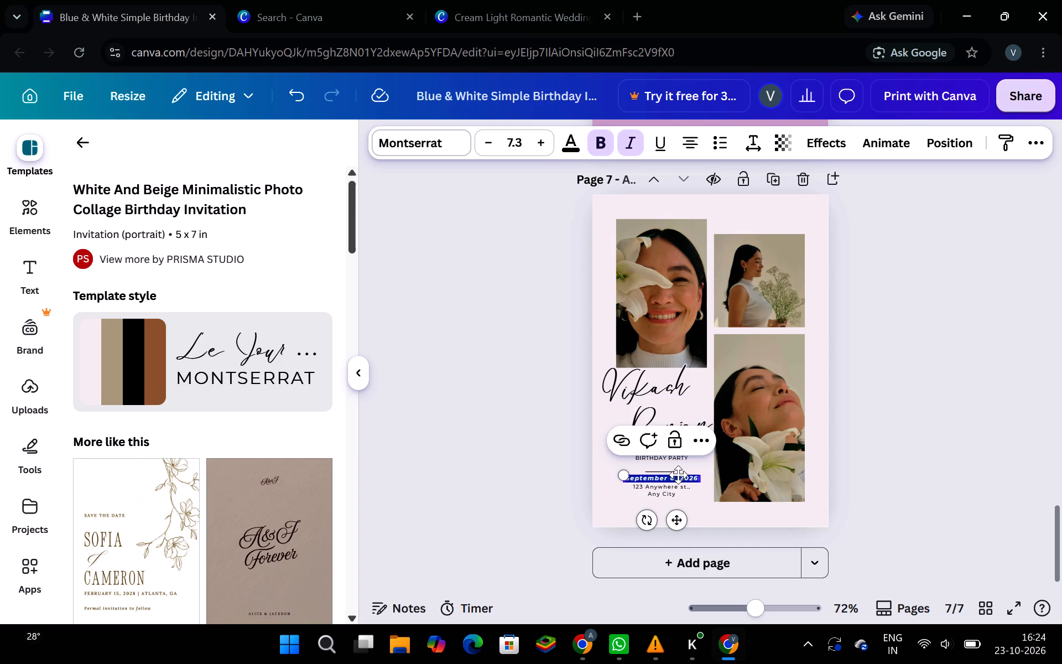
{"action": "left_click", "coordinate": [678, 475]}
{"action": "left_click", "coordinate": [678, 475]}
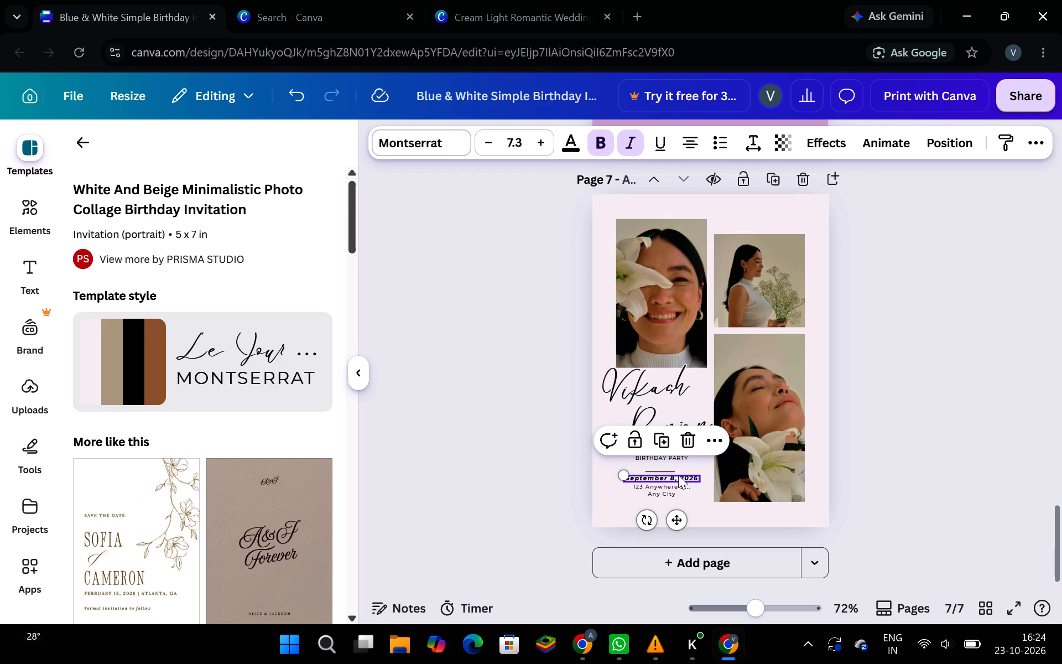
{"action": "left_click", "coordinate": [699, 476]}
{"action": "left_click", "coordinate": [675, 475]}
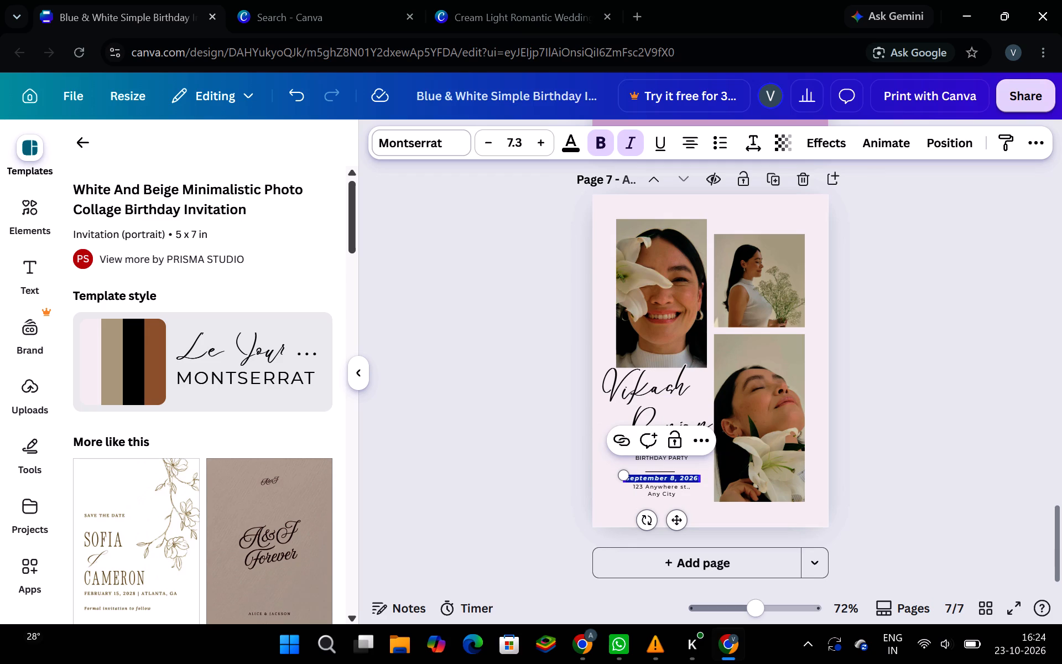
{"action": "left_click", "coordinate": [675, 475]}
{"action": "key", "text": "BackSpace"}
{"action": "key", "text": "BackSpace"}
{"action": "key", "text": "BackSpace"}
{"action": "key", "text": "BackSpace"}
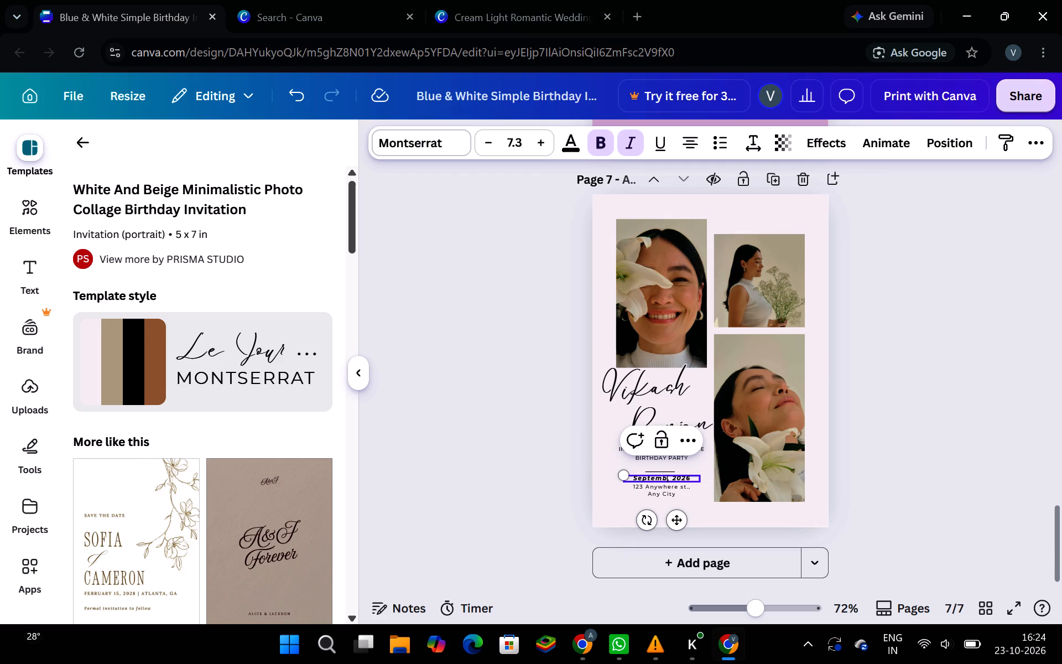
{"action": "key", "text": "BackSpace"}
{"action": "key", "text": "BackSpace"}
{"action": "key", "text": "BackSpace"}
{"action": "key", "text": "BackSpace"}
{"action": "key", "text": "BackSpace"}
{"action": "key", "text": "BackSpace"}
{"action": "key", "text": "BackSpace"}
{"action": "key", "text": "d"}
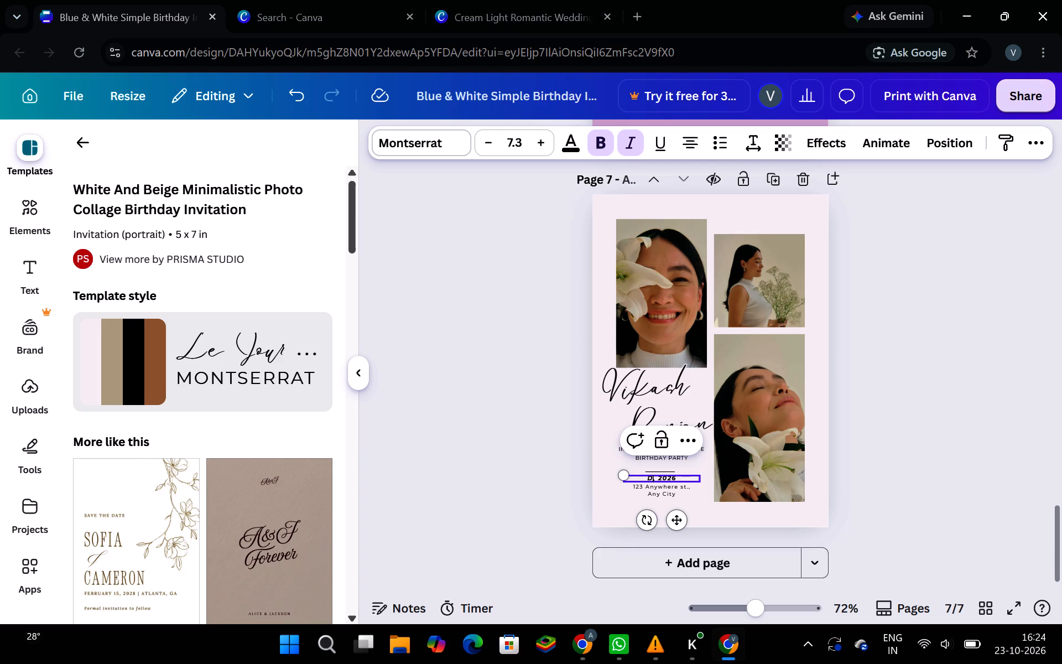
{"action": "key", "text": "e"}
{"action": "key", "text": "BackSpace"}
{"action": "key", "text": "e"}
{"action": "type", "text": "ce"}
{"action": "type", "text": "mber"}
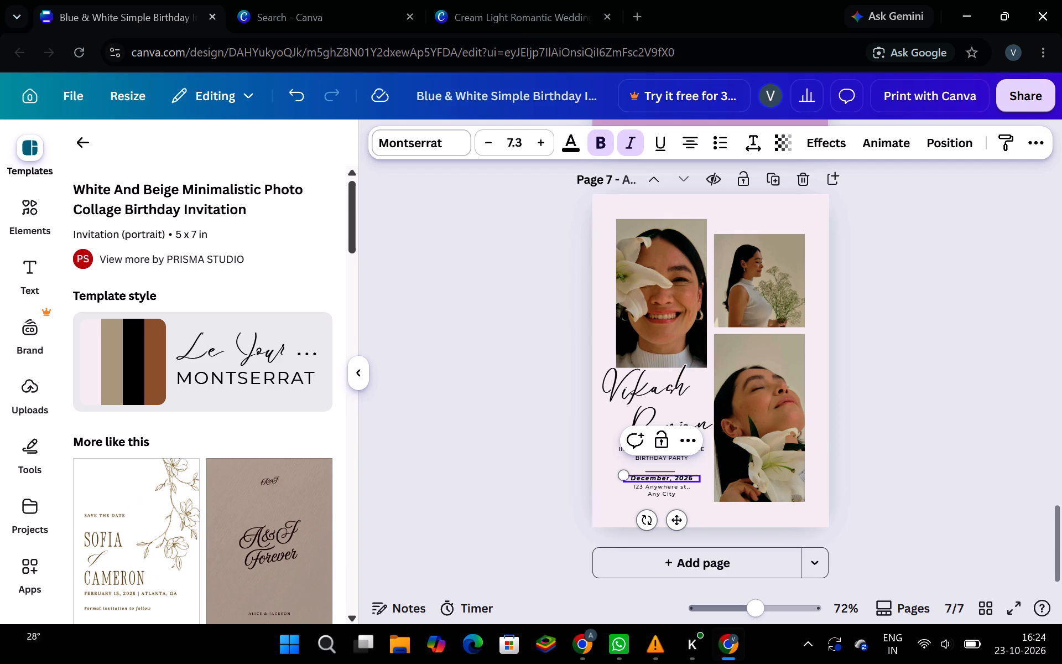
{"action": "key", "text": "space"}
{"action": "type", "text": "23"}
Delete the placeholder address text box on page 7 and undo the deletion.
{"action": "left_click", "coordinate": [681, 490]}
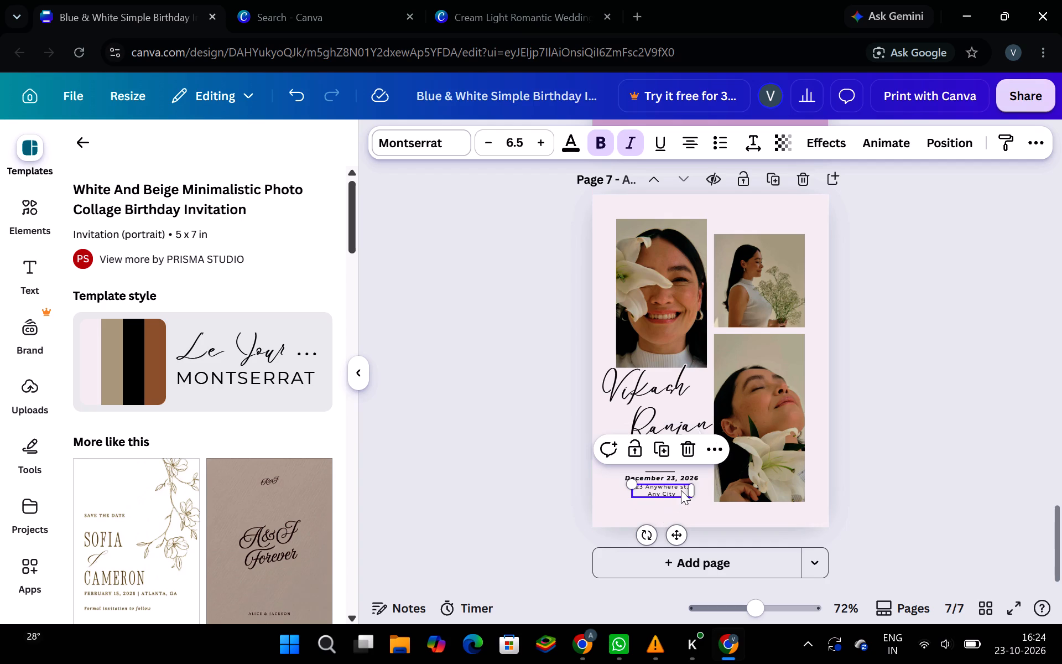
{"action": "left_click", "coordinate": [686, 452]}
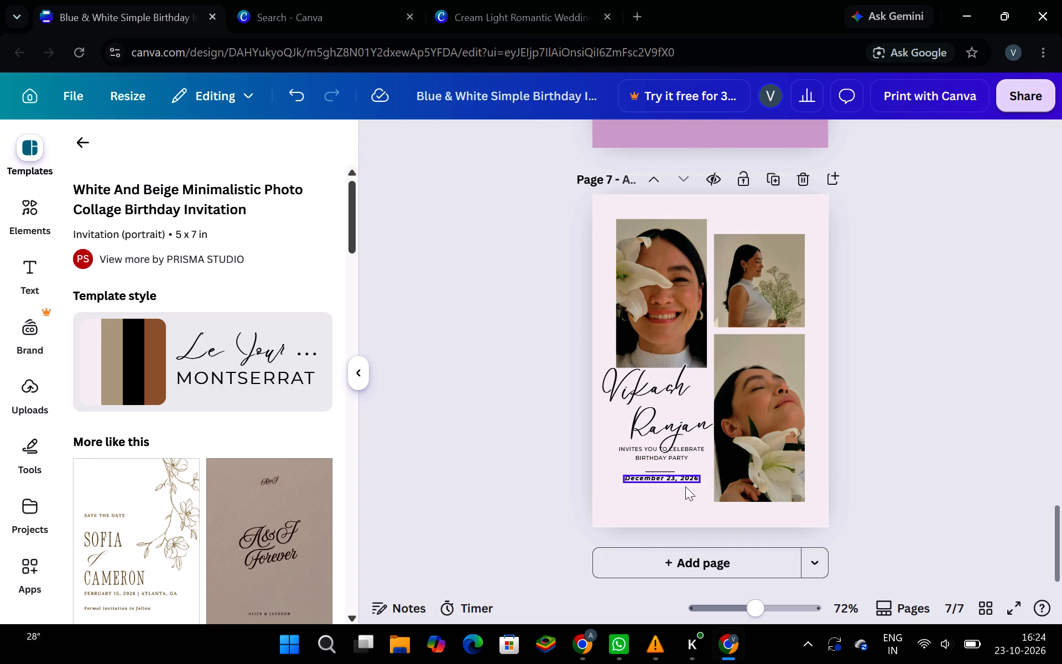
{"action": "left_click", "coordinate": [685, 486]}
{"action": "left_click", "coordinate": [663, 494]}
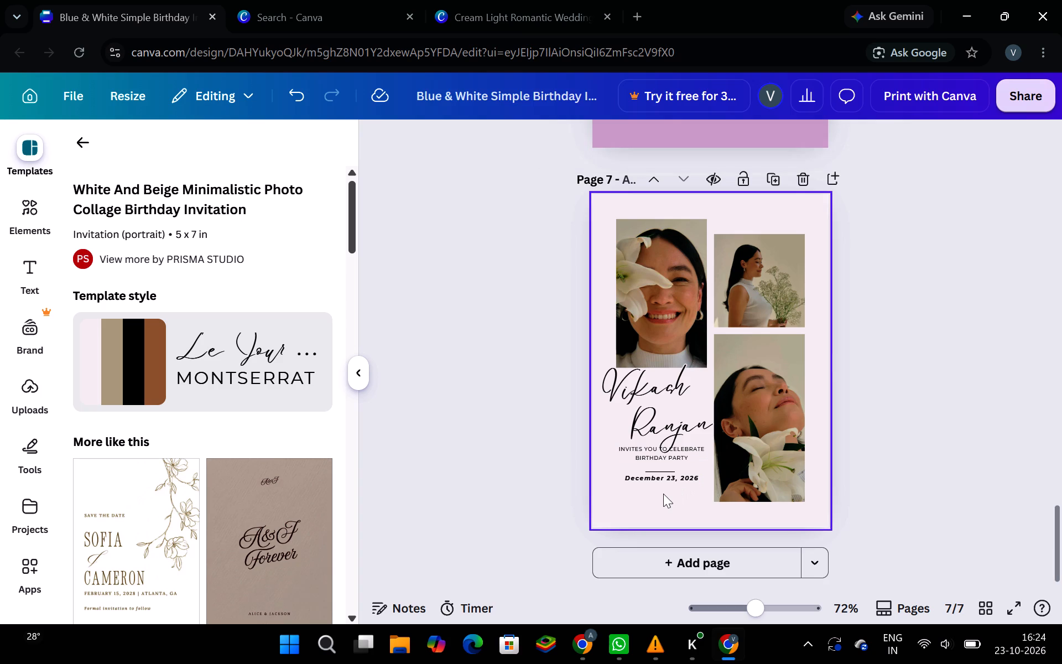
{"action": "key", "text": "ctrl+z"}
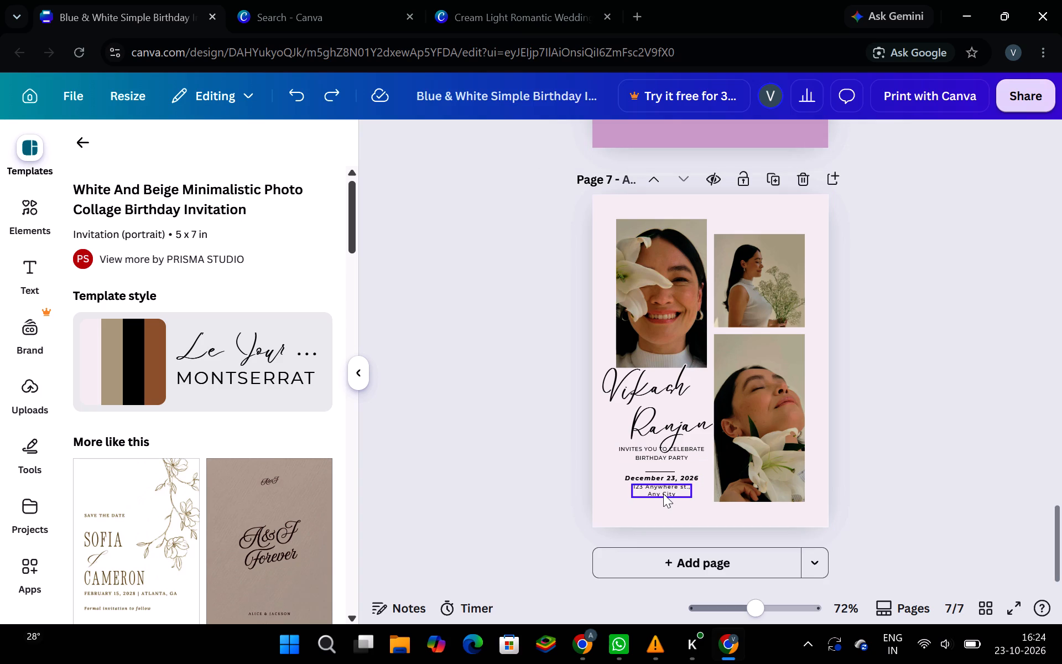
Move the placeholder address text on page 7 slightly down, widening the gap below the date.
{"action": "left_click", "coordinate": [686, 490]}
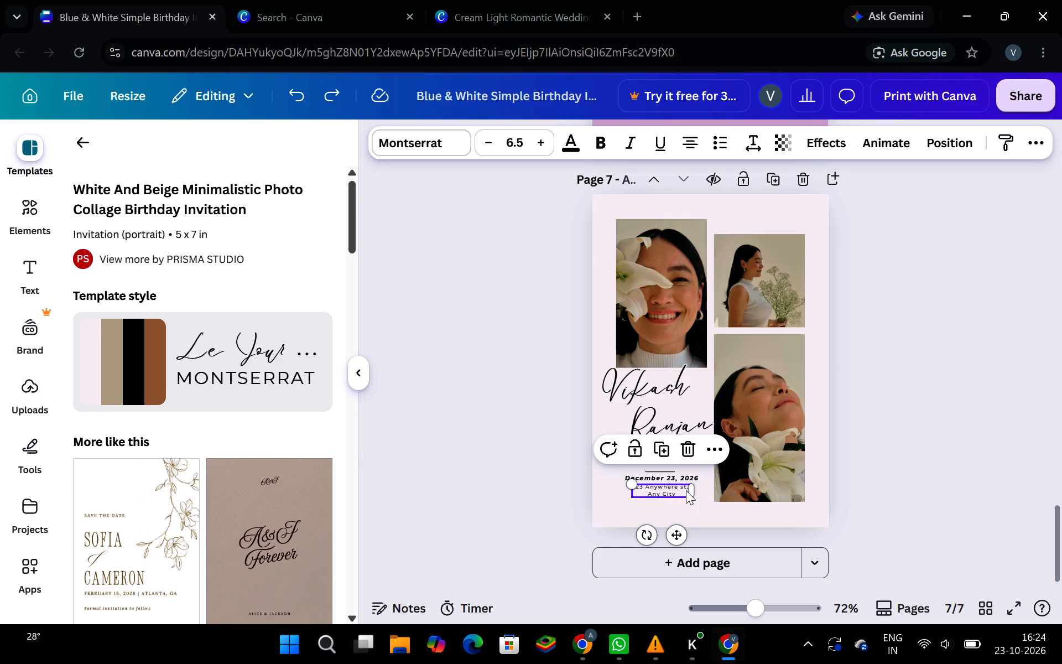
{"action": "left_click_drag", "start_coordinate": [681, 491], "coordinate": [678, 500]}
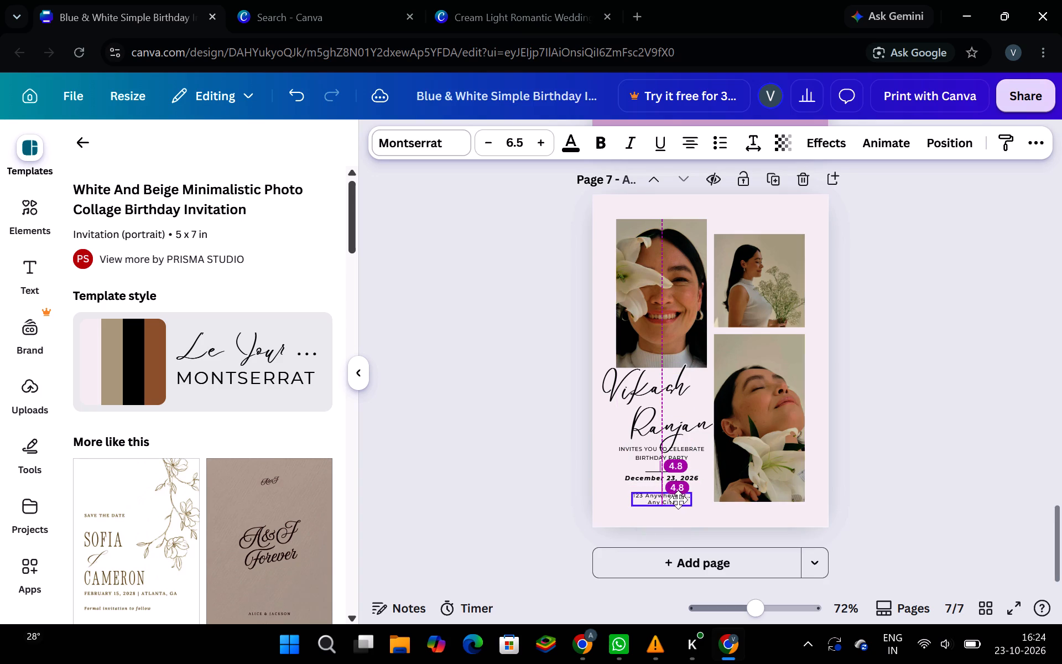
{"action": "left_click_drag", "start_coordinate": [678, 500], "coordinate": [680, 497]}
Replace the placeholder address text below the date on page 7 with "My Lucky Day..".
{"action": "left_click", "coordinate": [674, 494]}
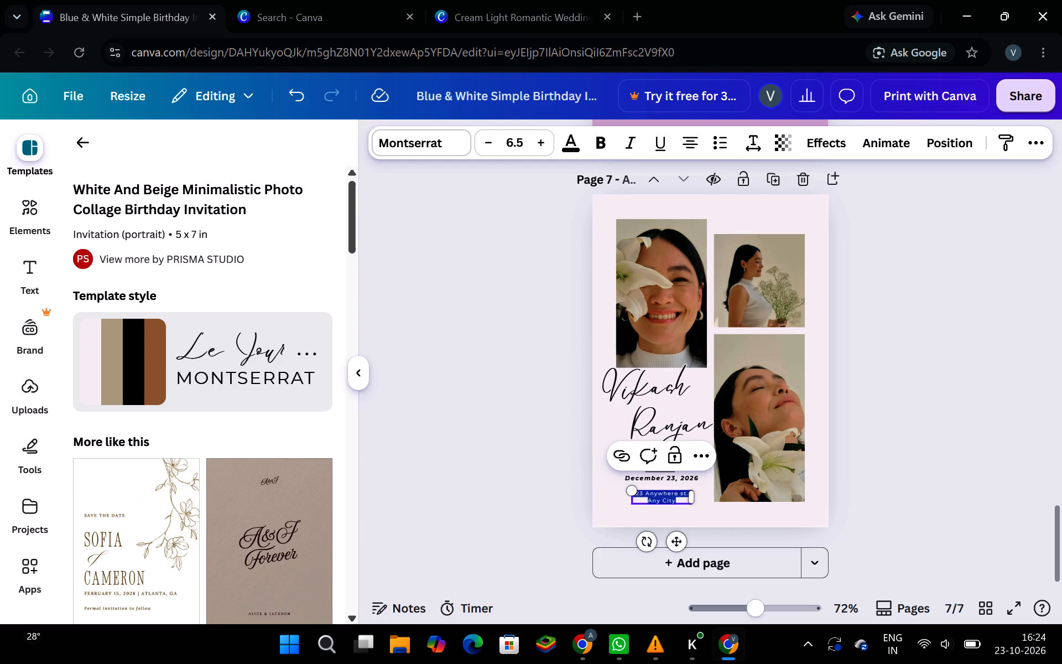
{"action": "left_click", "coordinate": [681, 497]}
{"action": "key", "text": "BackSpace"}
{"action": "key", "text": "BackSpace"}
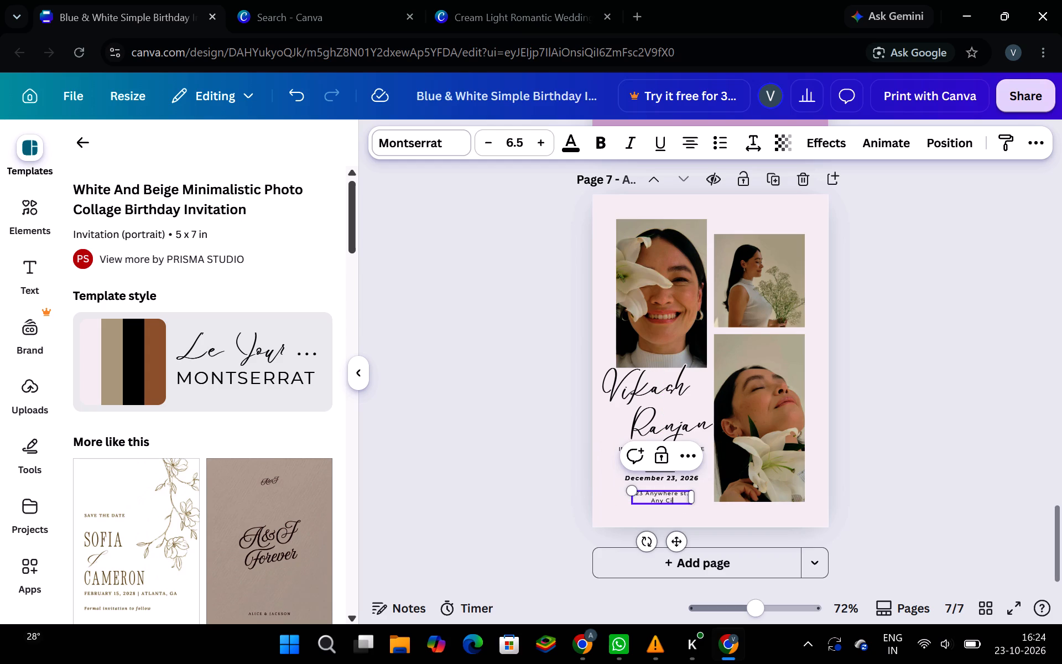
{"action": "key", "text": "BackSpace"}
{"action": "key", "text": "BackSpace"}
{"action": "key", "text": "BackSpace"}
{"action": "key", "text": "BackSpace"}
{"action": "key", "text": "BackSpace"}
{"action": "key", "text": "BackSpace"}
{"action": "key", "text": "BackSpace"}
{"action": "key", "text": "BackSpace"}
{"action": "key", "text": "BackSpace"}
{"action": "key", "text": "BackSpace"}
{"action": "key", "text": "BackSpace"}
{"action": "key", "text": "BackSpace"}
{"action": "key", "text": "BackSpace"}
{"action": "key", "text": "BackSpace"}
{"action": "key", "text": "BackSpace"}
{"action": "key", "text": "BackSpace"}
{"action": "key", "text": "BackSpace"}
{"action": "key", "text": "BackSpace"}
{"action": "key", "text": "BackSpace"}
{"action": "key", "text": "BackSpace"}
{"action": "key", "text": "BackSpace"}
{"action": "key", "text": "BackSpace"}
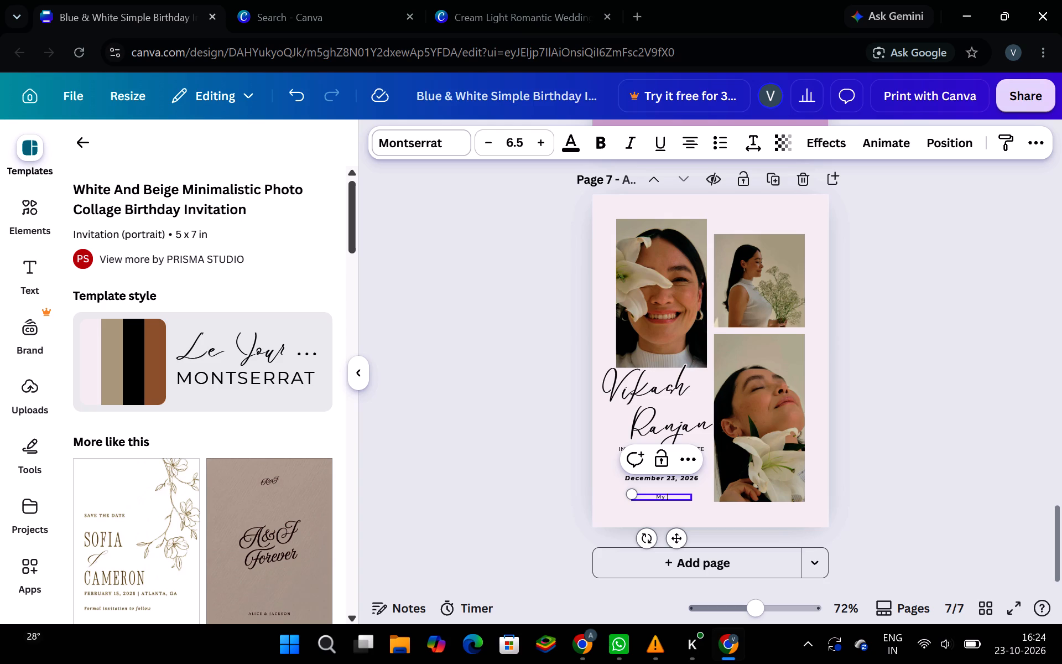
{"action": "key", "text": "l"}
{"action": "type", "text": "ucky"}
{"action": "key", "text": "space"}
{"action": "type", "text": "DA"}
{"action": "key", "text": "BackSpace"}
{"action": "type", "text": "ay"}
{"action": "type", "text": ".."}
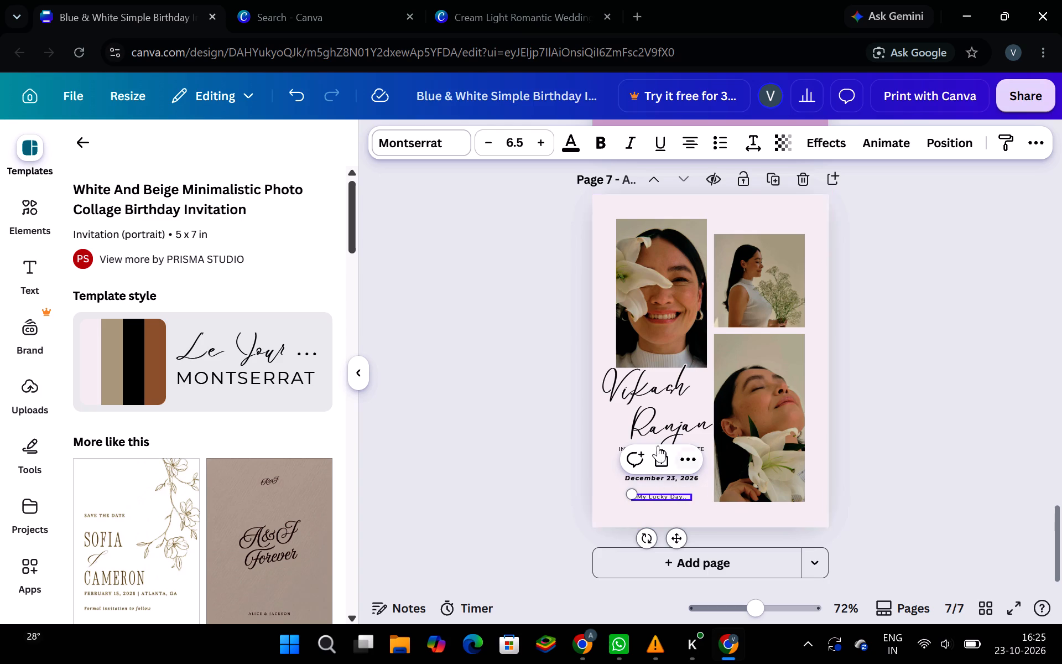
Replace the "Invites you to celebrate birthday party" text on page 7 with "HAPPIEST BIRTHDAY TO YOUUU BABUU".
{"action": "left_click", "coordinate": [611, 411]}
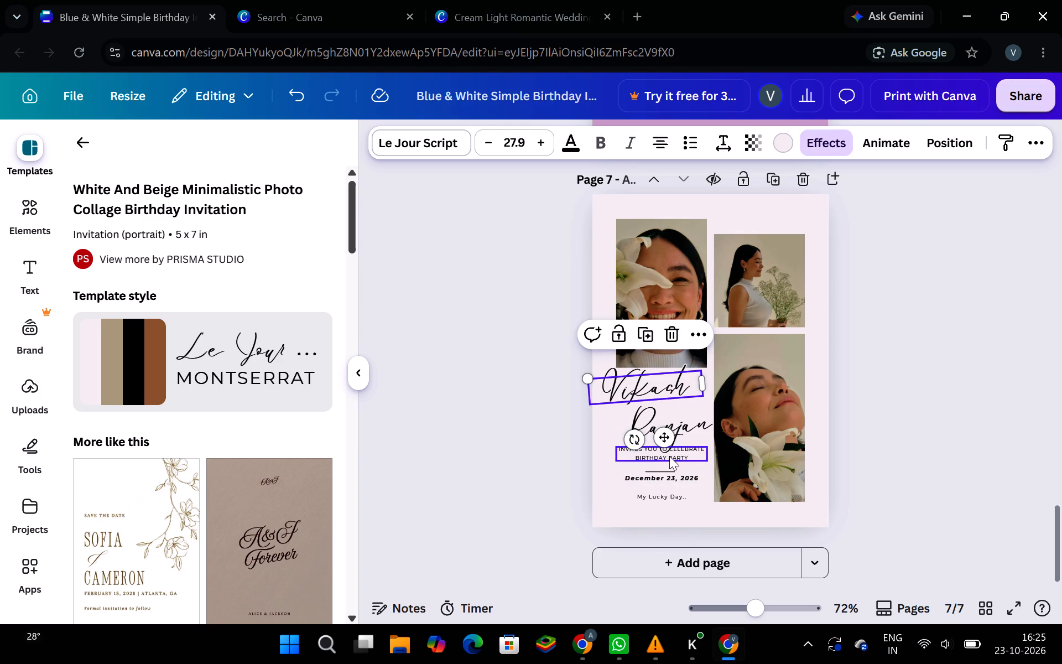
{"action": "left_click", "coordinate": [679, 450]}
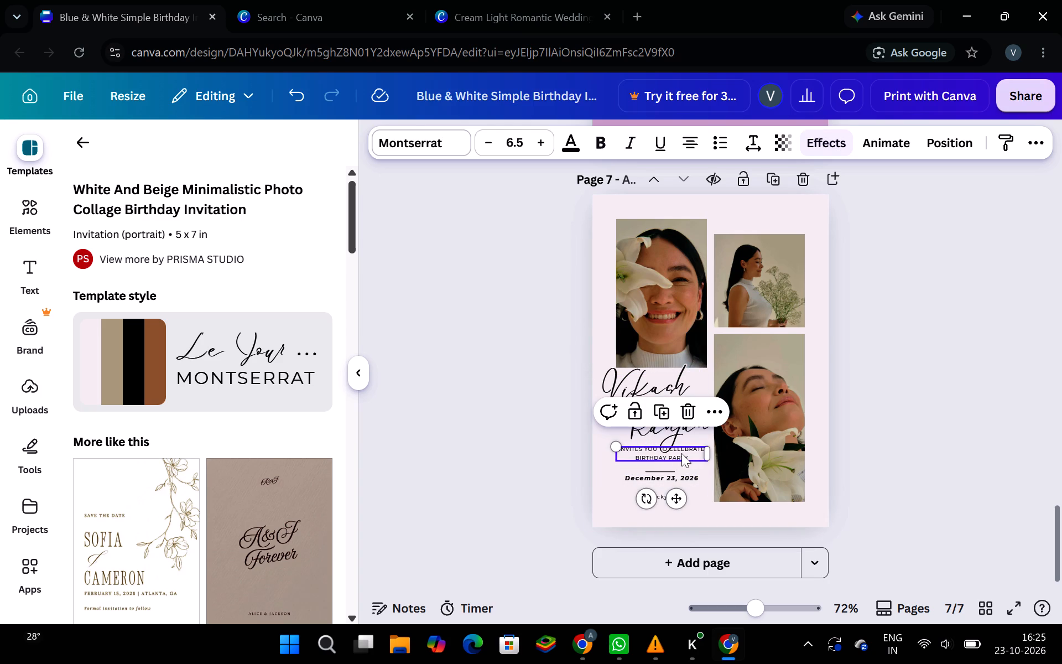
{"action": "left_click", "coordinate": [691, 452]}
{"action": "left_click", "coordinate": [691, 452]}
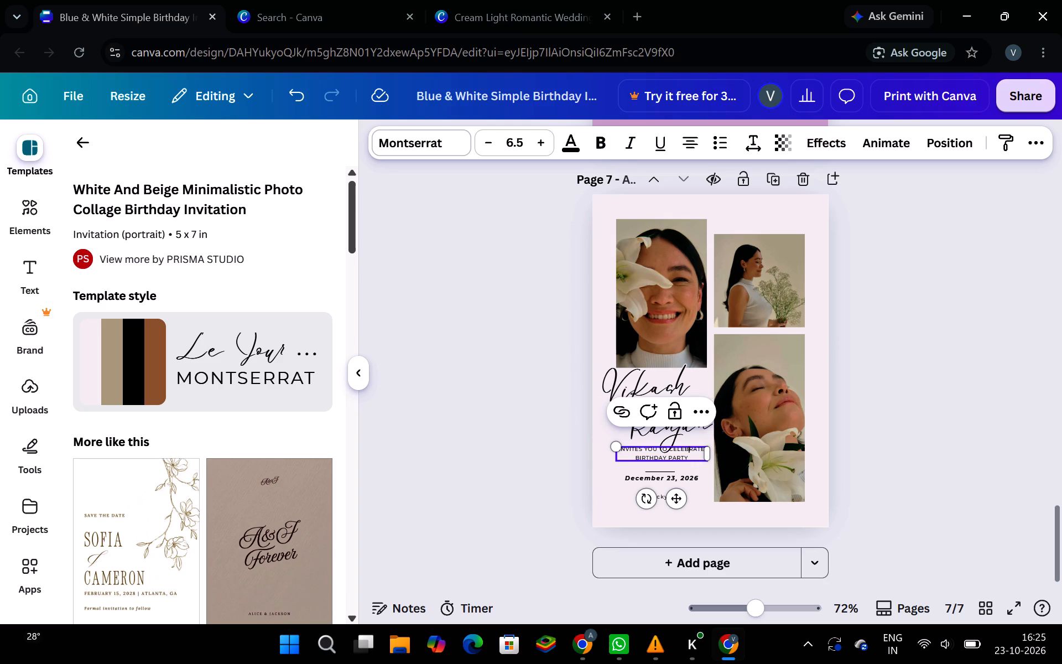
{"action": "key", "text": "BackSpace"}
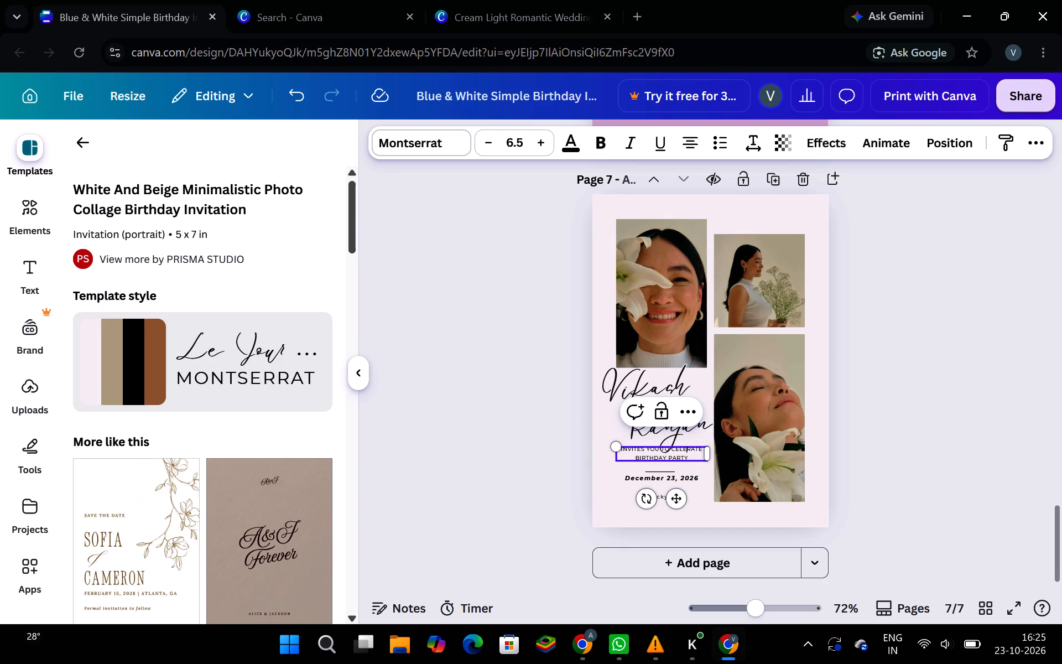
{"action": "key", "text": "BackSpace"}
{"action": "key", "text": "Right"}
{"action": "key", "text": "Right"}
{"action": "key", "text": "Right"}
{"action": "key", "text": "Right"}
{"action": "key", "text": "BackSpace"}
{"action": "key", "text": "BackSpace"}
{"action": "key", "text": "BackSpace"}
{"action": "key", "text": "BackSpace"}
{"action": "key", "text": "BackSpace"}
{"action": "key", "text": "BackSpace"}
{"action": "key", "text": "BackSpace"}
{"action": "key", "text": "BackSpace"}
{"action": "key", "text": "BackSpace"}
{"action": "key", "text": "BackSpace"}
{"action": "key", "text": "BackSpace"}
{"action": "key", "text": "BackSpace"}
{"action": "key", "text": "BackSpace"}
{"action": "key", "text": "BackSpace"}
{"action": "key", "text": "BackSpace"}
{"action": "key", "text": "BackSpace"}
{"action": "key", "text": "BackSpace"}
{"action": "key", "text": "BackSpace"}
{"action": "key", "text": "BackSpace"}
{"action": "key", "text": "BackSpace"}
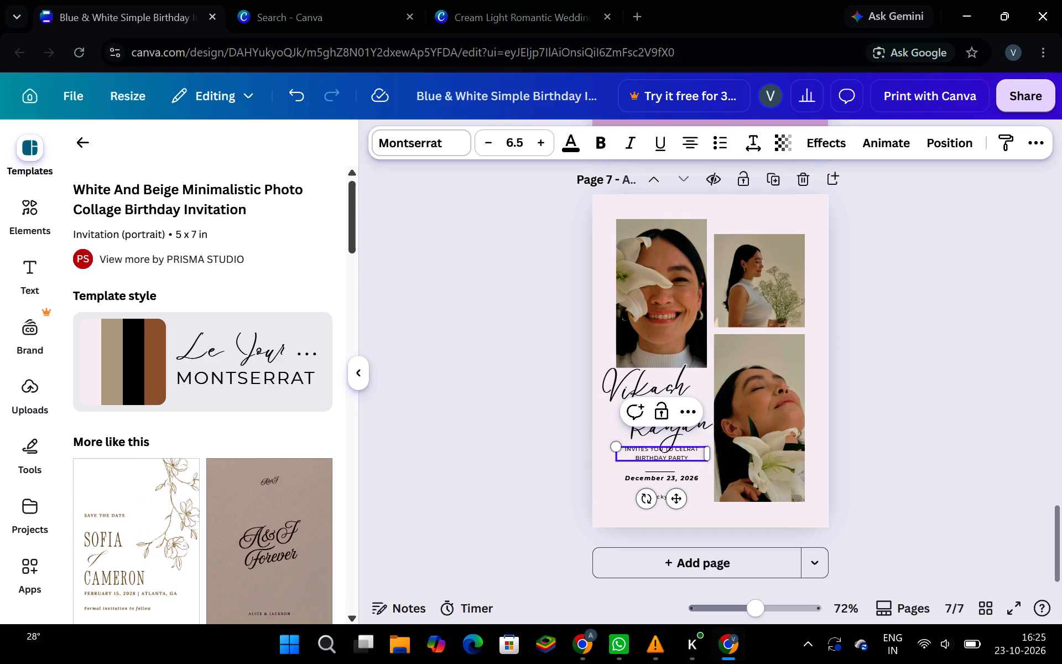
{"action": "key", "text": "BackSpace"}
{"action": "key", "text": "BackSpace"}
{"action": "key", "text": "BackSpace"}
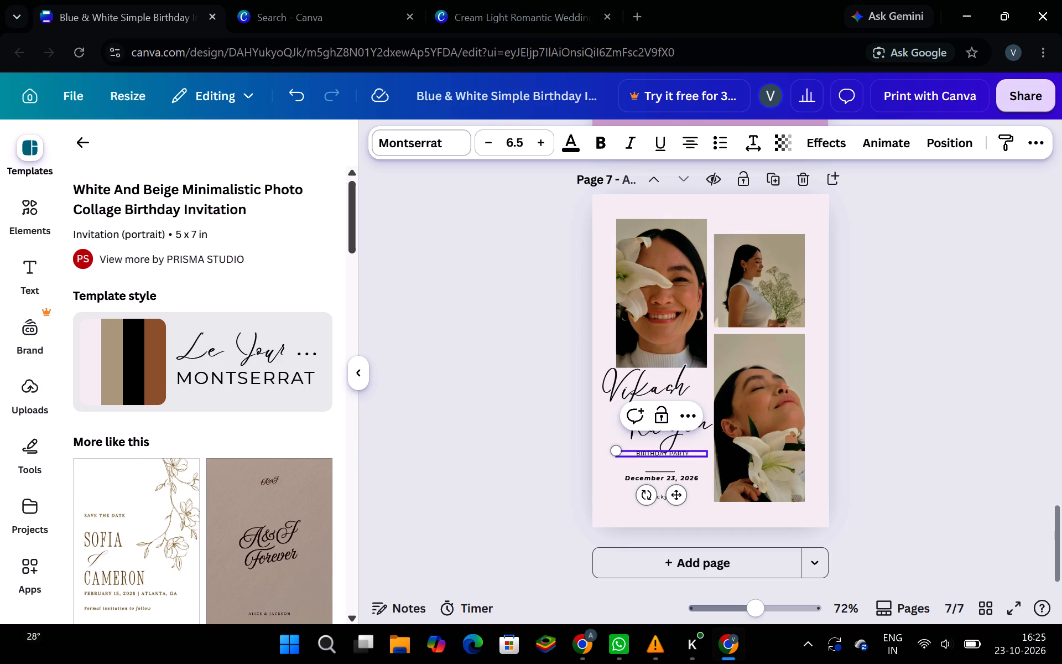
{"action": "key", "text": "Right"}
{"action": "key", "text": "Right"}
{"action": "key", "text": "Right"}
{"action": "key", "text": "Right"}
{"action": "key", "text": "Right"}
{"action": "key", "text": "Right"}
{"action": "key", "text": "Right"}
{"action": "key", "text": "Right"}
{"action": "key", "text": "Right"}
{"action": "key", "text": "Right"}
{"action": "key", "text": "Right"}
{"action": "key", "text": "Right"}
{"action": "key", "text": "Right"}
{"action": "key", "text": "Right"}
{"action": "key", "text": "Right"}
{"action": "key", "text": "Right"}
{"action": "key", "text": "Right"}
{"action": "key", "text": "Right"}
{"action": "key", "text": "Right"}
{"action": "key", "text": "Right"}
{"action": "key", "text": "Right"}
{"action": "key", "text": "BackSpace"}
{"action": "key", "text": "BackSpace"}
{"action": "key", "text": "BackSpace"}
{"action": "key", "text": "BackSpace"}
{"action": "key", "text": "BackSpace"}
{"action": "key", "text": "BackSpace"}
{"action": "key", "text": "BackSpace"}
{"action": "key", "text": "BackSpace"}
{"action": "key", "text": "BackSpace"}
{"action": "key", "text": "BackSpace"}
{"action": "key", "text": "BackSpace"}
{"action": "key", "text": "BackSpace"}
{"action": "key", "text": "BackSpace"}
{"action": "key", "text": "BackSpace"}
{"action": "key", "text": "BackSpace"}
{"action": "key", "text": "BackSpace"}
{"action": "key", "text": "BackSpace"}
{"action": "key", "text": "BackSpace"}
{"action": "key", "text": "BackSpace"}
{"action": "key", "text": "BackSpace"}
{"action": "key", "text": "BackSpace"}
{"action": "key", "text": "BackSpace"}
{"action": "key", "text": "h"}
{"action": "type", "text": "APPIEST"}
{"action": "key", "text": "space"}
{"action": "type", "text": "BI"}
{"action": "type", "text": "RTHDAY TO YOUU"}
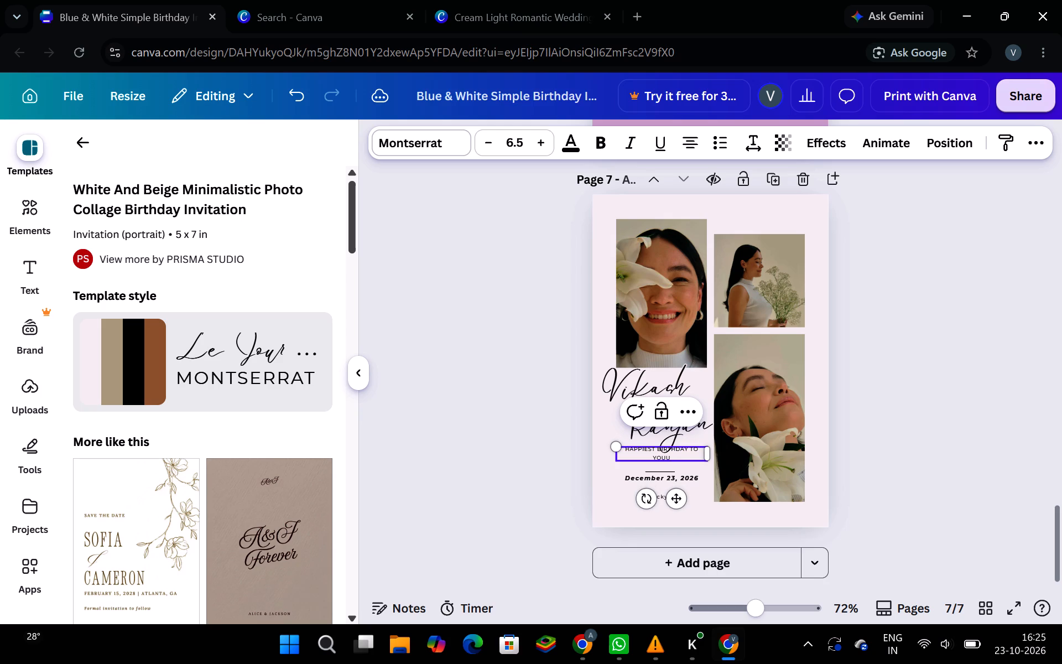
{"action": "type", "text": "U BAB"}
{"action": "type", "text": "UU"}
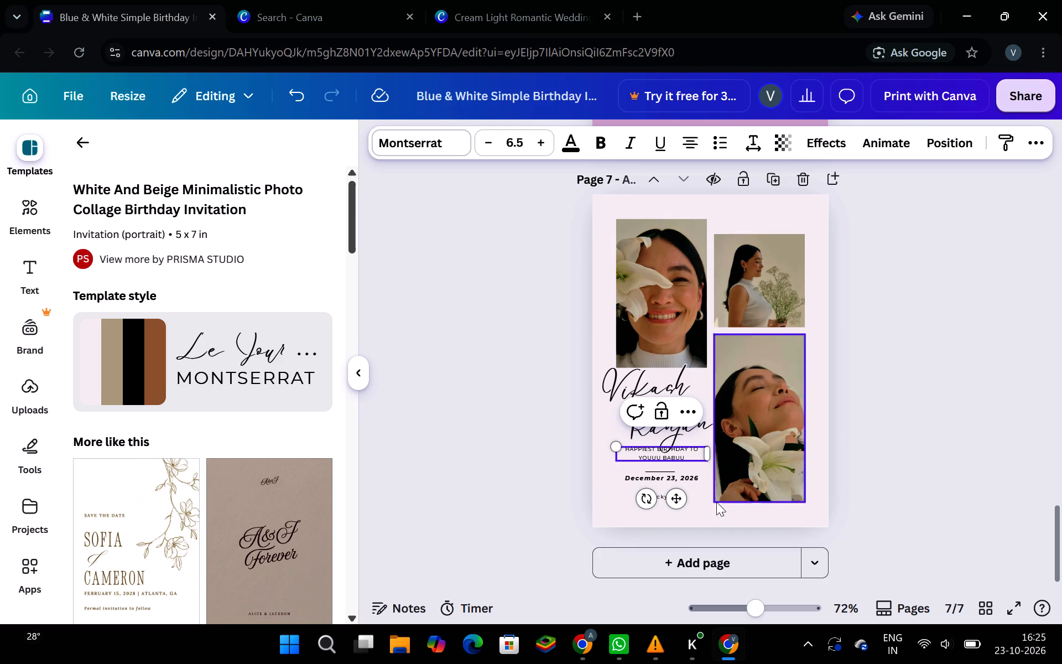
Move the birthday message on page 7 slightly down, closer to the short divider line.
{"action": "left_click_drag", "start_coordinate": [683, 453], "coordinate": [691, 454]}
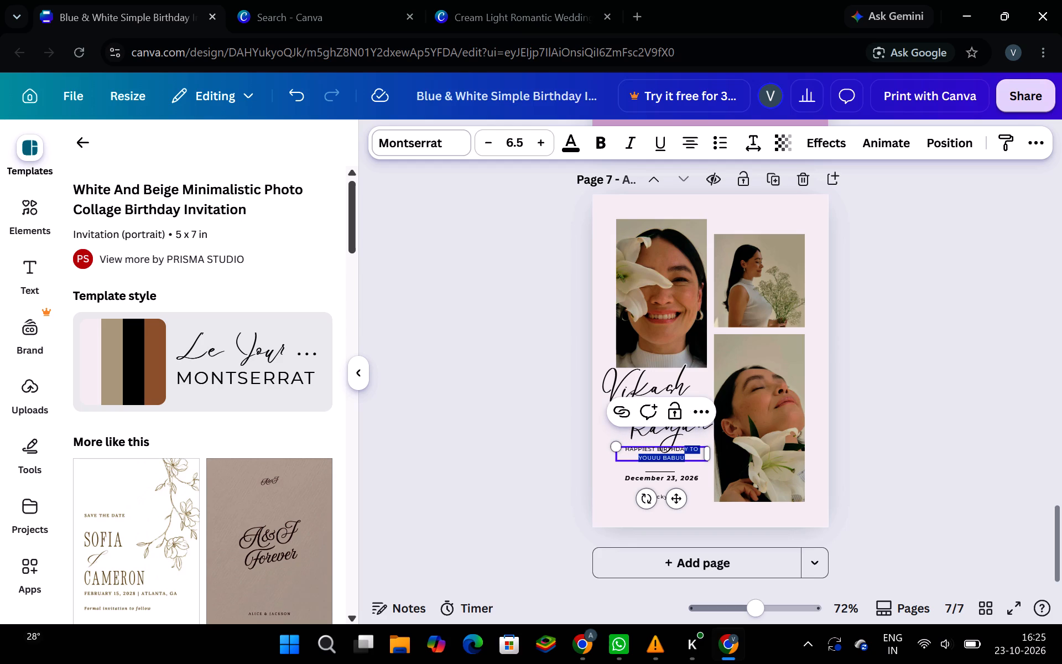
{"action": "left_click_drag", "start_coordinate": [698, 448], "coordinate": [689, 446]}
{"action": "left_click_drag", "start_coordinate": [689, 446], "coordinate": [691, 451]}
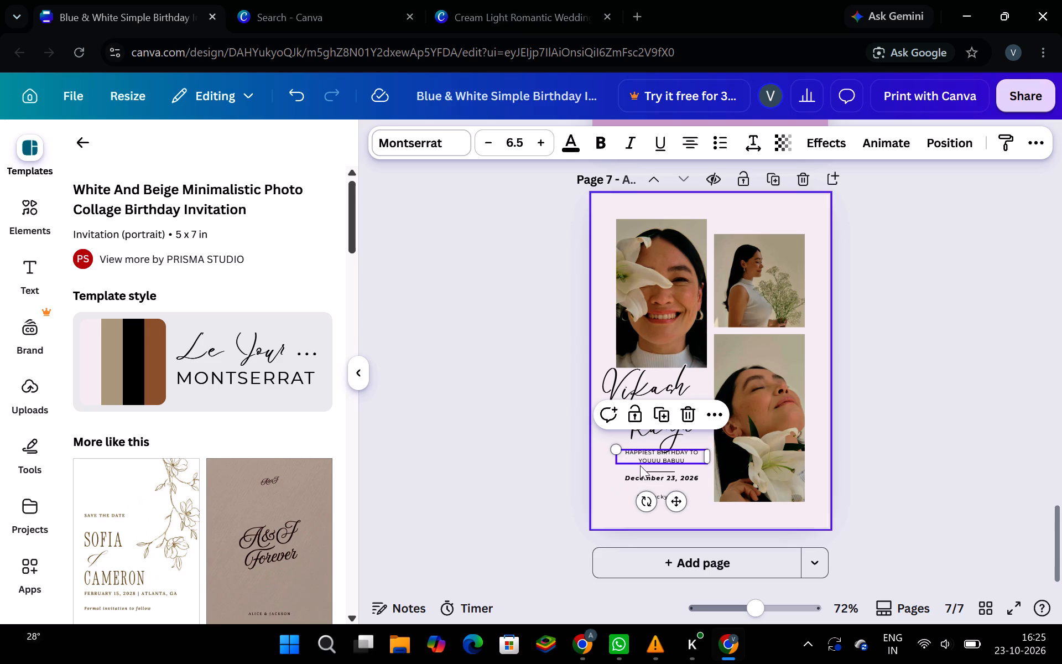
Move the script surname on page 7 slightly up, adding space above the birthday message and keeping its horizontal alignment.
{"action": "left_click", "coordinate": [673, 432]}
{"action": "left_click_drag", "start_coordinate": [673, 432], "coordinate": [675, 429]}
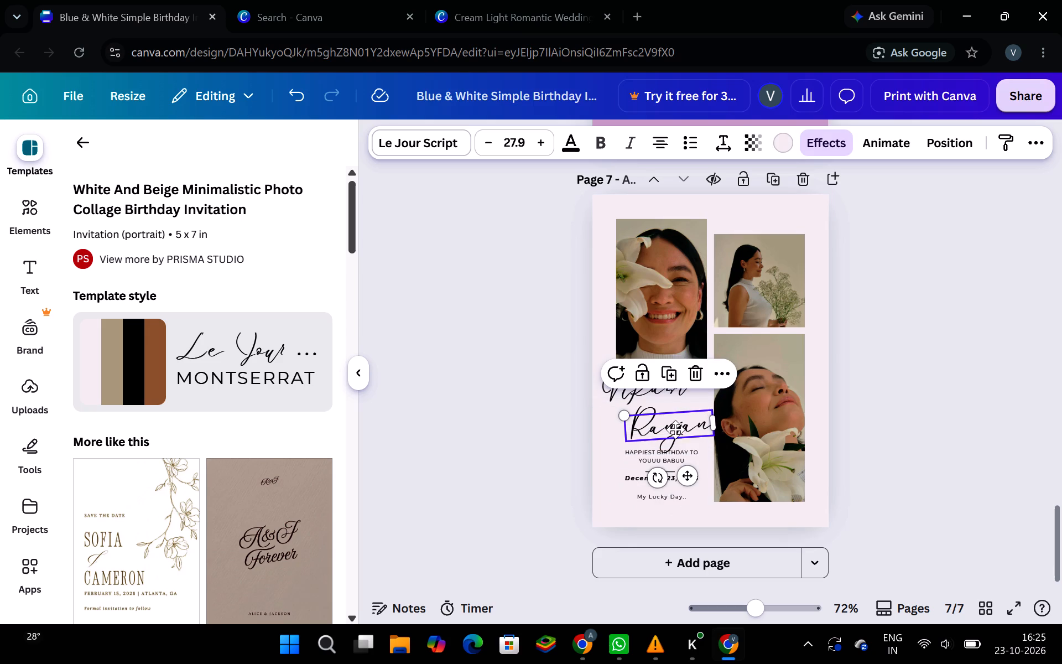
{"action": "left_click_drag", "start_coordinate": [675, 429], "coordinate": [680, 426]}
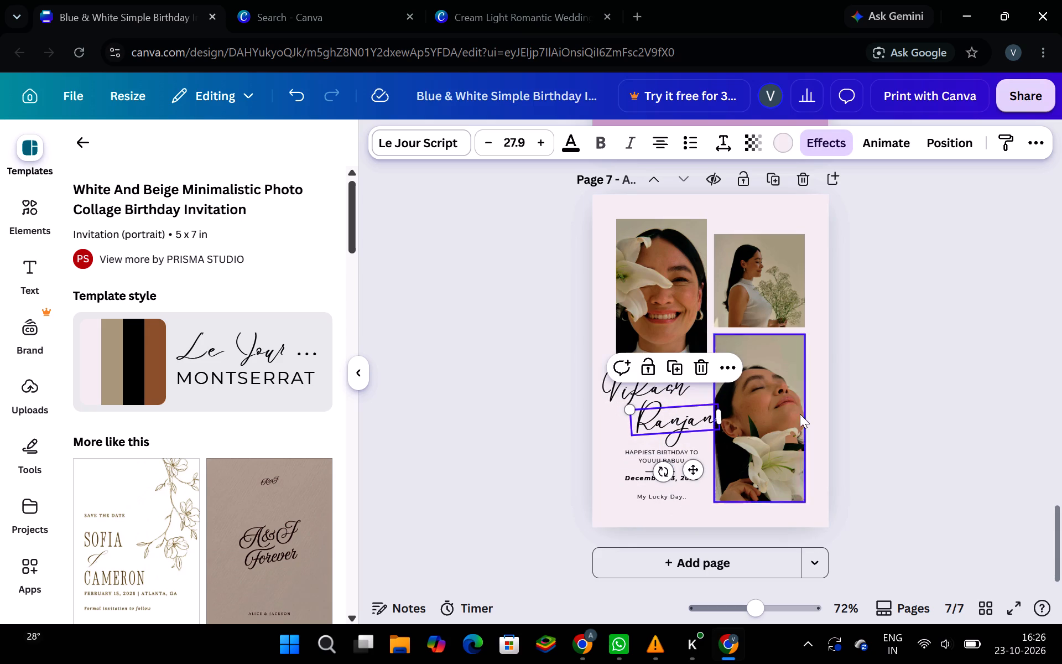
{"action": "left_click", "coordinate": [838, 409]}
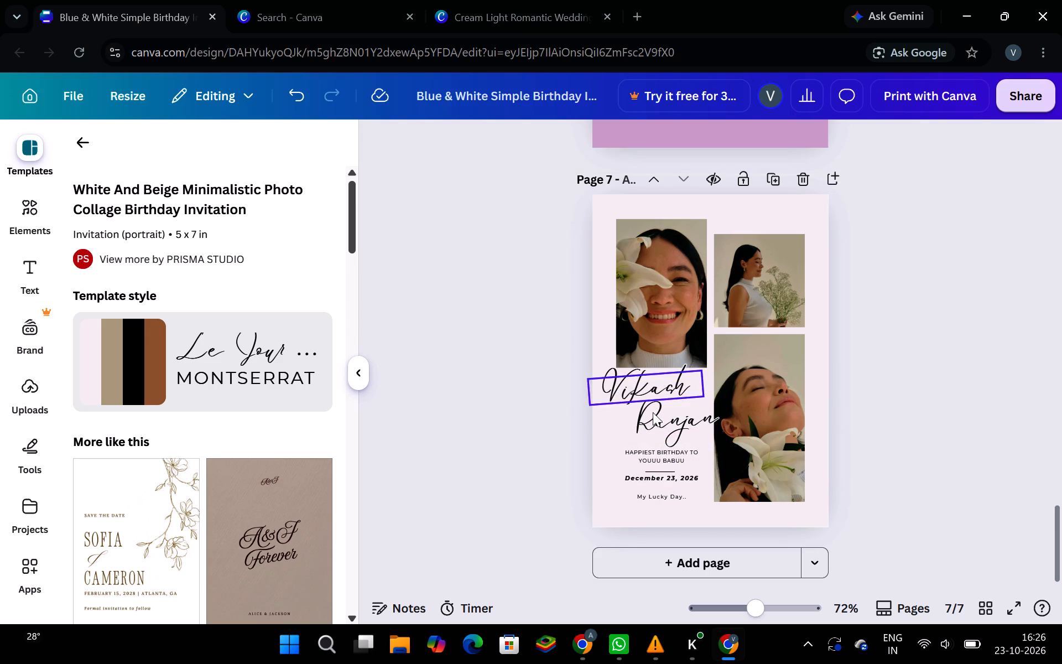
{"action": "left_click", "coordinate": [659, 426]}
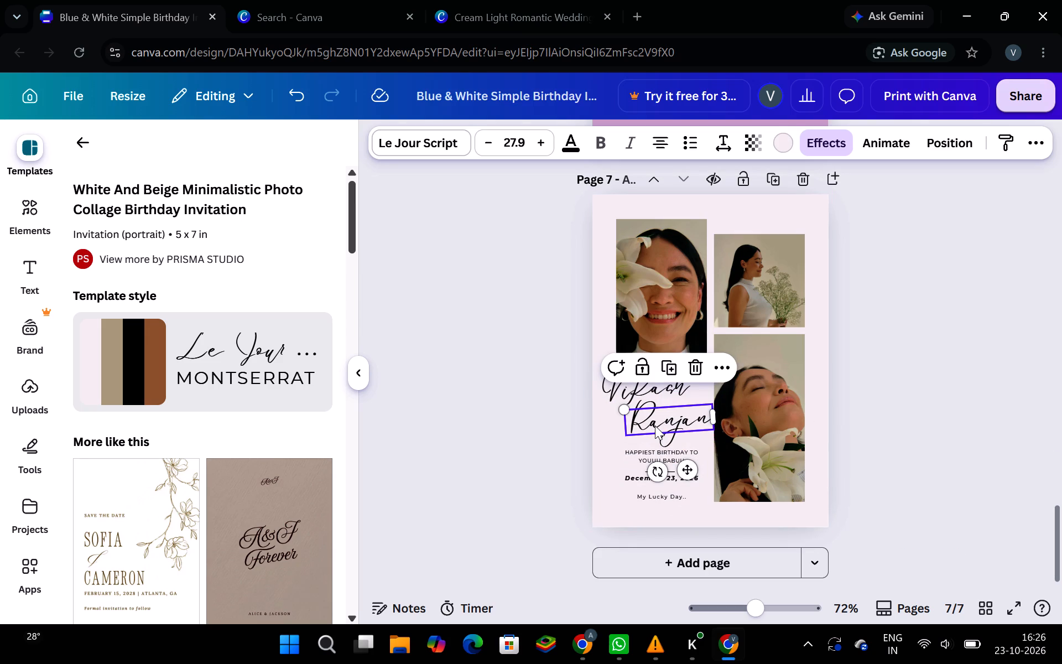
{"action": "left_click", "coordinate": [848, 390]}
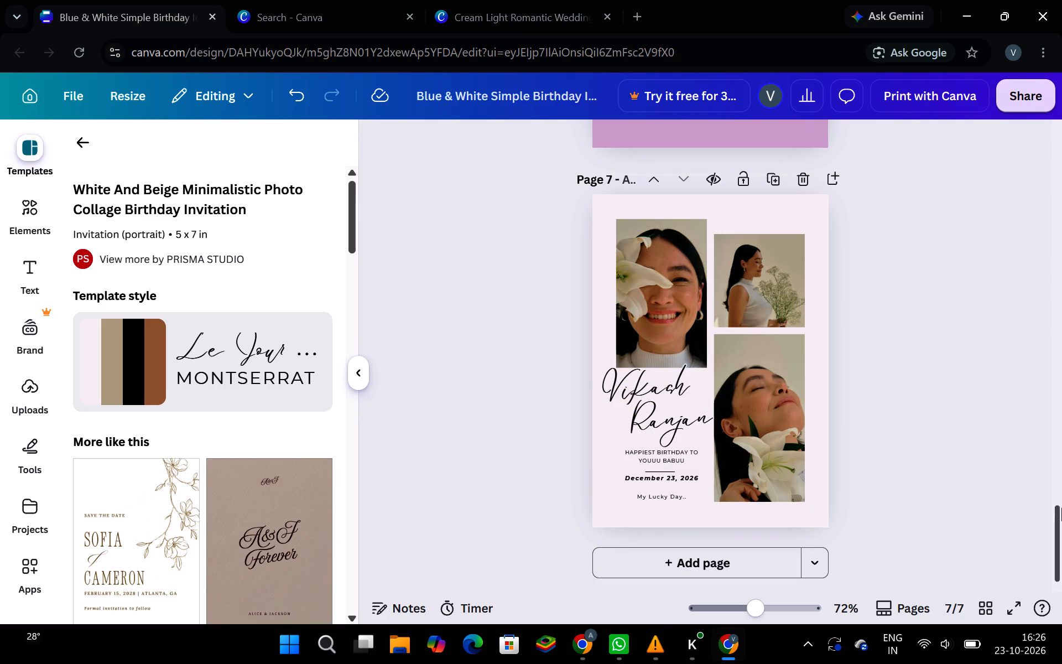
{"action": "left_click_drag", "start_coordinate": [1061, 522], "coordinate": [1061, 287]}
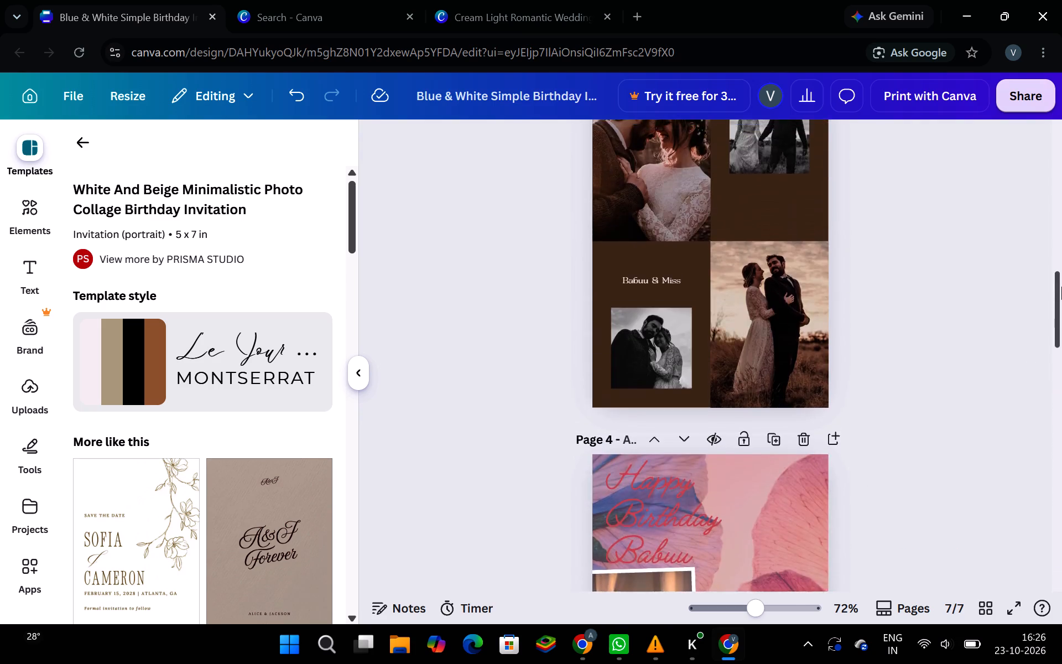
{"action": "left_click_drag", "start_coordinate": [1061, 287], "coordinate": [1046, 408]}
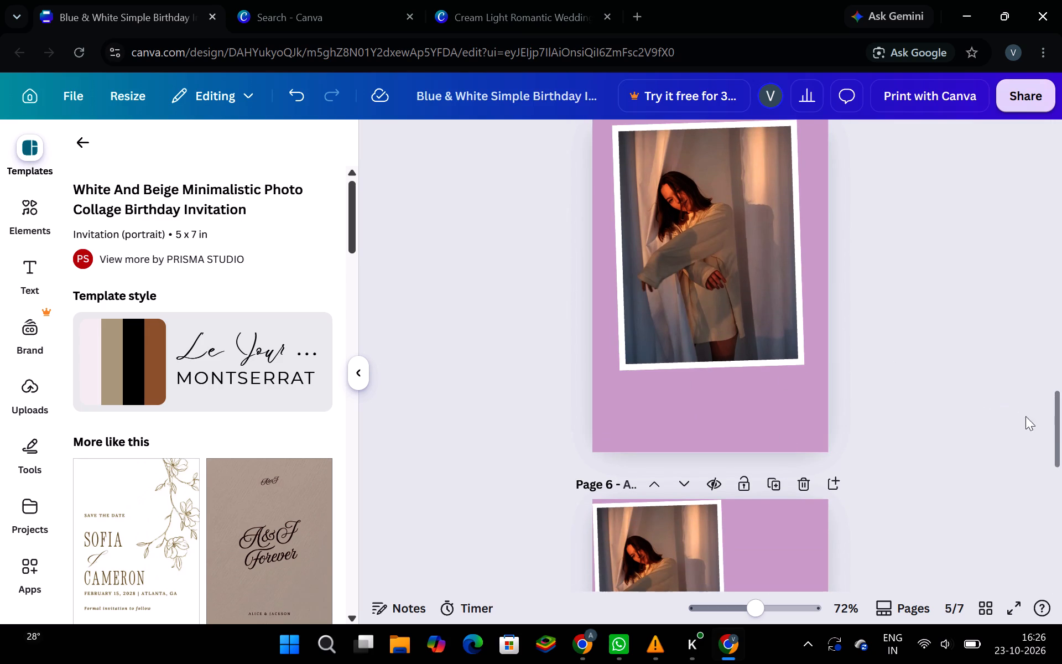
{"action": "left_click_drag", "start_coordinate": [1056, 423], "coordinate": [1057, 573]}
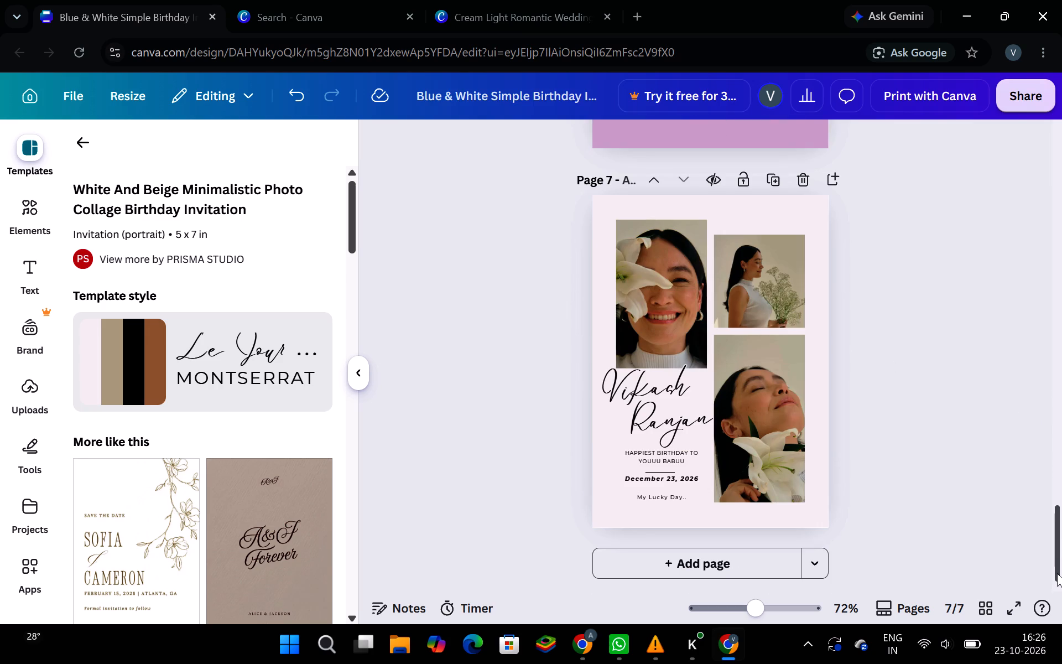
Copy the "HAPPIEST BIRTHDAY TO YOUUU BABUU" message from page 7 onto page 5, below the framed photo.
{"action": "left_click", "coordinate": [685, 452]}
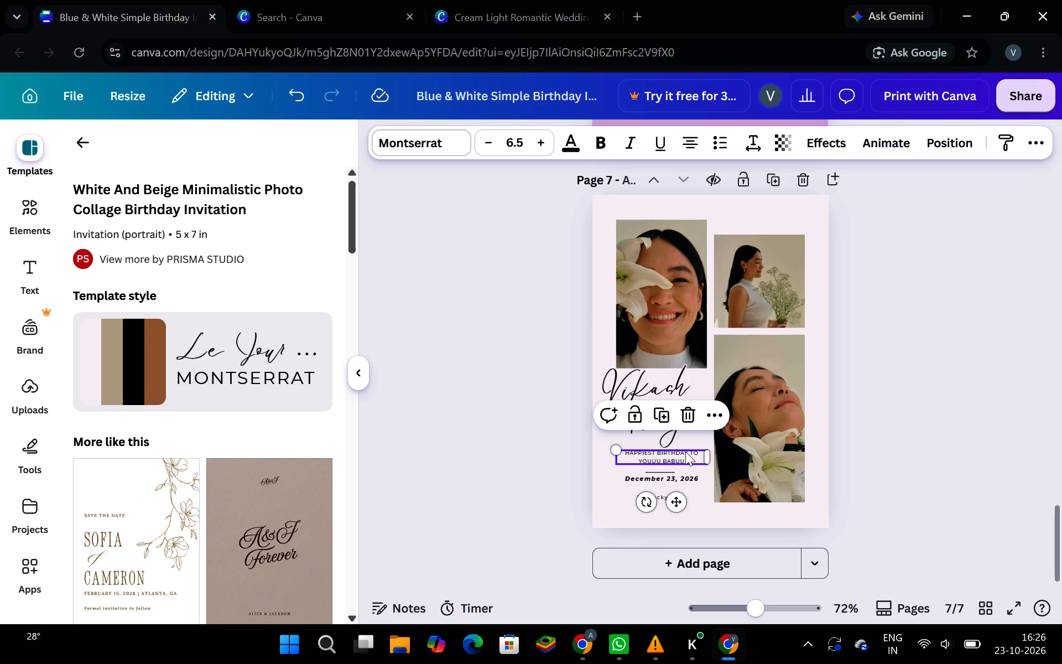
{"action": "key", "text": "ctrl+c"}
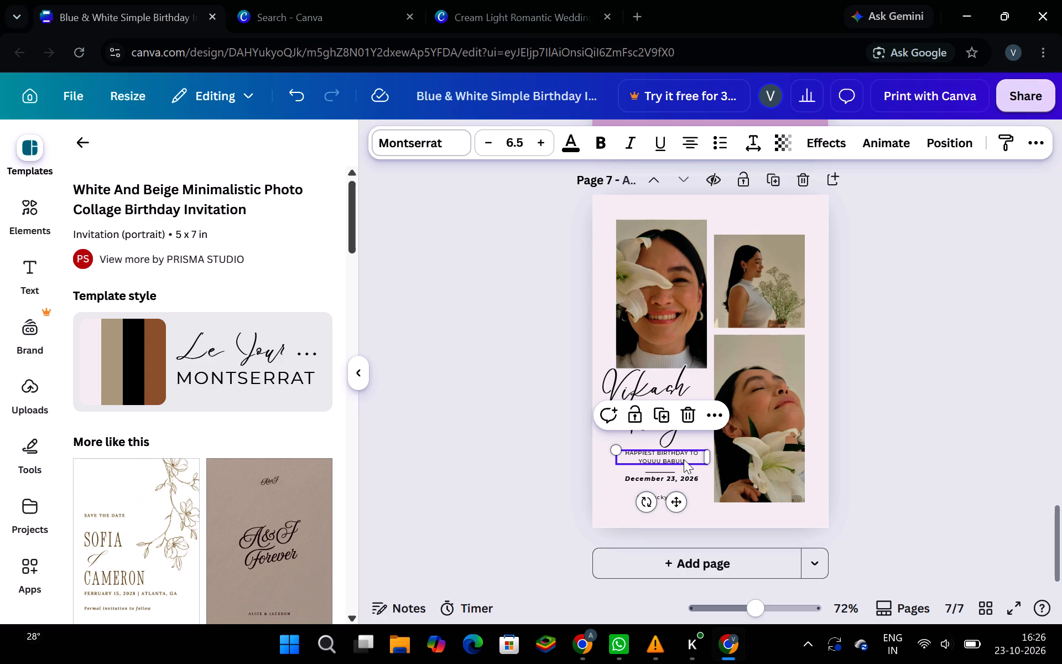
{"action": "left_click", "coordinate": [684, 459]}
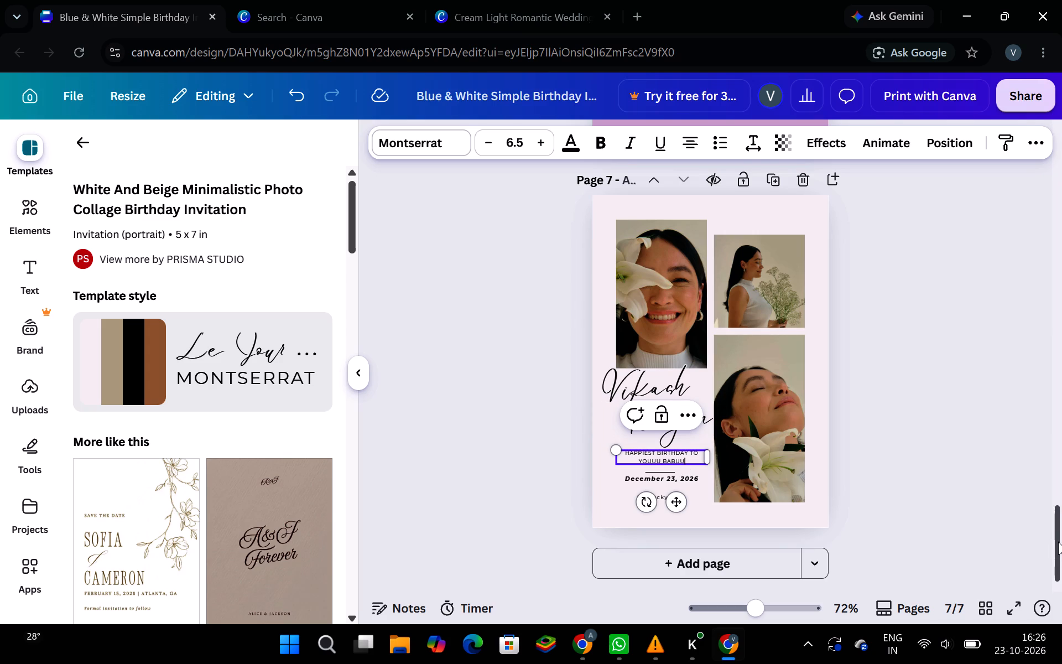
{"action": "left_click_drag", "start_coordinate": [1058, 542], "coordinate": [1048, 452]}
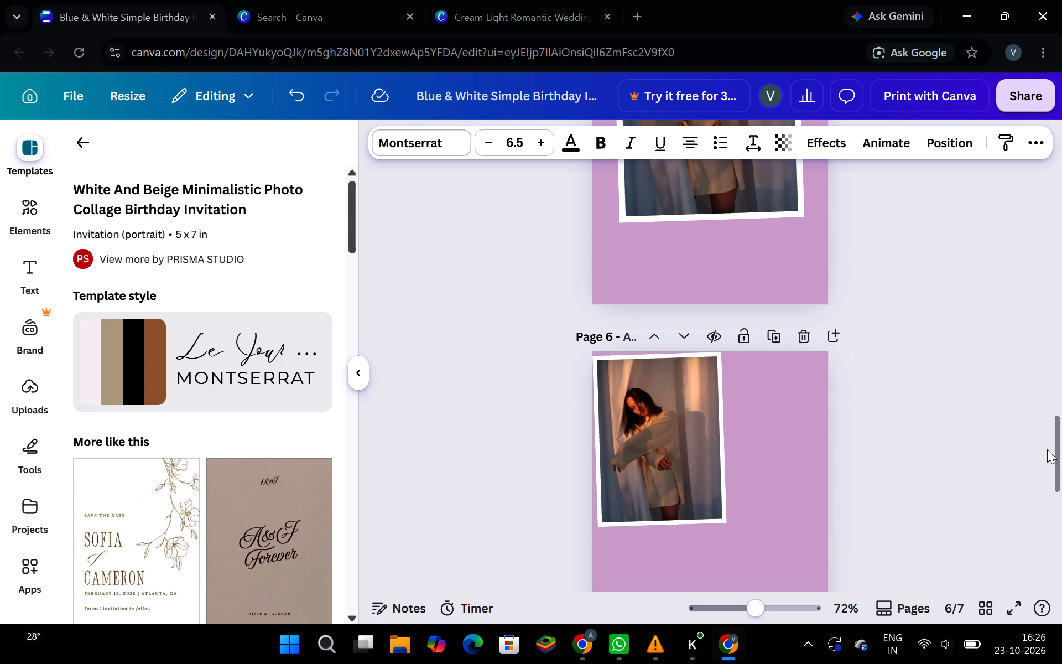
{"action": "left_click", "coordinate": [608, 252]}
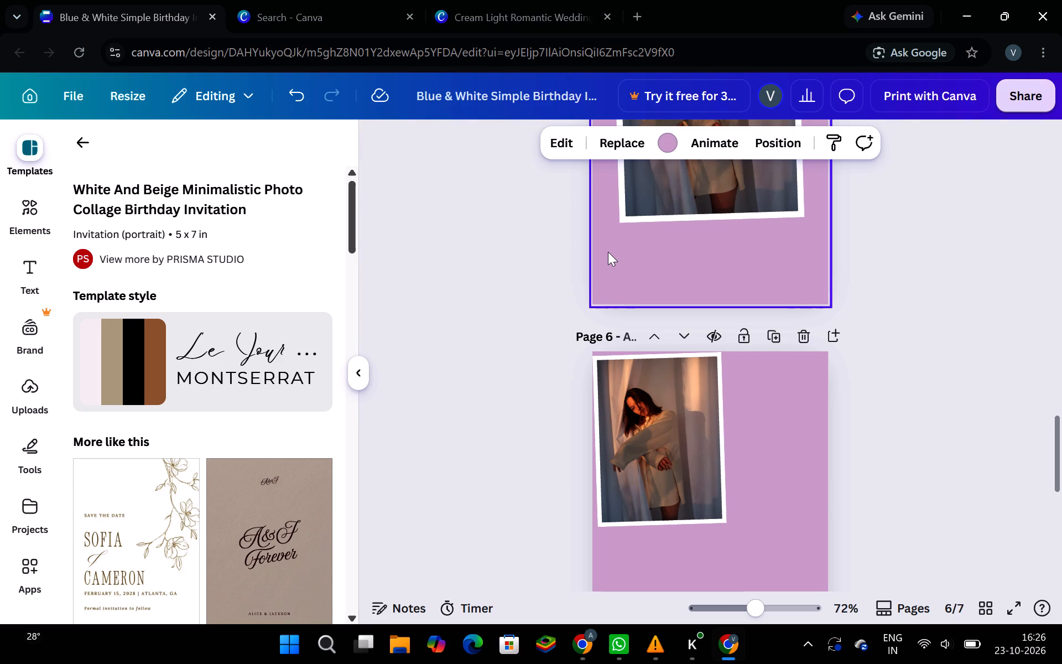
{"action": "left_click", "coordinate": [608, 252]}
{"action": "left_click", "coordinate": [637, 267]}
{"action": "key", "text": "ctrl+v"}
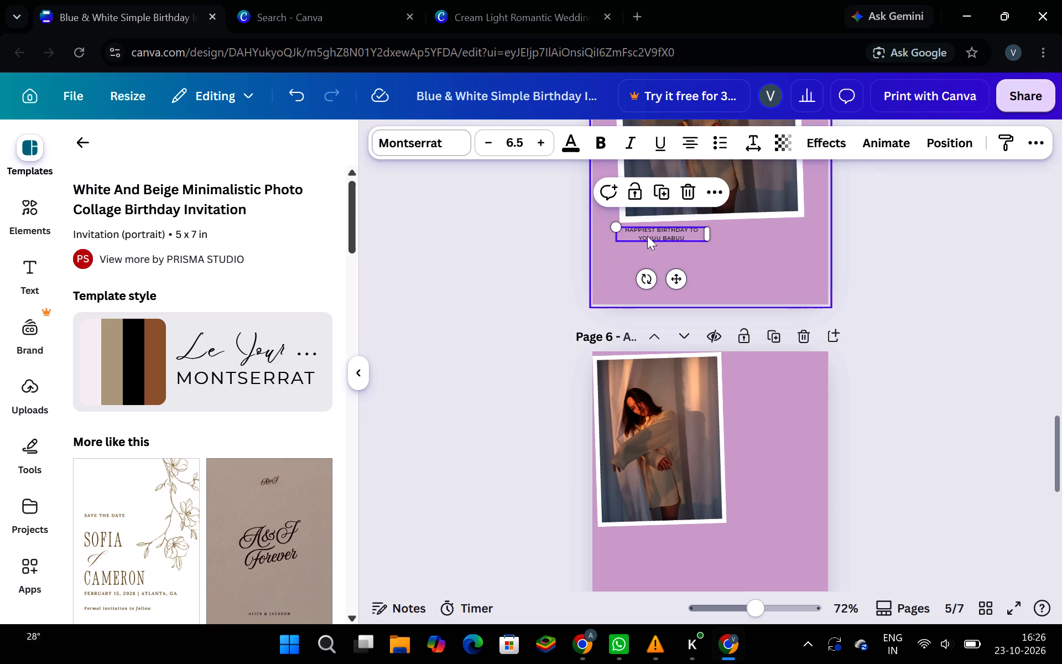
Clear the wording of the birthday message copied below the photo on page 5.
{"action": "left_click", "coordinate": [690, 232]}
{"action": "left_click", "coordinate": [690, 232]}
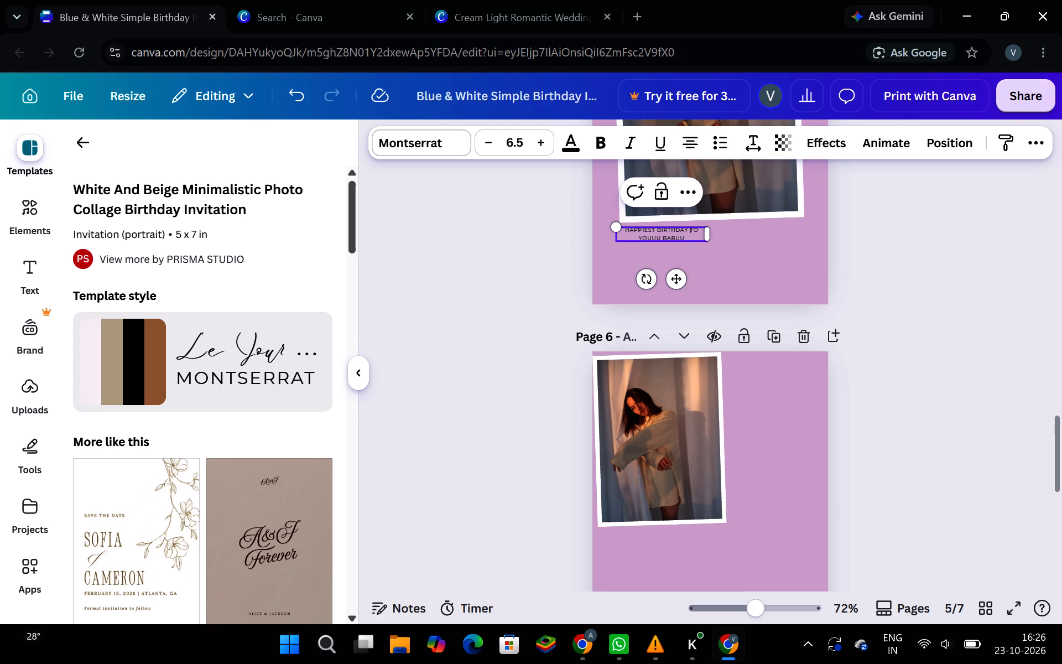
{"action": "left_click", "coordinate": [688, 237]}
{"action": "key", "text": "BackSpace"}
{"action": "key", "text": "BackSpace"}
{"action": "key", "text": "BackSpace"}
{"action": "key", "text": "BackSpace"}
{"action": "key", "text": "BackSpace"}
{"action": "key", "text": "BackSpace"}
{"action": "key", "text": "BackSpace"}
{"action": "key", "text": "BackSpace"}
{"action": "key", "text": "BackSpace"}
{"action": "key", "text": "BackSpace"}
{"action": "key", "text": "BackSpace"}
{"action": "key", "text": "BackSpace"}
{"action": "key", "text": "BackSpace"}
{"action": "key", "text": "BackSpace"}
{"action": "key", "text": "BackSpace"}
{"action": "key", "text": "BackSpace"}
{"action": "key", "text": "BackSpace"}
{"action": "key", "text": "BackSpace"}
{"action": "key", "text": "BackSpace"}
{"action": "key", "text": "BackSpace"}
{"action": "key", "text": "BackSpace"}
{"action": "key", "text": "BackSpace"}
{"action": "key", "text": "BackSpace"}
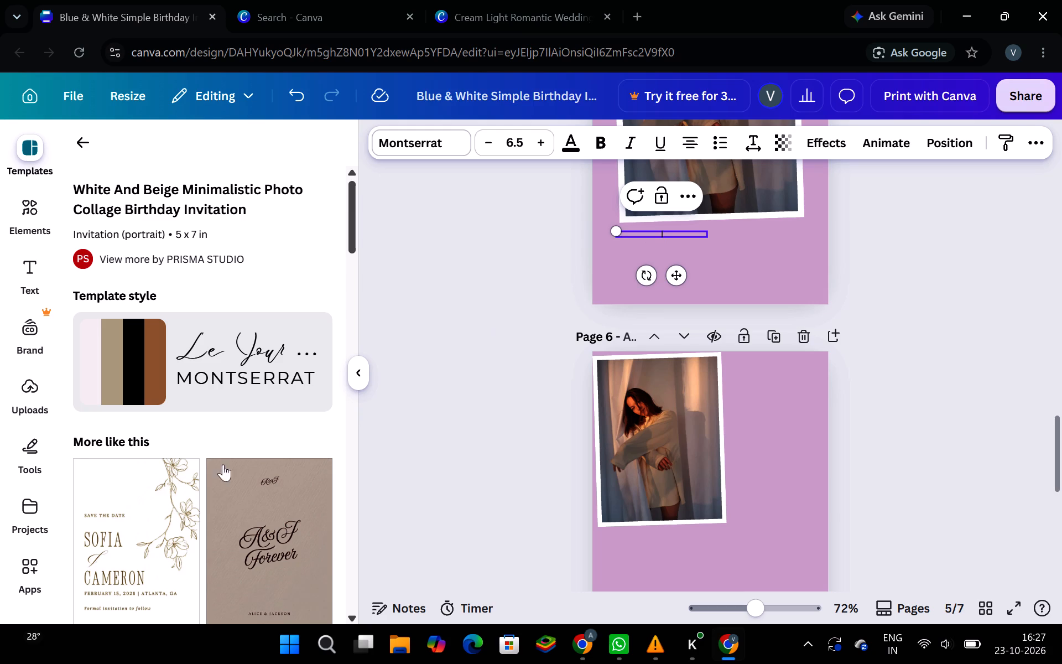
Apply the Minimalistic Floral Wedding Save The Date Invite template to page 5.
{"action": "left_click", "coordinate": [135, 529]}
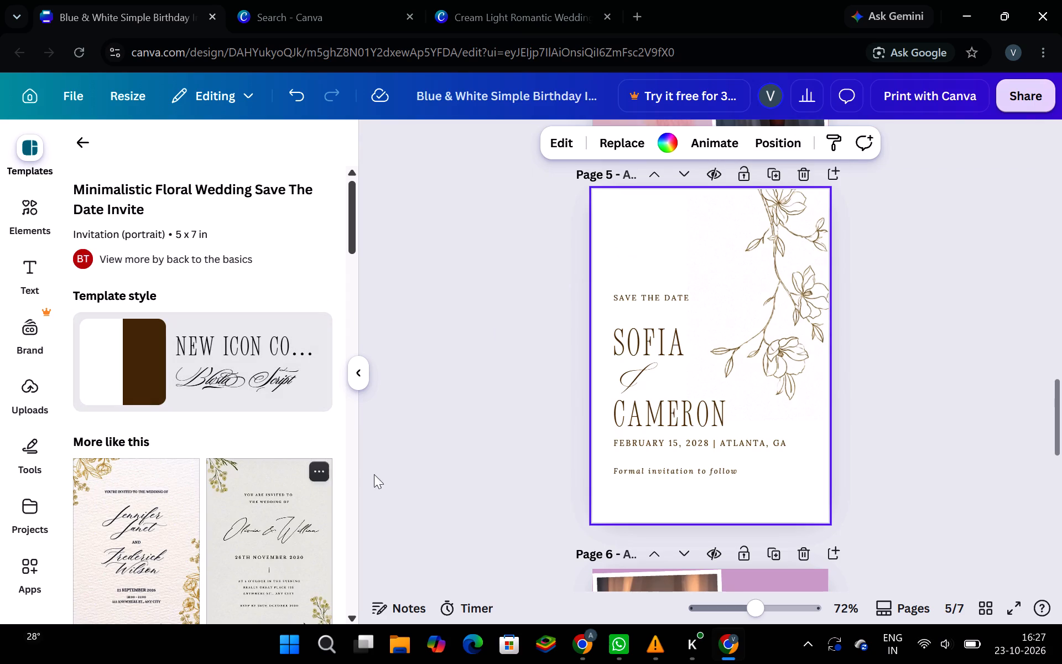
Replace the "SAVE THE DATE" text on page 5 with "YOU MAKE MY ORDINARY DAYS FEELS SPECIAL".
{"action": "left_click", "coordinate": [699, 287]}
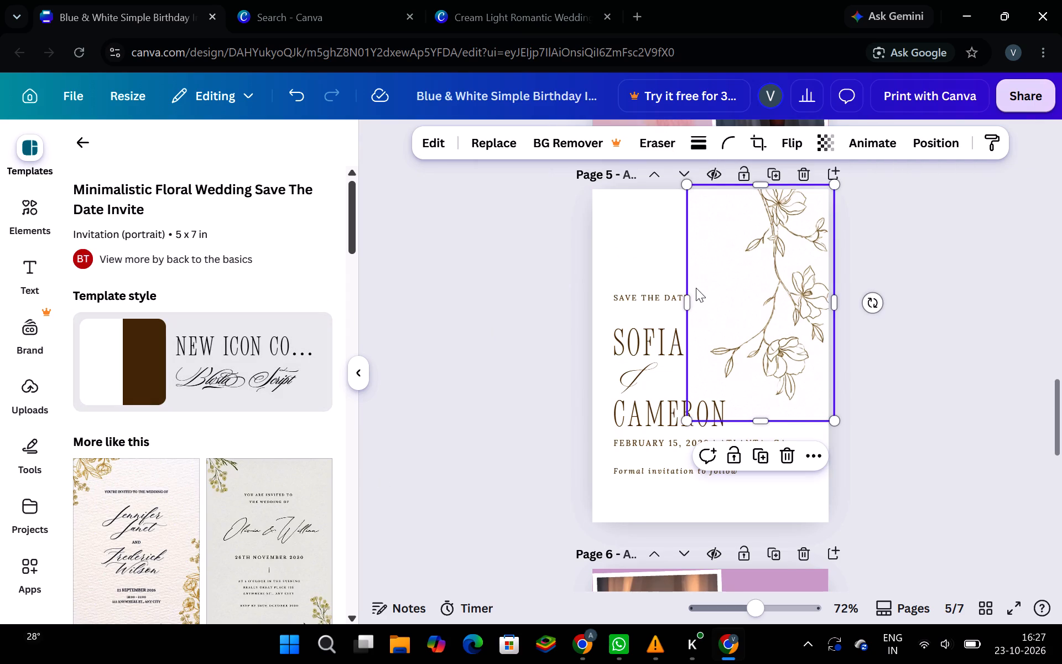
{"action": "left_click", "coordinate": [664, 298]}
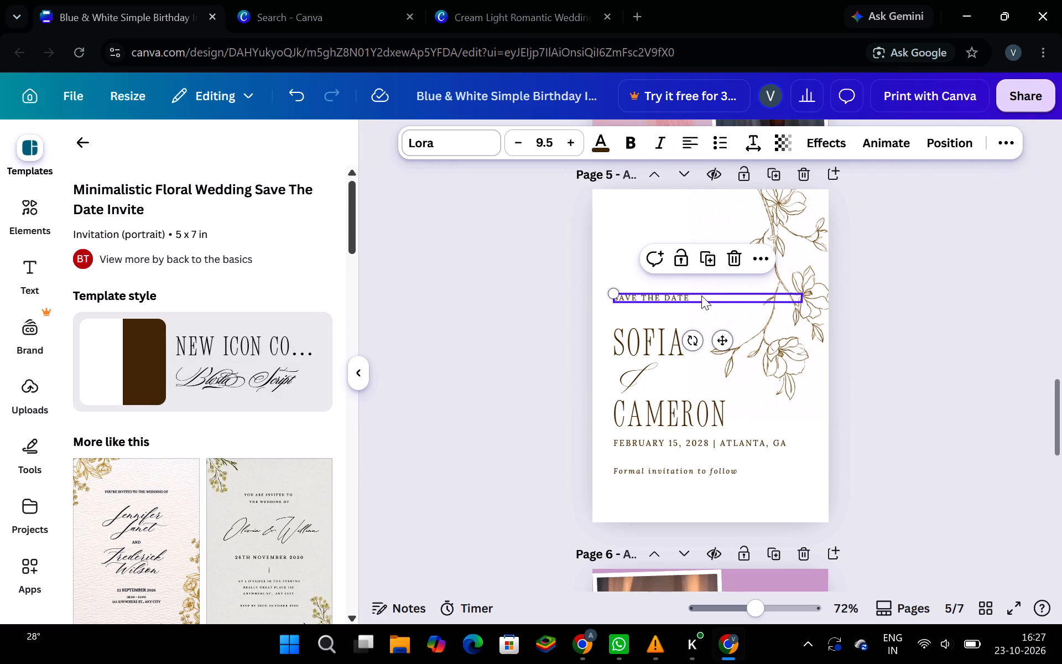
{"action": "left_click", "coordinate": [701, 295]}
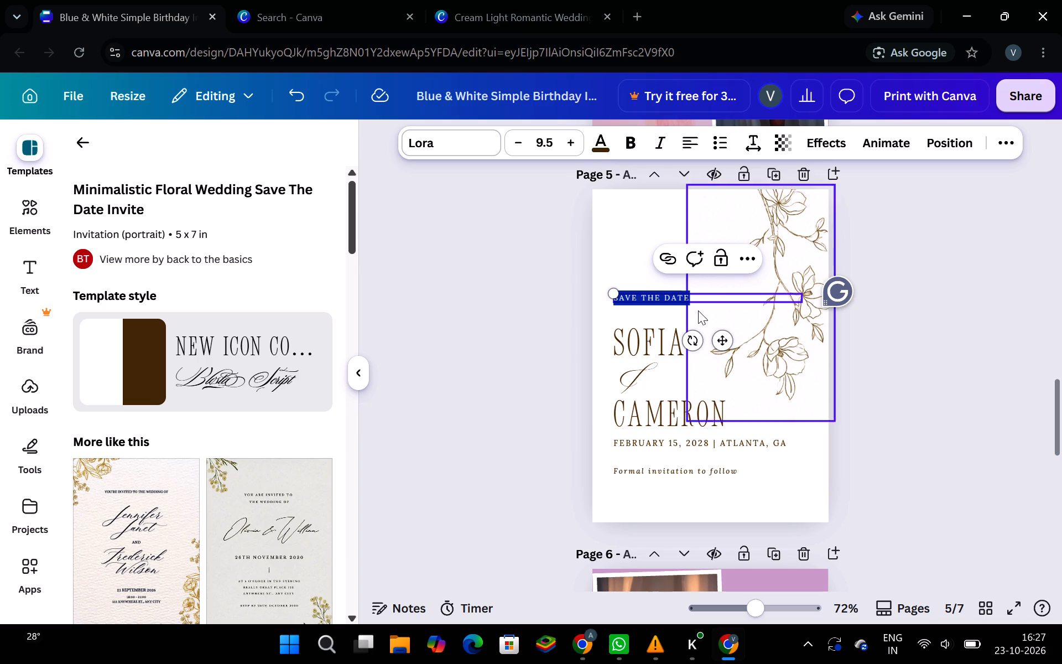
{"action": "left_click", "coordinate": [696, 300]}
{"action": "key", "text": "BackSpace"}
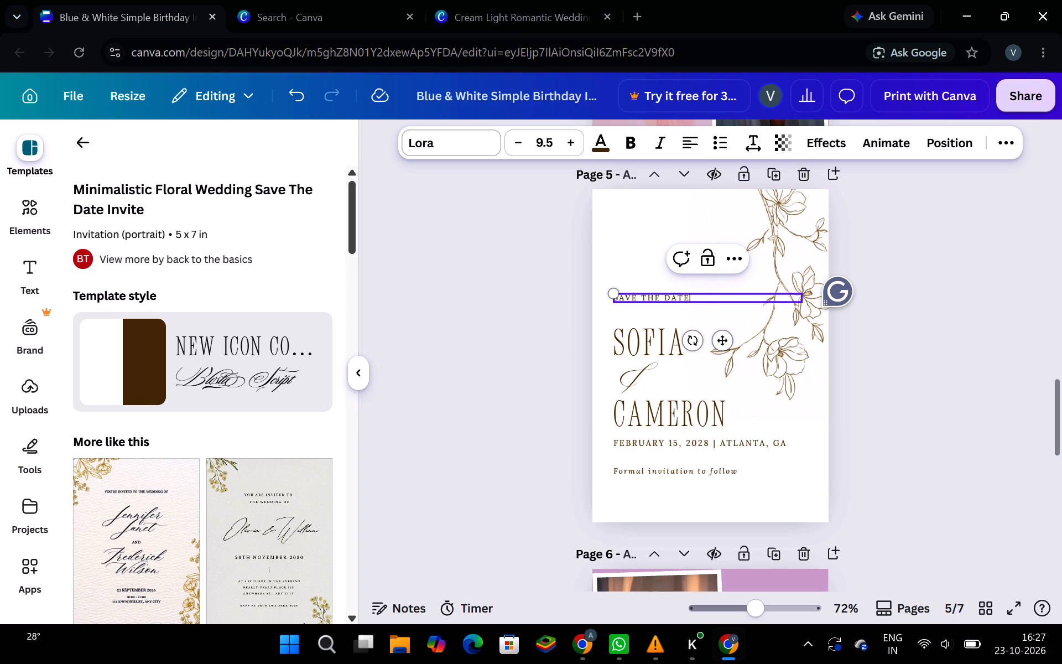
{"action": "key", "text": "BackSpace"}
{"action": "key", "text": "BackSpace"}
{"action": "key", "text": "BackSpace"}
{"action": "key", "text": "BackSpace"}
{"action": "key", "text": "BackSpace"}
{"action": "key", "text": "BackSpace"}
{"action": "key", "text": "BackSpace"}
{"action": "key", "text": "BackSpace"}
{"action": "key", "text": "BackSpace"}
{"action": "key", "text": "BackSpace"}
{"action": "key", "text": "BackSpace"}
{"action": "key", "text": "BackSpace"}
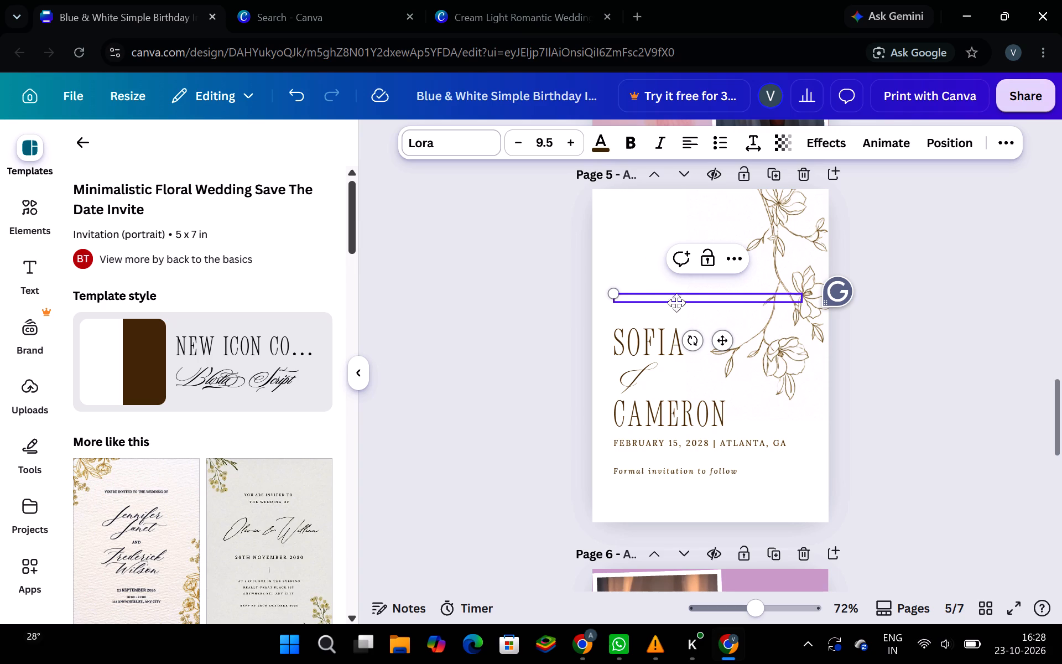
{"action": "left_click", "coordinate": [659, 298]}
{"action": "double_click", "coordinate": [659, 298]}
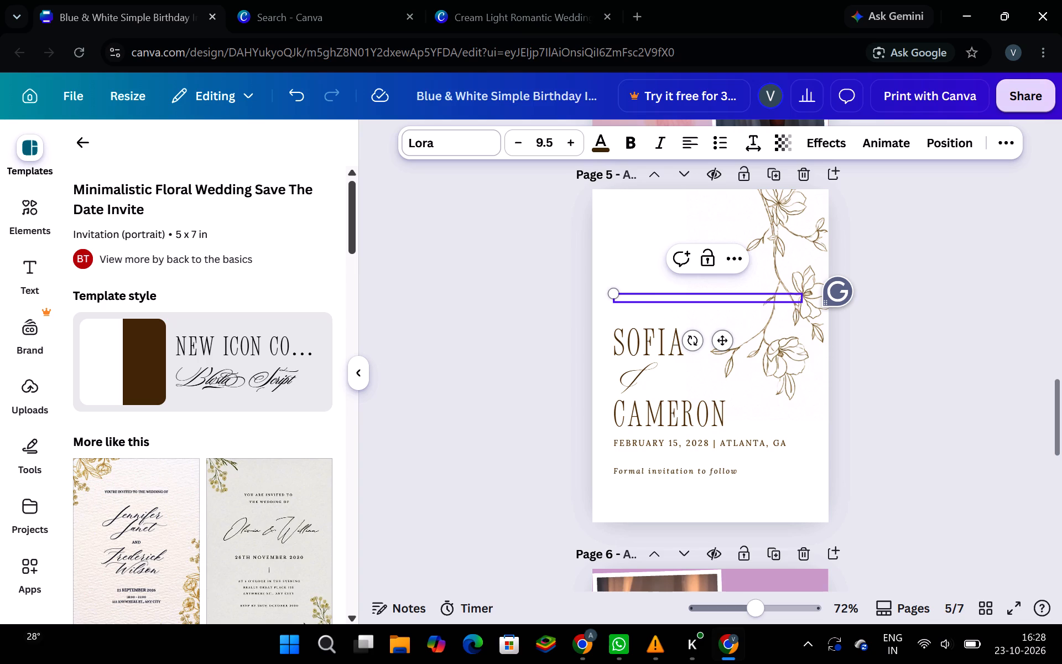
{"action": "left_click", "coordinate": [640, 297]}
{"action": "double_click", "coordinate": [640, 297]}
{"action": "left_click", "coordinate": [665, 299]}
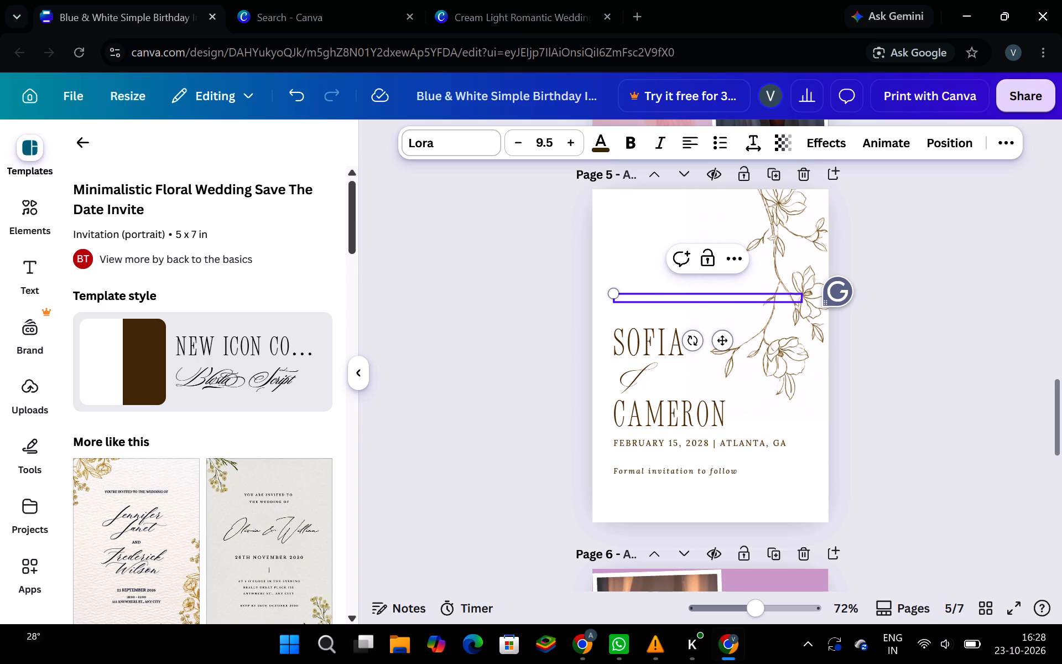
{"action": "left_click", "coordinate": [665, 299]}
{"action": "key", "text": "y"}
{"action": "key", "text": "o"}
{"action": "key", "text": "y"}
{"action": "key", "text": "BackSpace"}
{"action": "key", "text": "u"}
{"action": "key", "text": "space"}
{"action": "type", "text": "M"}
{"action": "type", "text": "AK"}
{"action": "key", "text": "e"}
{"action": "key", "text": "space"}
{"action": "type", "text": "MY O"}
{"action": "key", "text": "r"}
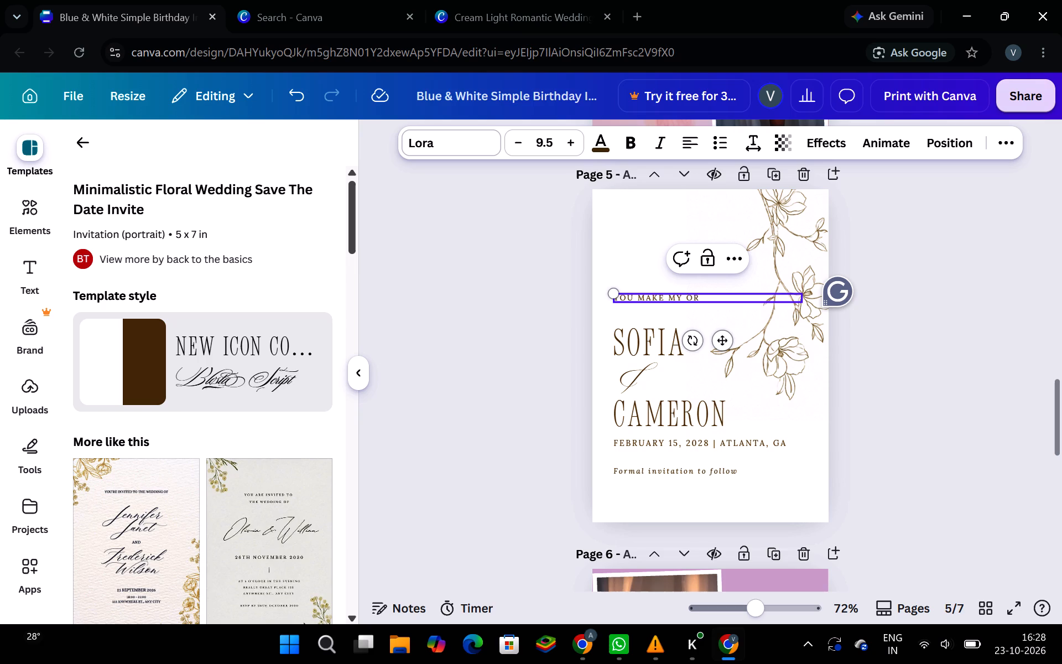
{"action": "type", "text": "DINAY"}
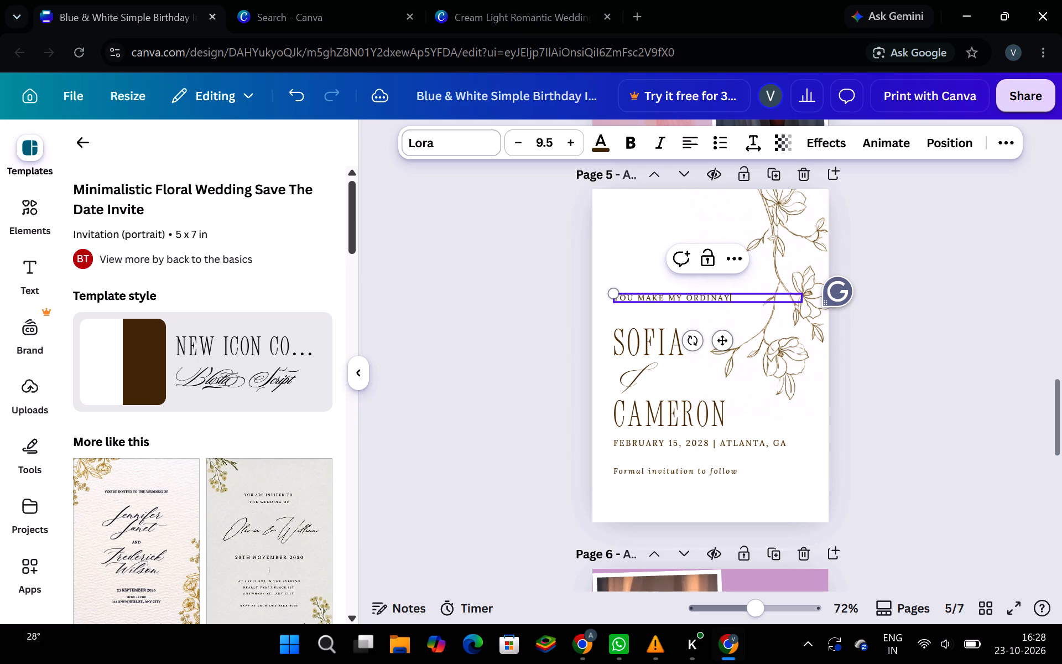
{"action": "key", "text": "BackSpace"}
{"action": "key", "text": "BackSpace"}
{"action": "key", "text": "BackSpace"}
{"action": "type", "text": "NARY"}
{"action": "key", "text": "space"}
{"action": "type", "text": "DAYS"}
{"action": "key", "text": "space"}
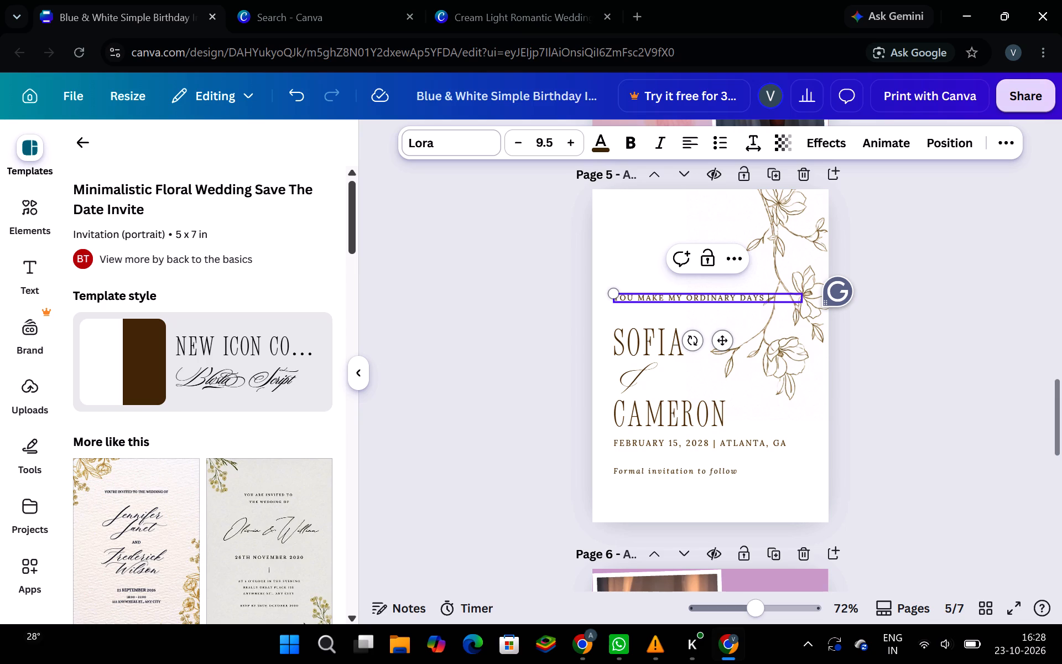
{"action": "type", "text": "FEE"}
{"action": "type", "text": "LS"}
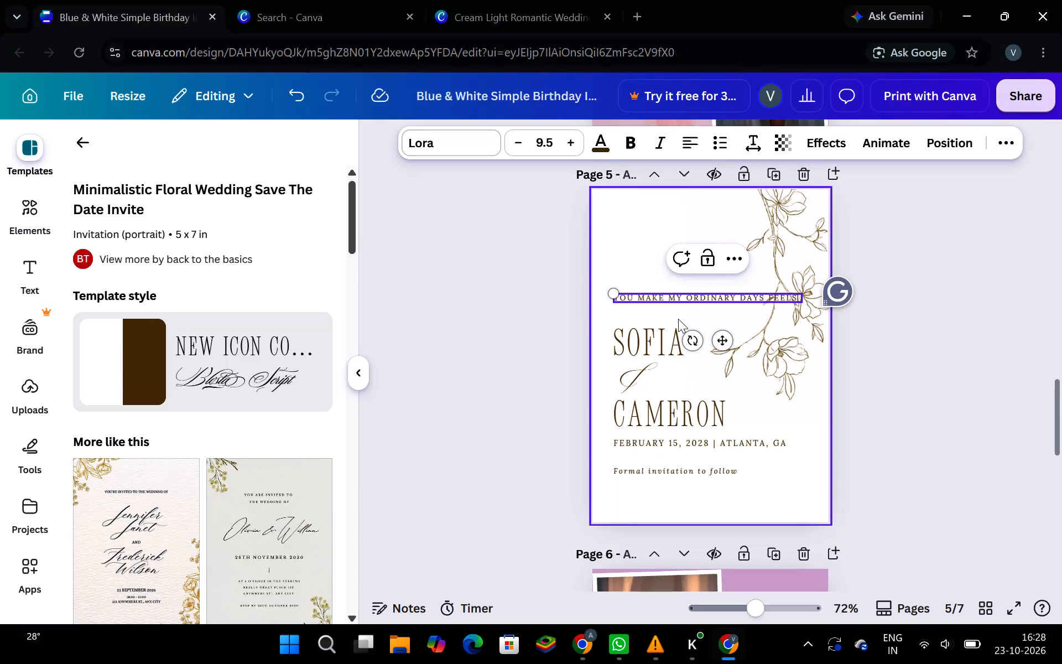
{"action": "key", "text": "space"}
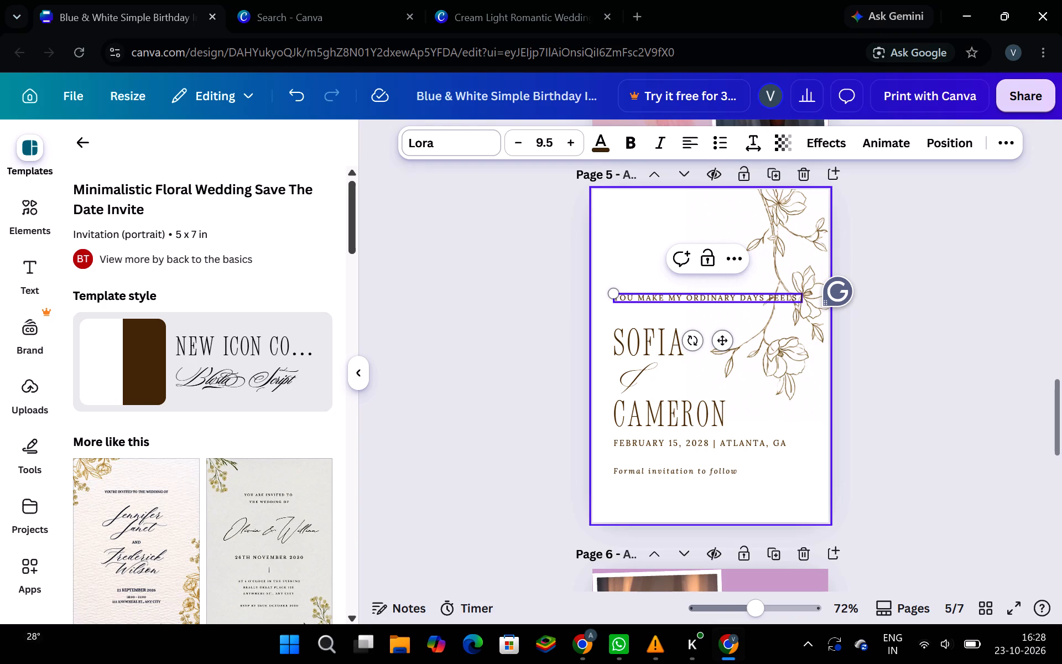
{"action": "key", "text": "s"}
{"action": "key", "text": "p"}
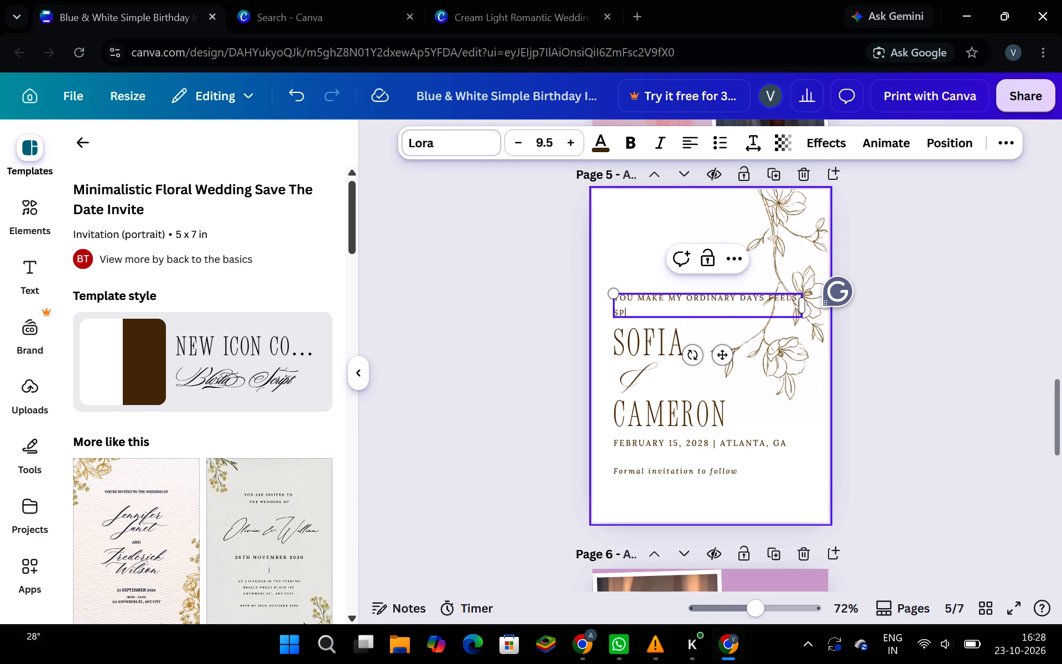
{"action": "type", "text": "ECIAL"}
Continue the page 5 message after "SPECIAL" with "...I HOVE YOUR BIRTHDAY BRINGS YOU ALL THE HAPPINESS YOU DESERVE".
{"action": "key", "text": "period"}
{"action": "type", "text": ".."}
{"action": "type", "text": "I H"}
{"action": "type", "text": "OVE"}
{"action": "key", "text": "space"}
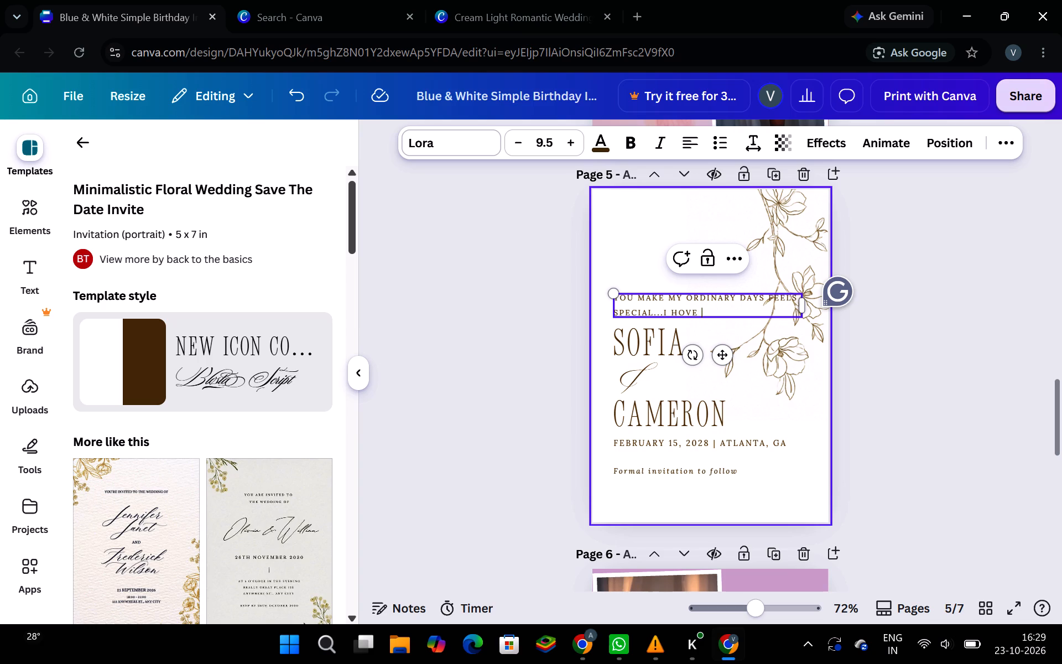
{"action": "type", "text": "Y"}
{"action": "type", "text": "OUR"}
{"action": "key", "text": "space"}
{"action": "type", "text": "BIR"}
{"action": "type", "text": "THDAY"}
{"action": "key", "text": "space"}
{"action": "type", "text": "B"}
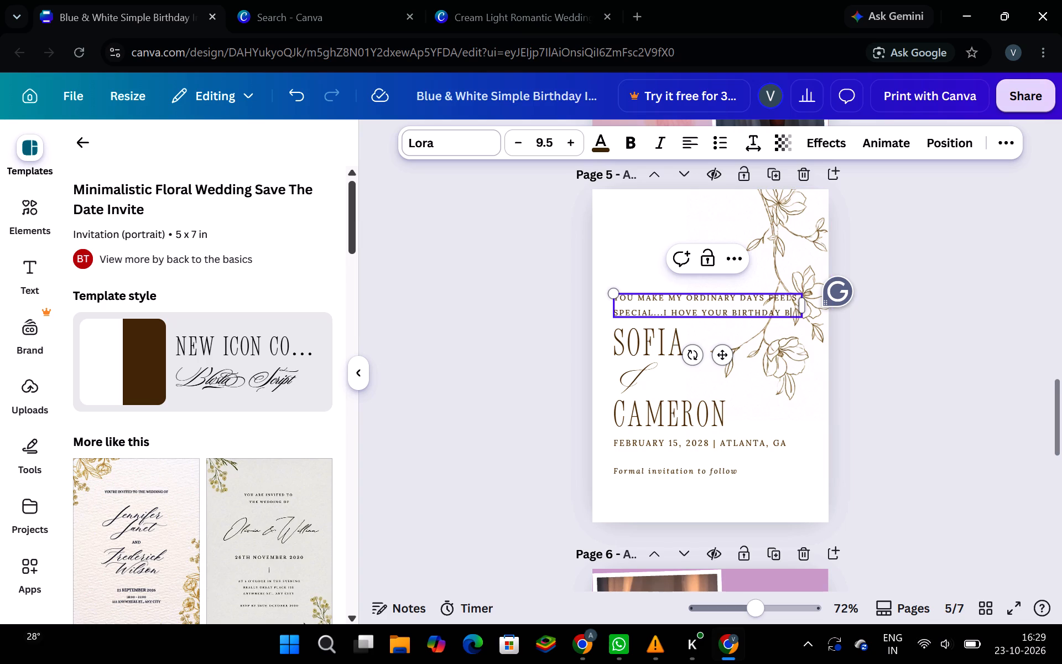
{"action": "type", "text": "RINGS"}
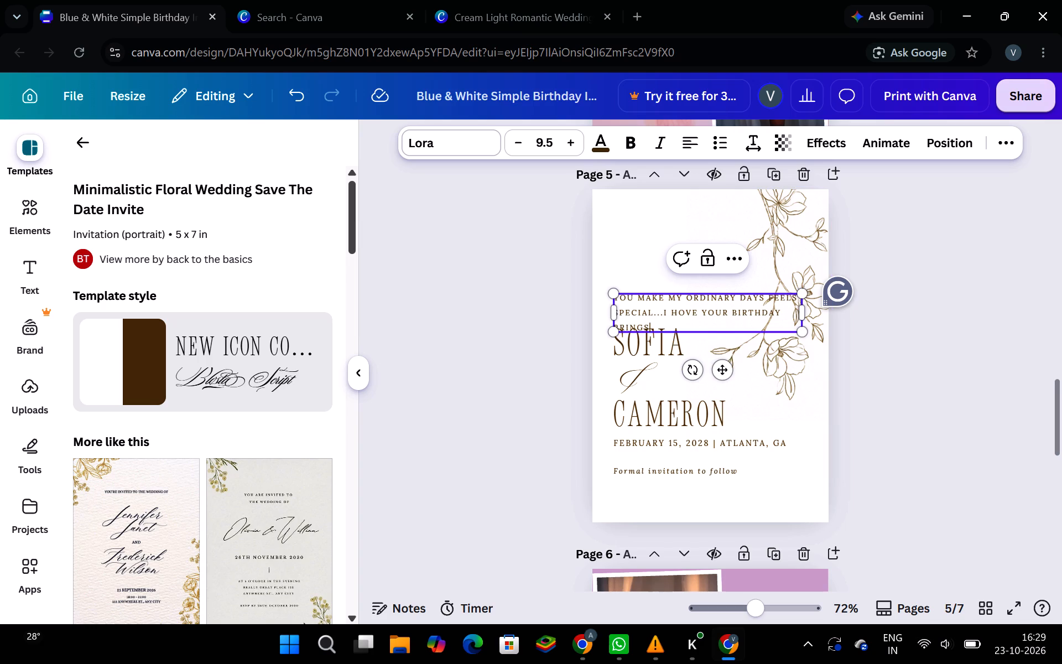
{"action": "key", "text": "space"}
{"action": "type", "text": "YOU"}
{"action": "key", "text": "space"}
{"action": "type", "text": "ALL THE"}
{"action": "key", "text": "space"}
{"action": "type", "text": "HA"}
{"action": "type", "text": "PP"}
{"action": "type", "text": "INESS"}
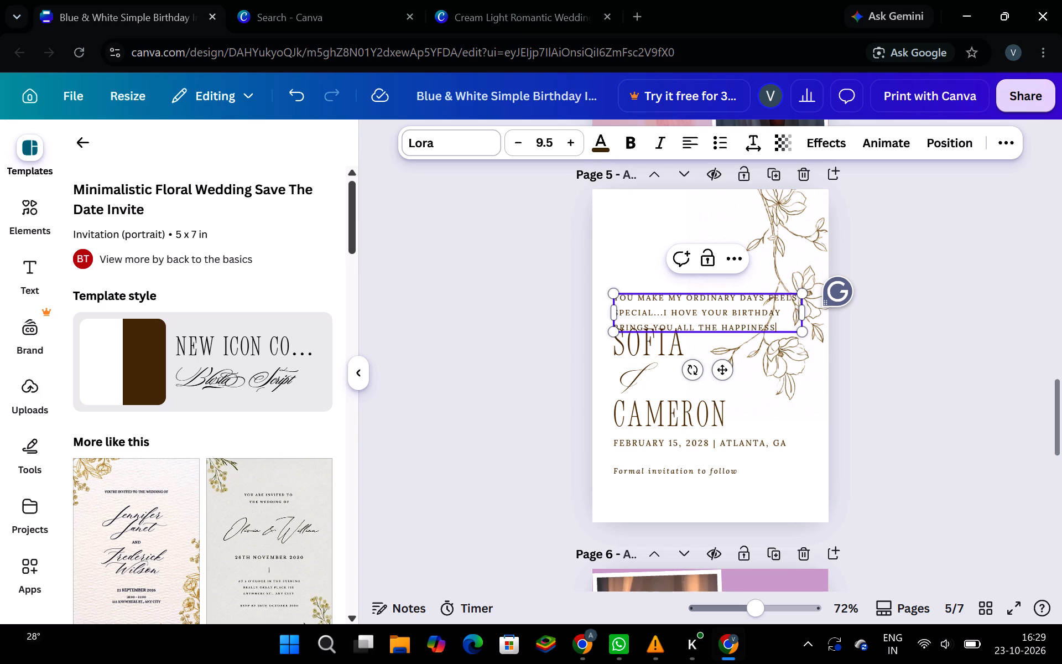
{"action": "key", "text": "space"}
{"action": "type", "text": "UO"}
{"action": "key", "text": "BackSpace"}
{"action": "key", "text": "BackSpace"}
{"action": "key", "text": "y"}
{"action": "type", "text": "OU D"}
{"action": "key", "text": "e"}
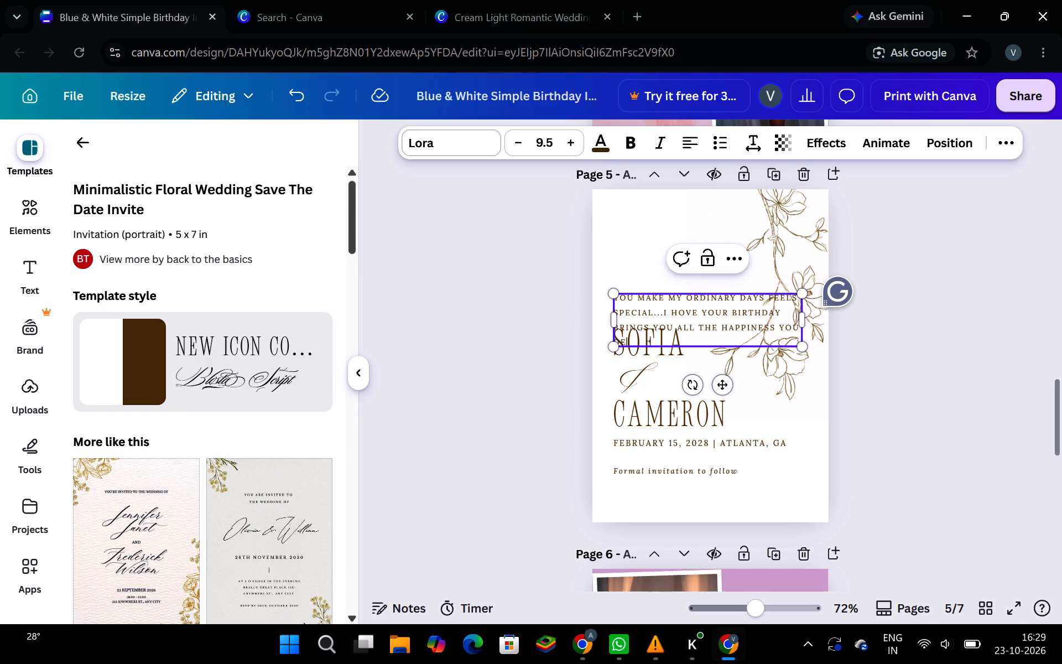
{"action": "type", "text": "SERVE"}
Move the page 5 message up to the page's left edge, clear of "SOFIA", and end it with a period.
{"action": "left_click_drag", "start_coordinate": [621, 290], "coordinate": [598, 247]}
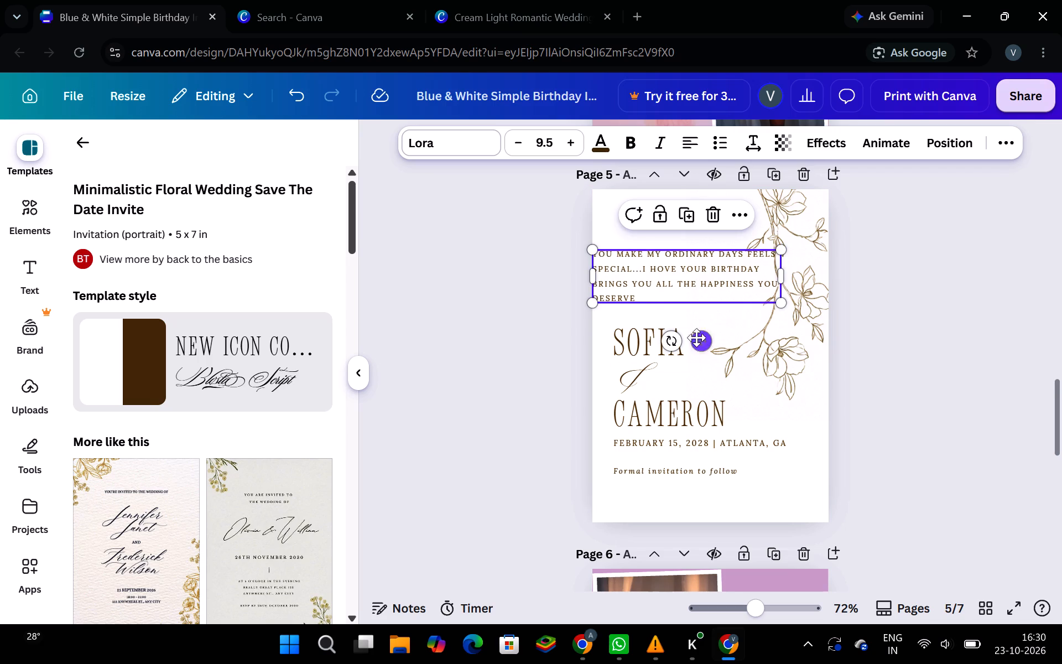
{"action": "left_click", "coordinate": [645, 295]}
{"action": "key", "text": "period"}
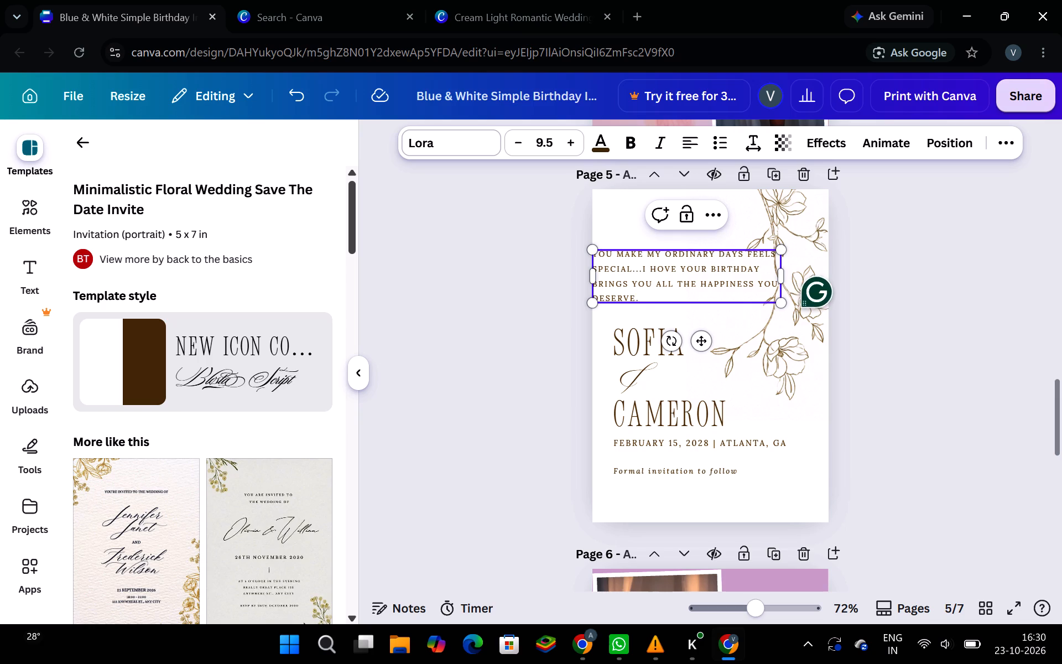
Replace the name "SOFIA" on page 5 with "LOVE YOU".
{"action": "left_click", "coordinate": [619, 333]}
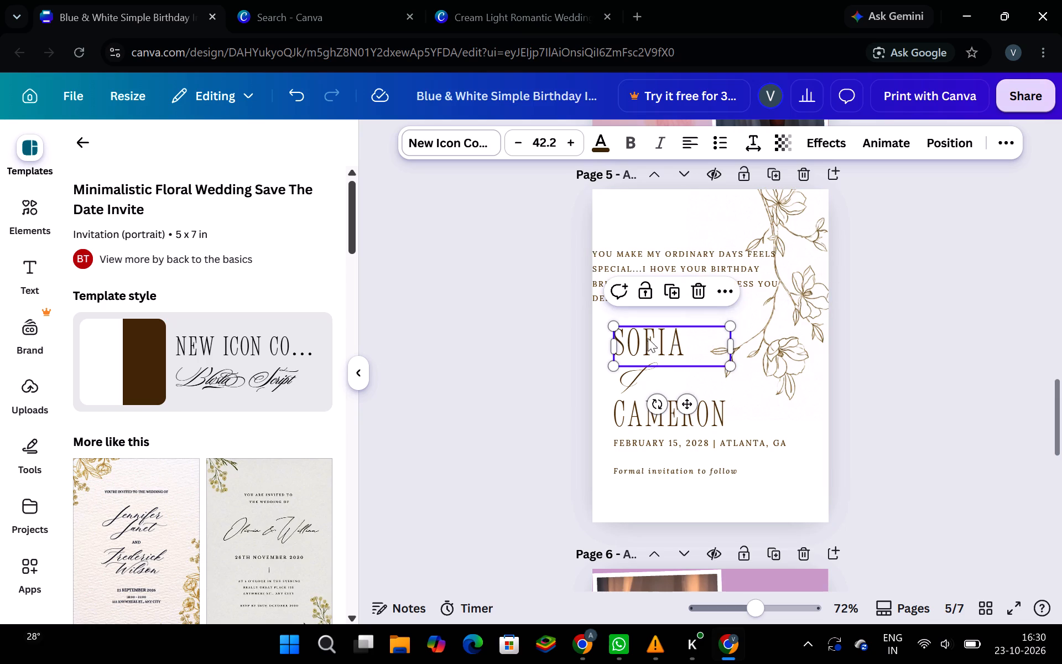
{"action": "left_click", "coordinate": [693, 337]}
{"action": "left_click", "coordinate": [693, 337]}
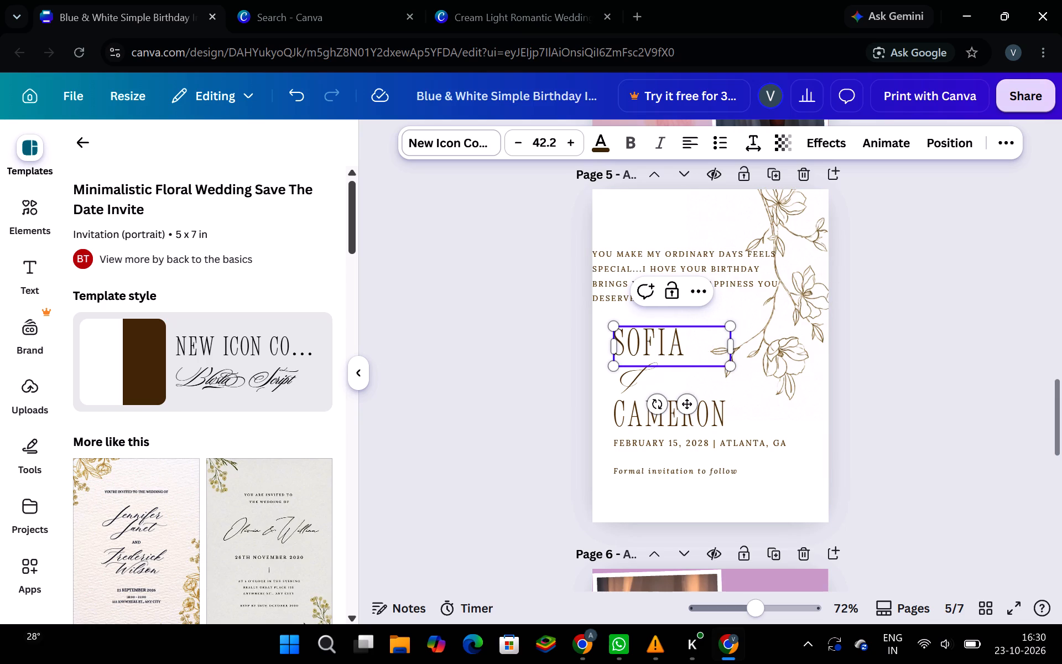
{"action": "key", "text": "BackSpace"}
{"action": "key", "text": "BackSpace"}
{"action": "key", "text": "BackSpace"}
{"action": "key", "text": "BackSpace"}
{"action": "key", "text": "BackSpace"}
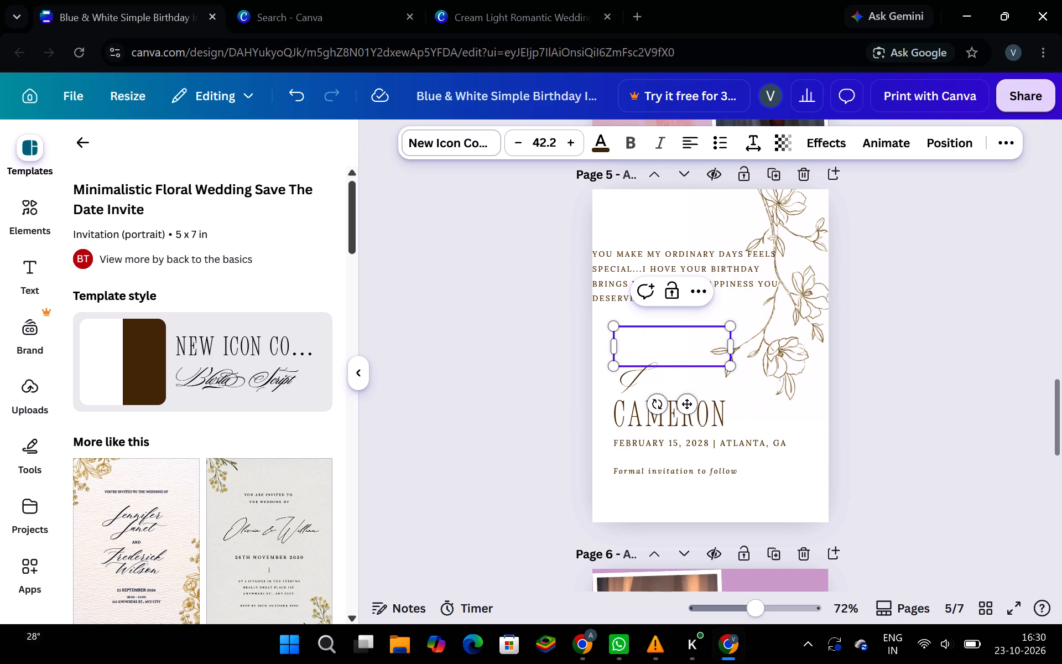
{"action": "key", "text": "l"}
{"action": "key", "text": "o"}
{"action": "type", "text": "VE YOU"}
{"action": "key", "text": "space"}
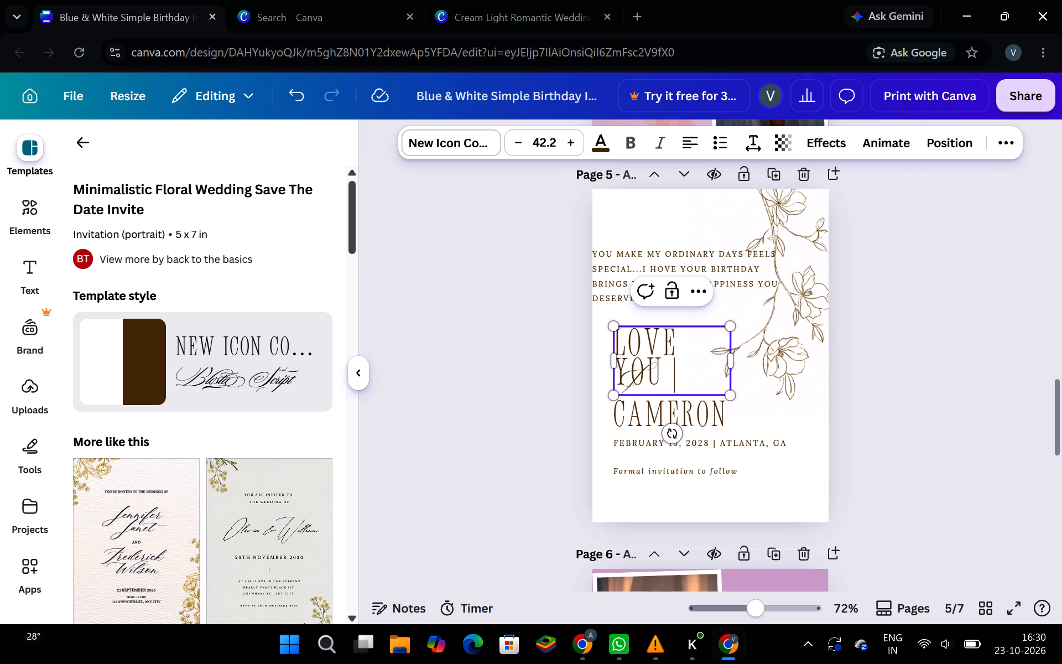
Insert "I" and a space before "LOVE YOU" on page 5 and deselect the text.
{"action": "left_click", "coordinate": [617, 338]}
{"action": "left_click", "coordinate": [617, 338]}
{"action": "left_click", "coordinate": [617, 338]}
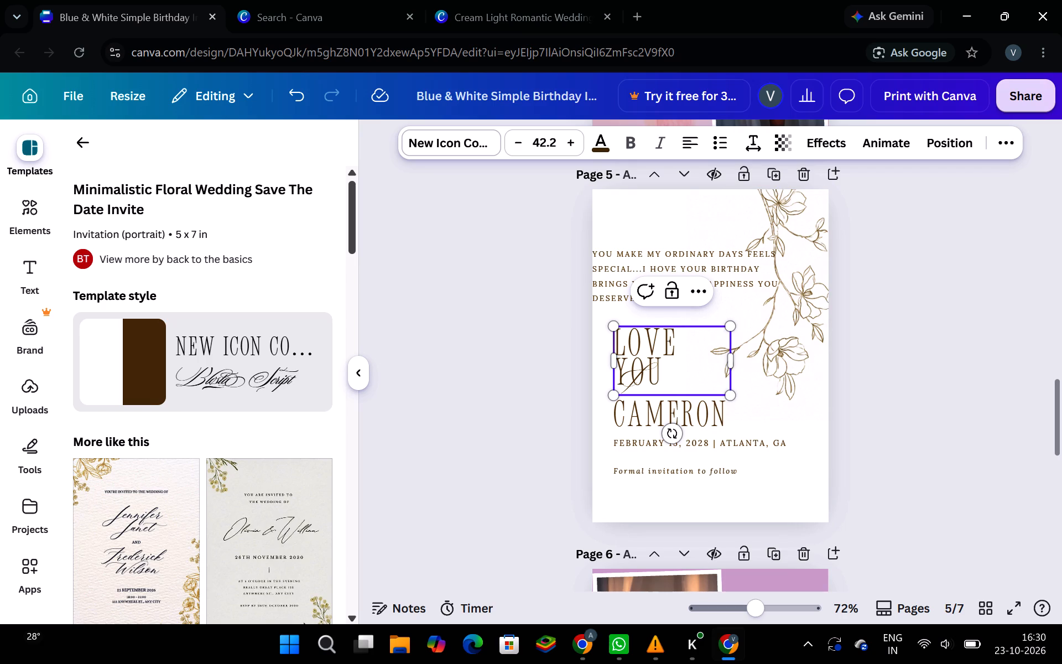
{"action": "left_click", "coordinate": [627, 337]}
{"action": "key", "text": "Left"}
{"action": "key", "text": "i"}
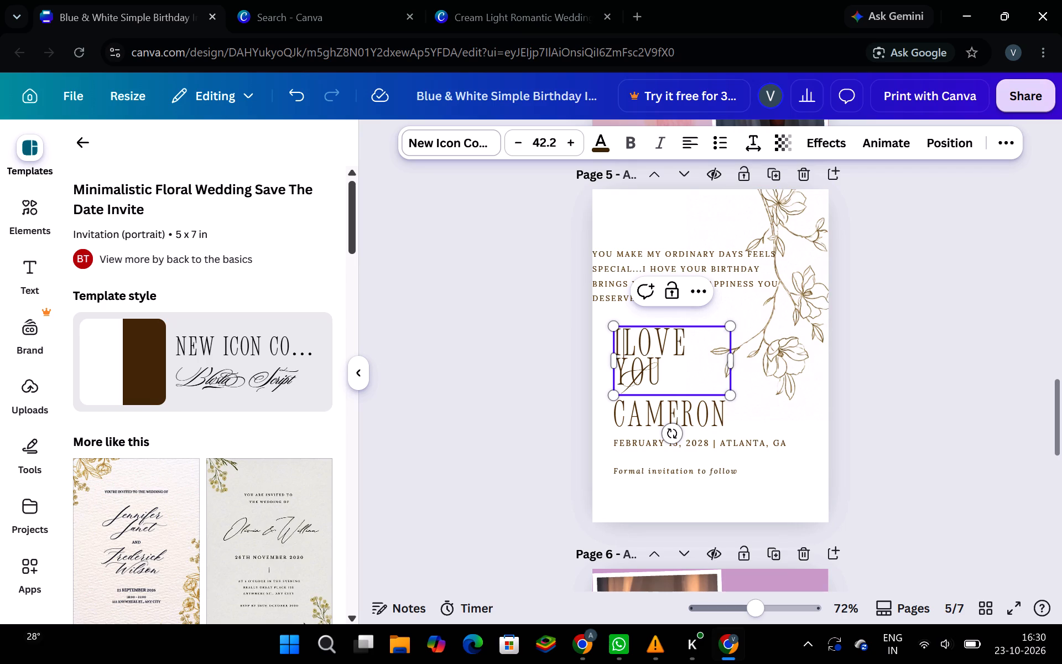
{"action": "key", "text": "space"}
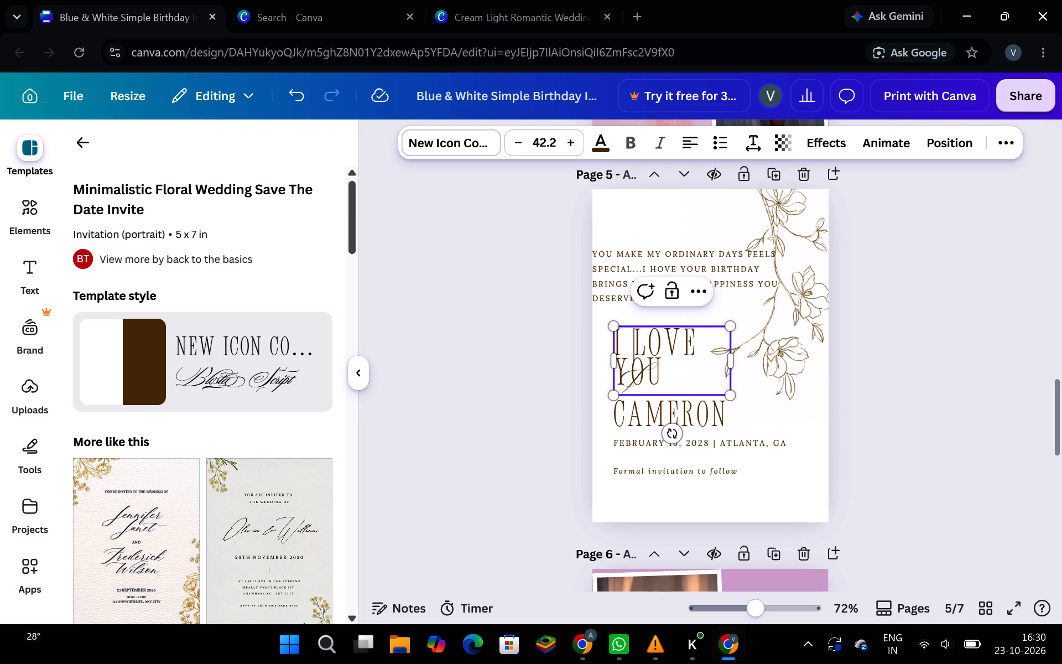
{"action": "left_click", "coordinate": [664, 375]}
{"action": "left_click", "coordinate": [768, 390]}
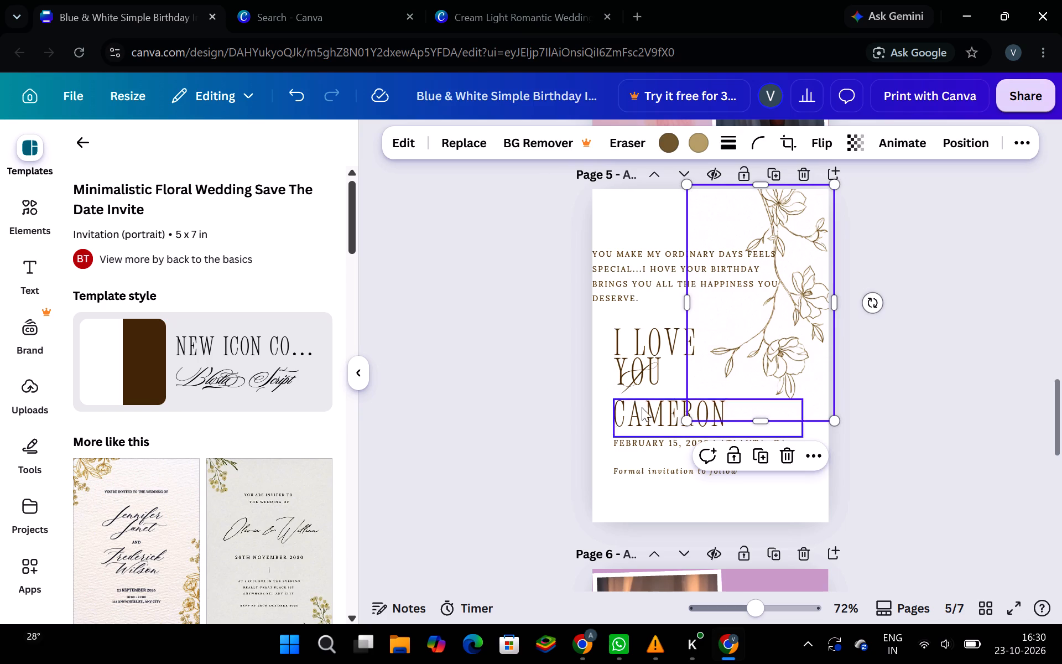
{"action": "left_click", "coordinate": [742, 493]}
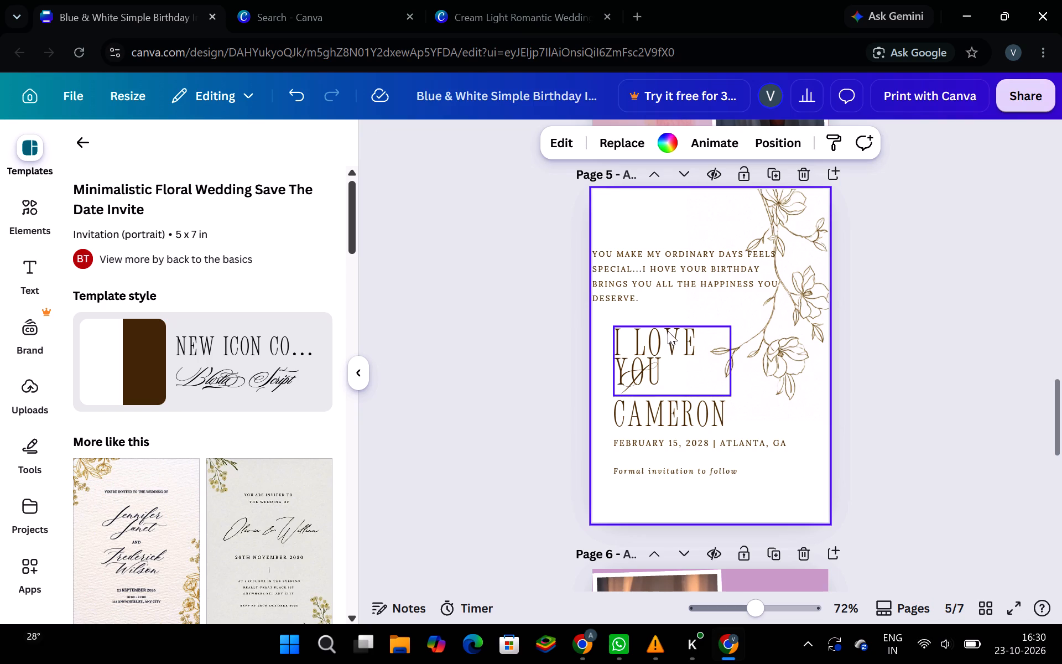
Move the "I LOVE YOU" text on page 5 up and slightly right, close beneath the birthday message.
{"action": "left_click_drag", "start_coordinate": [657, 330], "coordinate": [669, 313]}
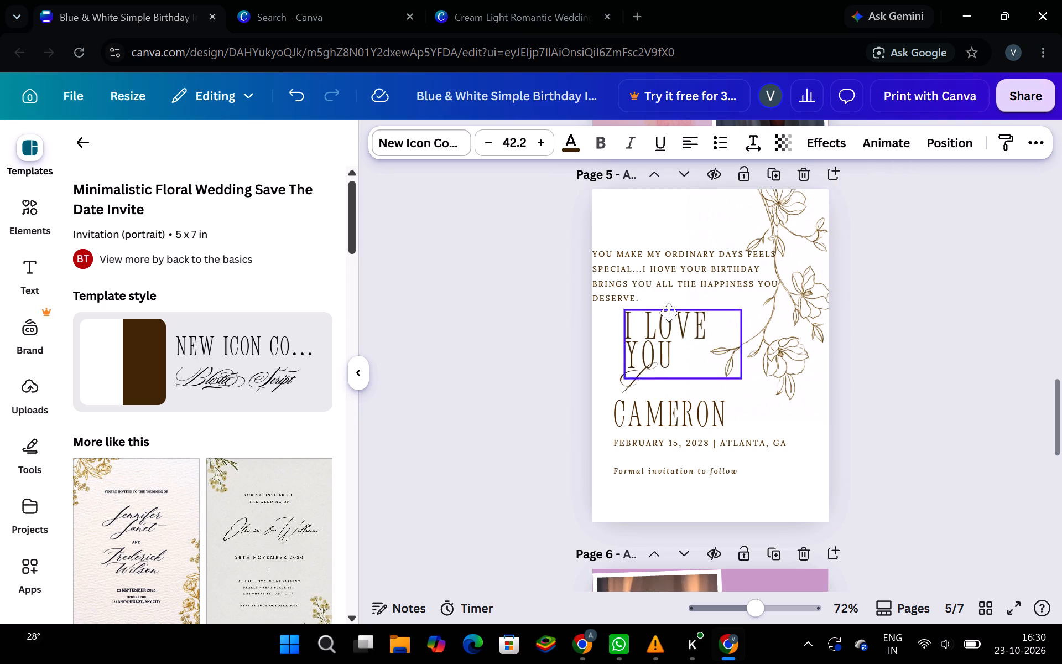
{"action": "left_click_drag", "start_coordinate": [669, 313], "coordinate": [689, 300]}
Move the Blosta Script character between "I LOVE YOU" and "CAMERON" on page 5 clear of the other text and delete it.
{"action": "left_click_drag", "start_coordinate": [626, 376], "coordinate": [736, 486]}
{"action": "left_click", "coordinate": [736, 486]}
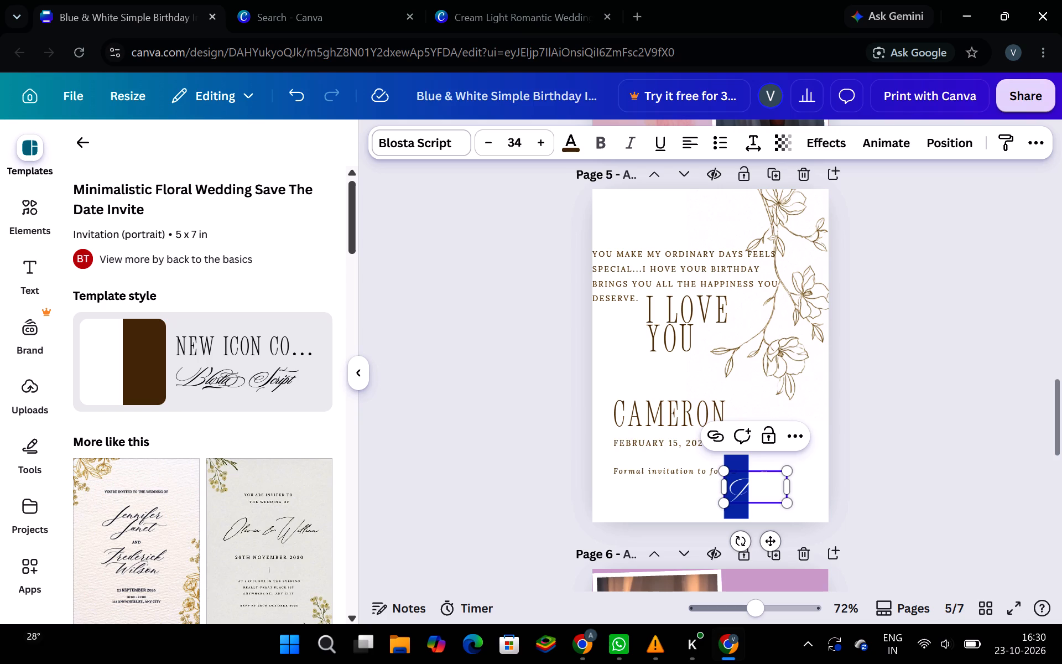
{"action": "left_click", "coordinate": [761, 483]}
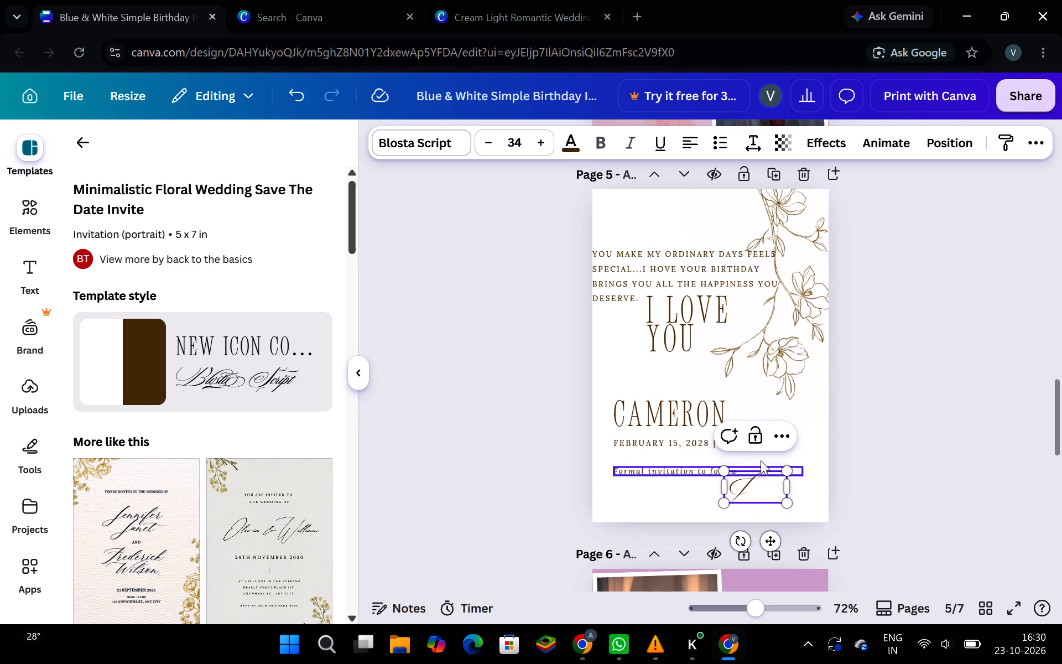
{"action": "left_click", "coordinate": [773, 487]}
{"action": "left_click", "coordinate": [778, 442]}
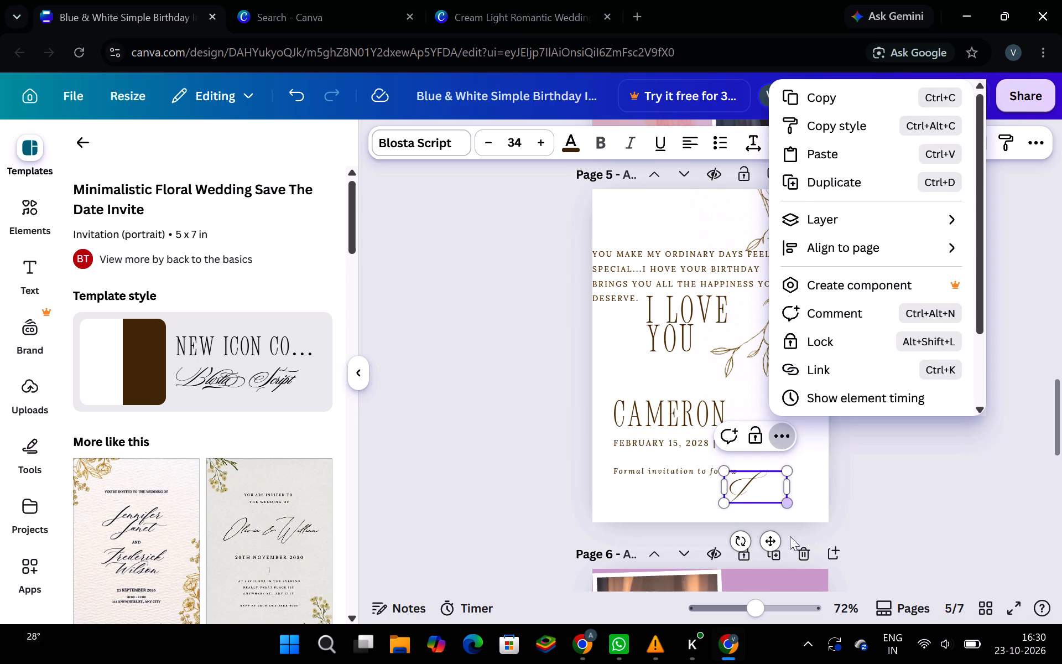
{"action": "left_click", "coordinate": [798, 486]}
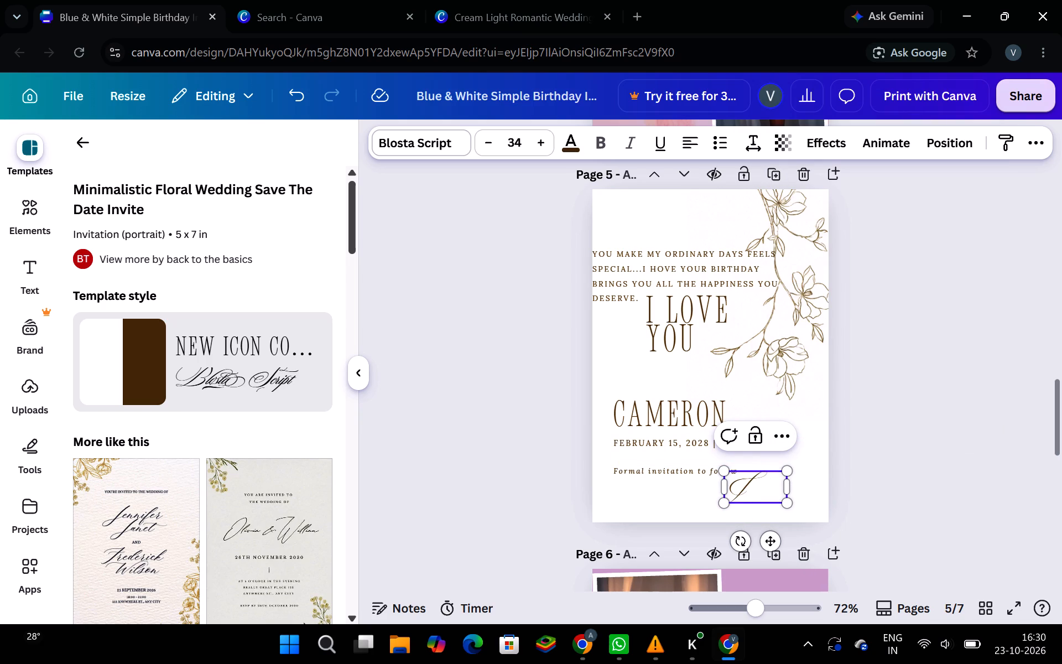
{"action": "left_click_drag", "start_coordinate": [762, 482], "coordinate": [747, 490]}
{"action": "left_click", "coordinate": [747, 490]}
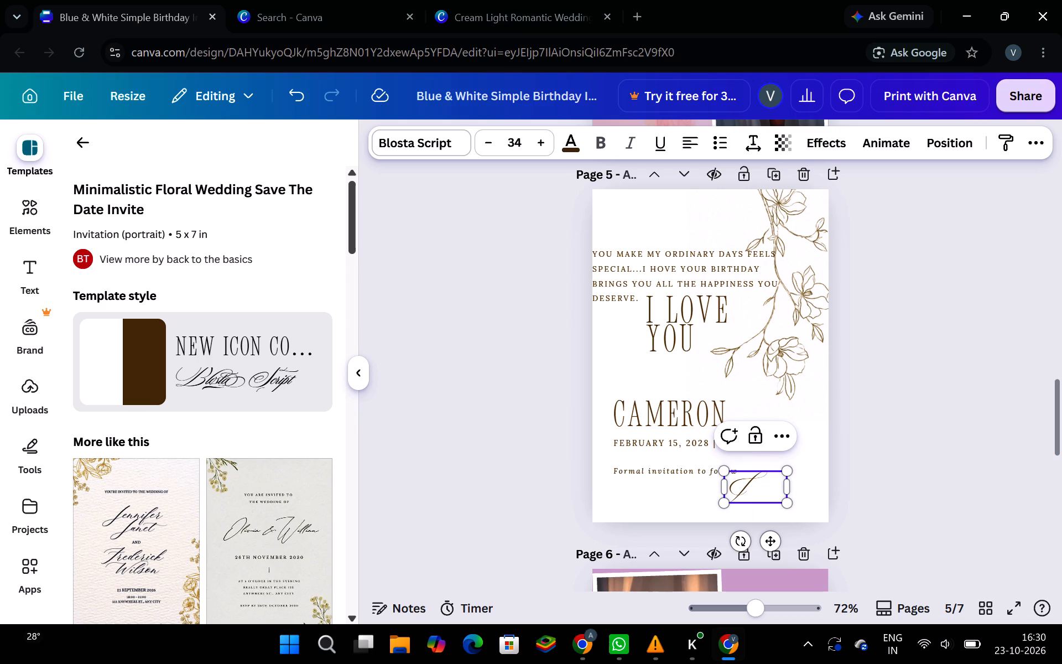
{"action": "left_click", "coordinate": [767, 489]}
{"action": "key", "text": "BackSpace"}
Delete the remaining template text on page 5: "Formal invitation to follow", "CAMERON" and the date-and-location line.
{"action": "left_click", "coordinate": [686, 471]}
{"action": "left_click", "coordinate": [736, 425]}
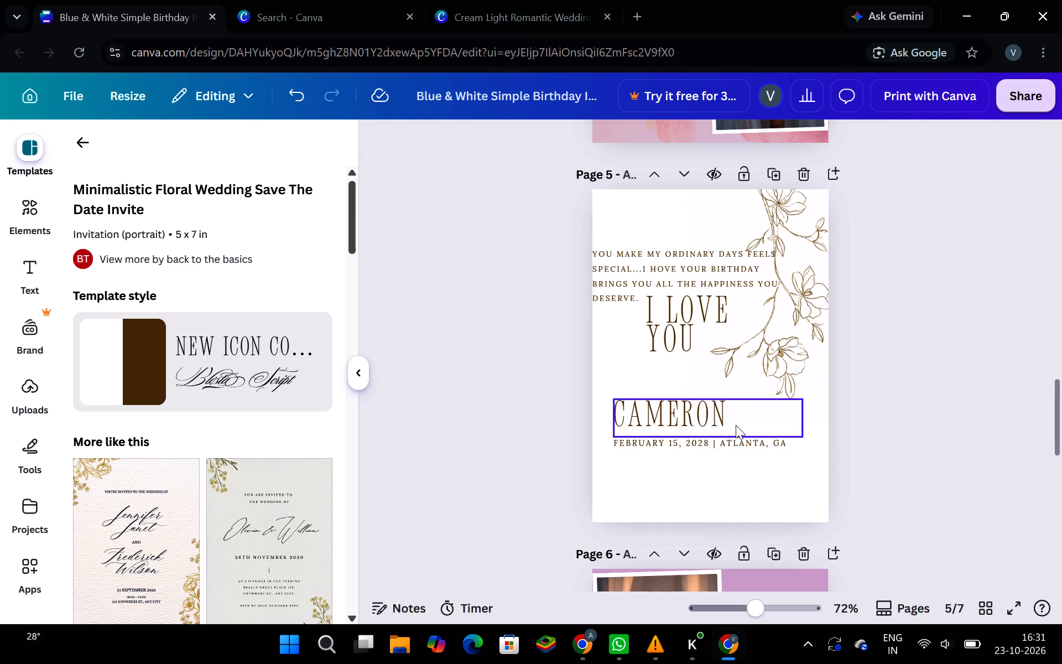
{"action": "left_click", "coordinate": [707, 428]}
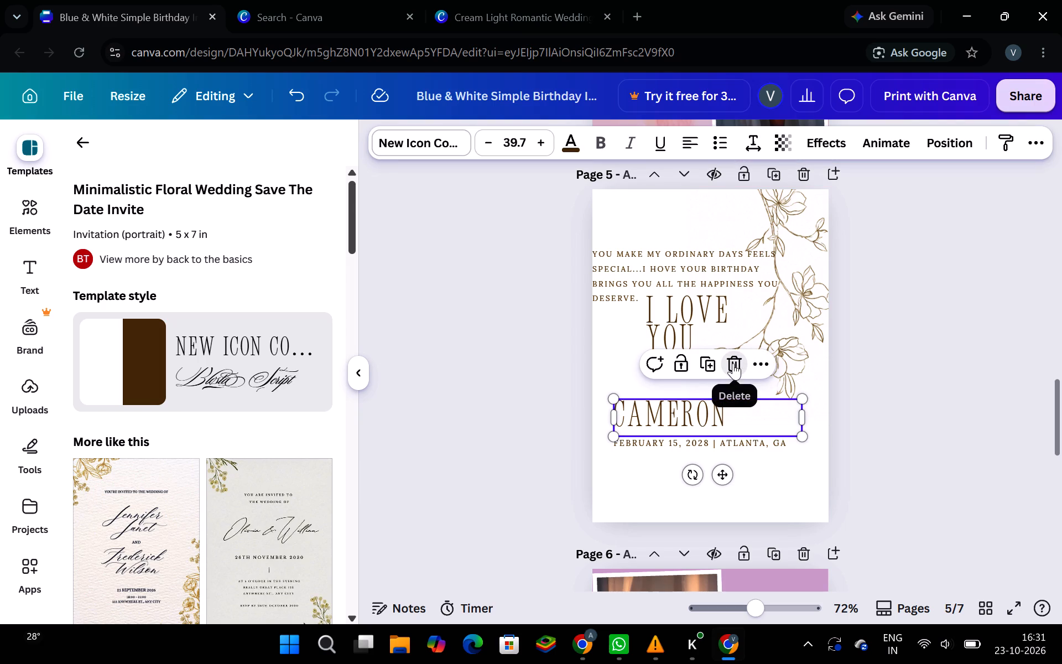
{"action": "left_click", "coordinate": [733, 363]}
{"action": "left_click", "coordinate": [698, 443]}
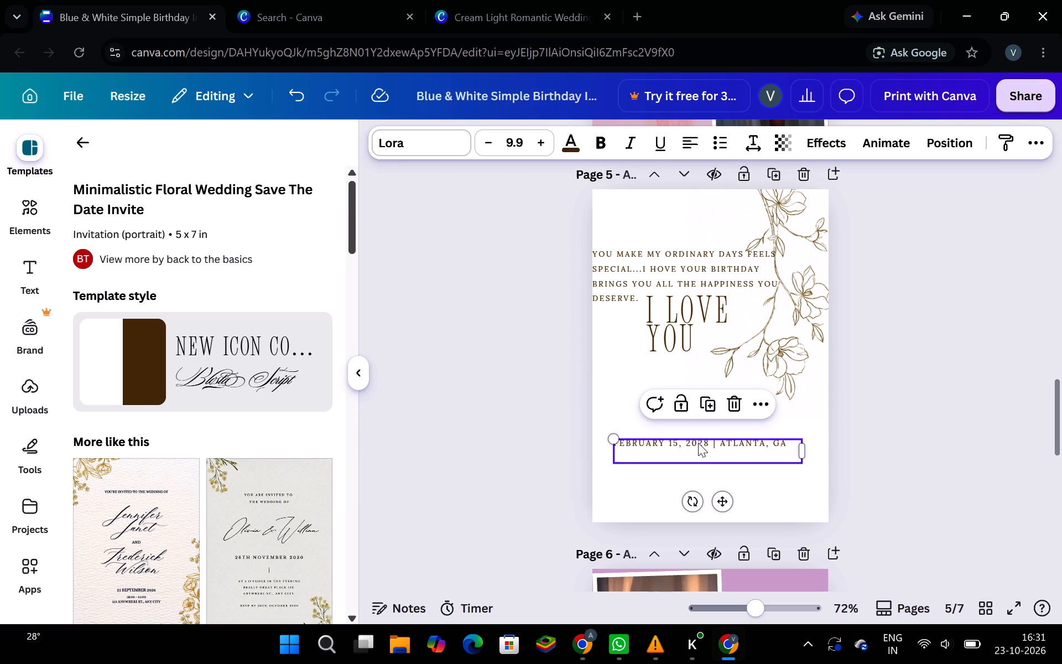
{"action": "left_click", "coordinate": [733, 402]}
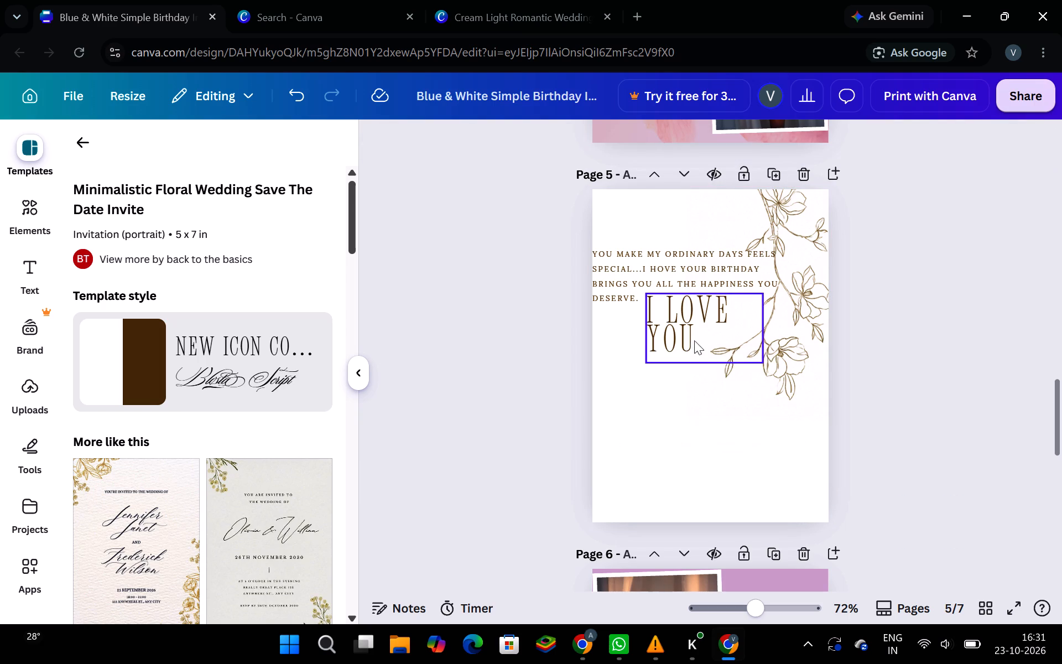
Move the "I LOVE YOU" text down into the empty lower-left area of page 5, below the flower drawing.
{"action": "left_click_drag", "start_coordinate": [688, 338], "coordinate": [654, 379]}
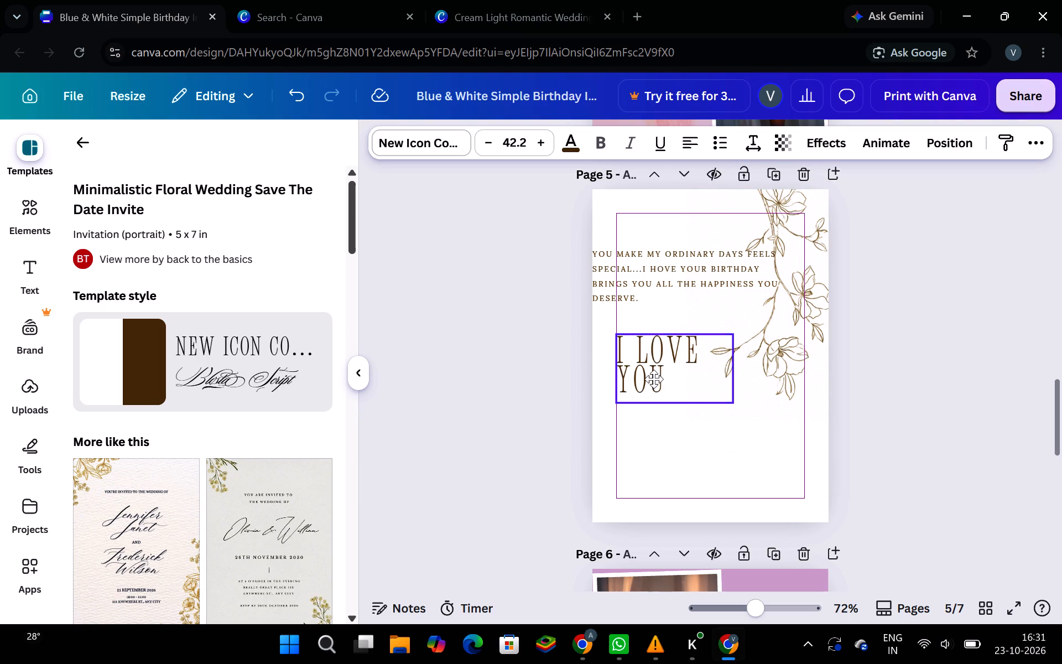
{"action": "left_click_drag", "start_coordinate": [654, 379], "coordinate": [649, 437]}
Add two periods after "I LOVE YOU" on page 5.
{"action": "left_click", "coordinate": [660, 443]}
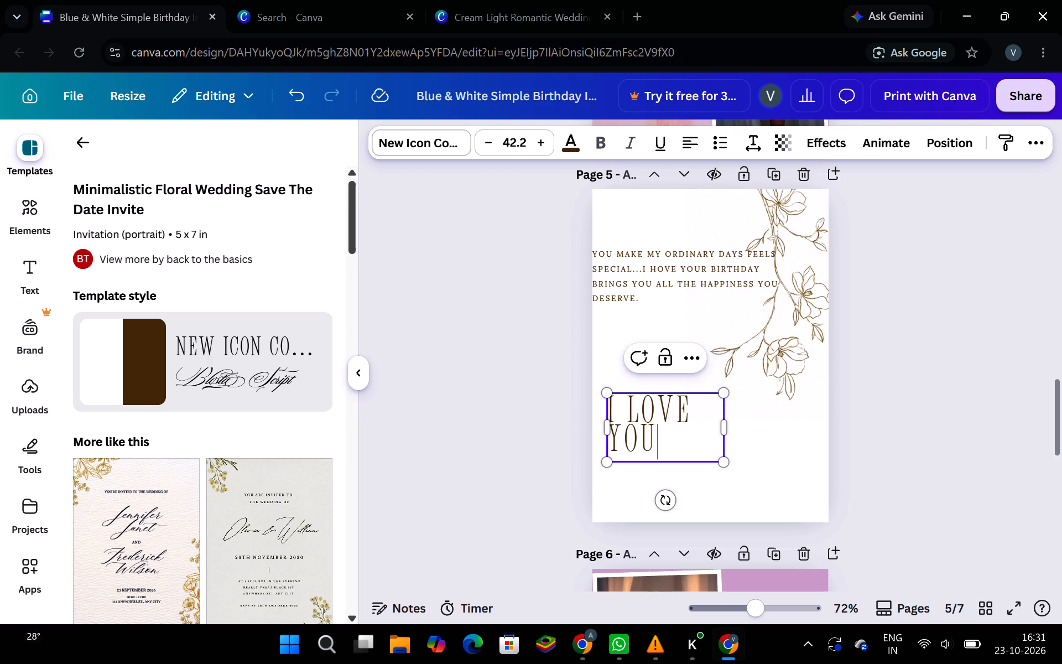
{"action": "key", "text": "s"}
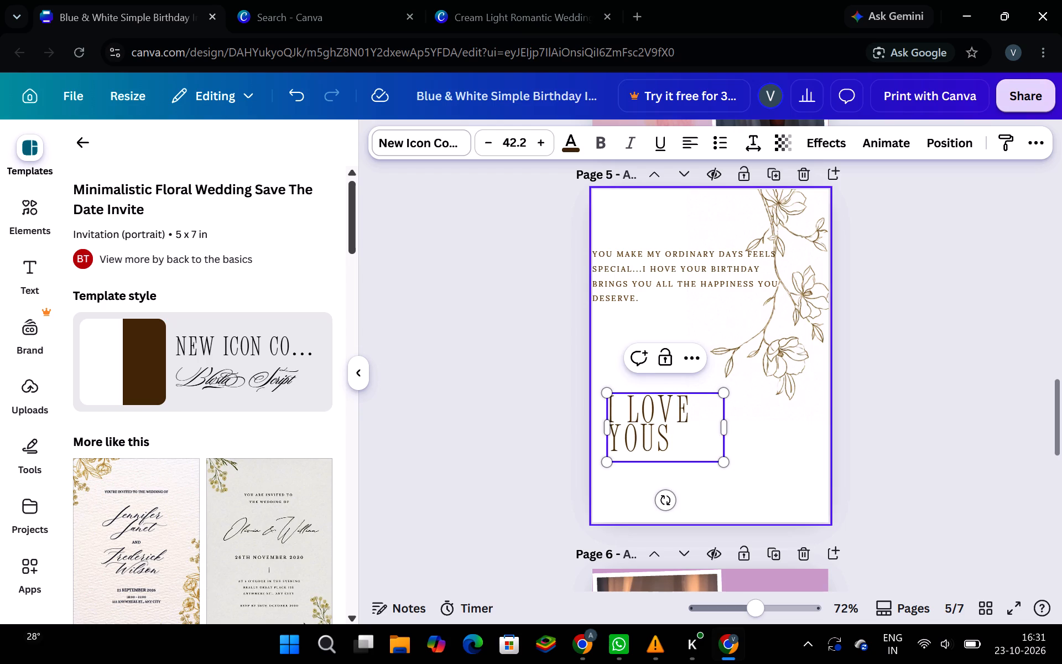
{"action": "key", "text": "BackSpace"}
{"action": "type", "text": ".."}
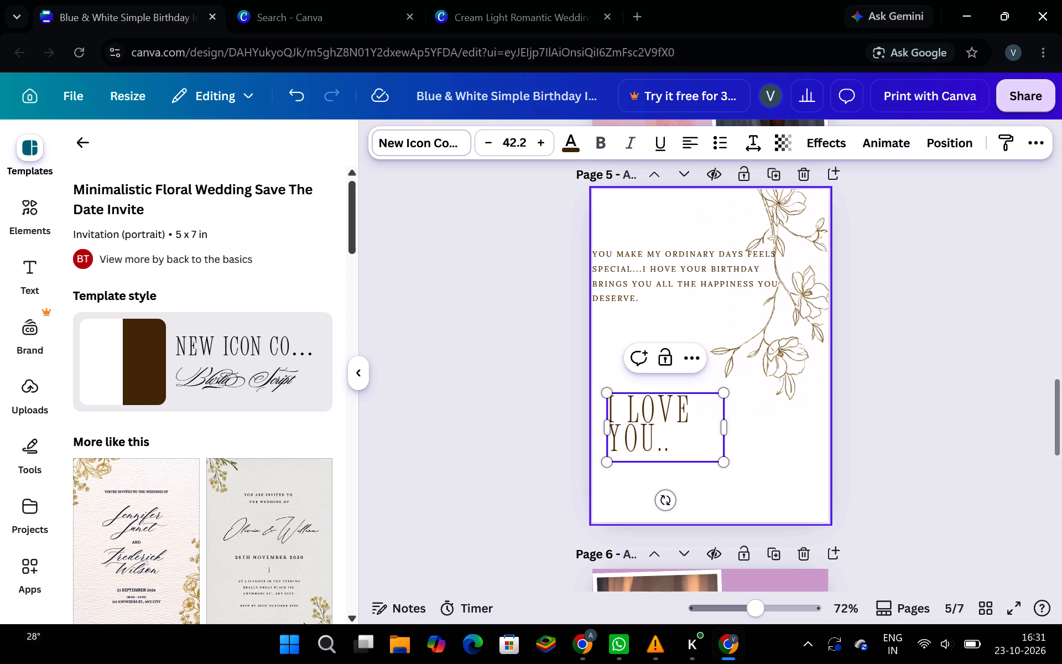
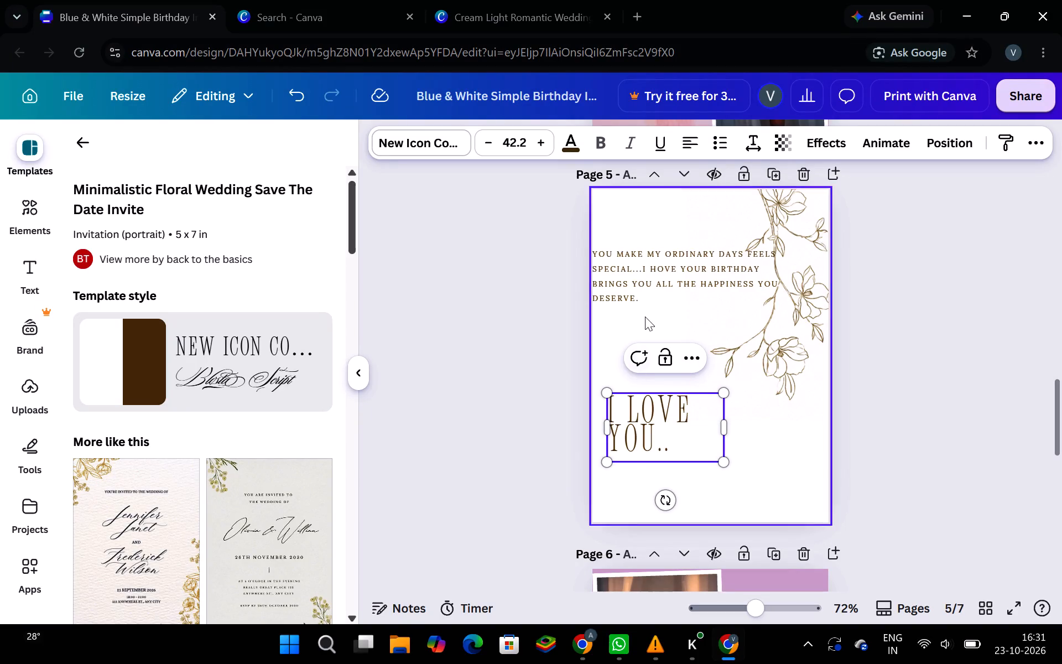
Nudge the birthday message on page 5 slightly down and the "I LOVE YOU.." text slightly up.
{"action": "left_click_drag", "start_coordinate": [635, 284], "coordinate": [642, 289]}
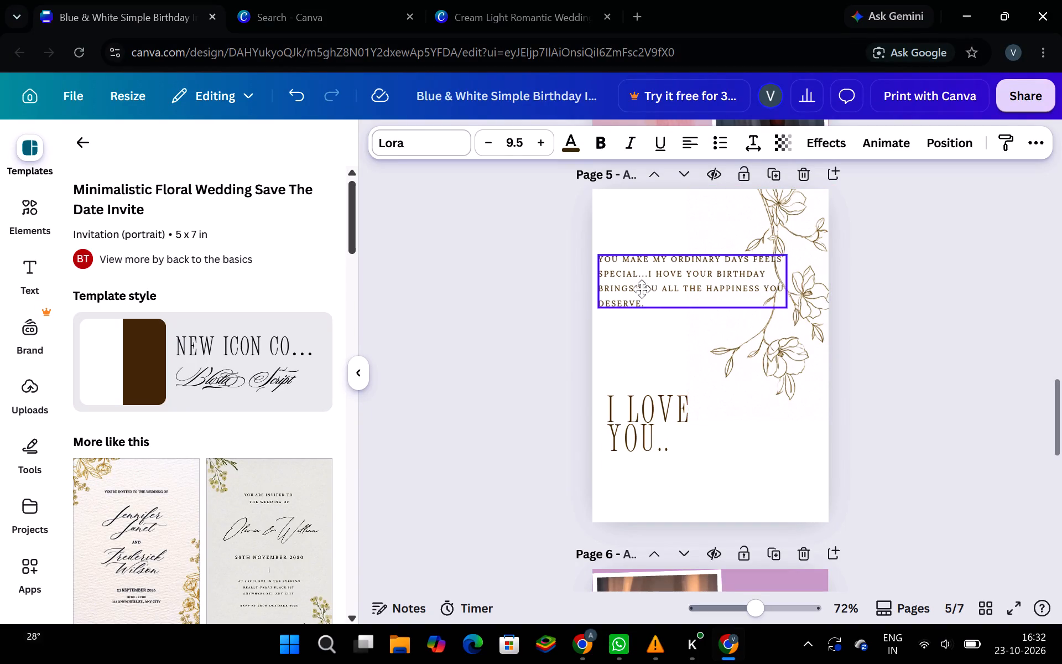
{"action": "left_click_drag", "start_coordinate": [642, 289], "coordinate": [639, 292]}
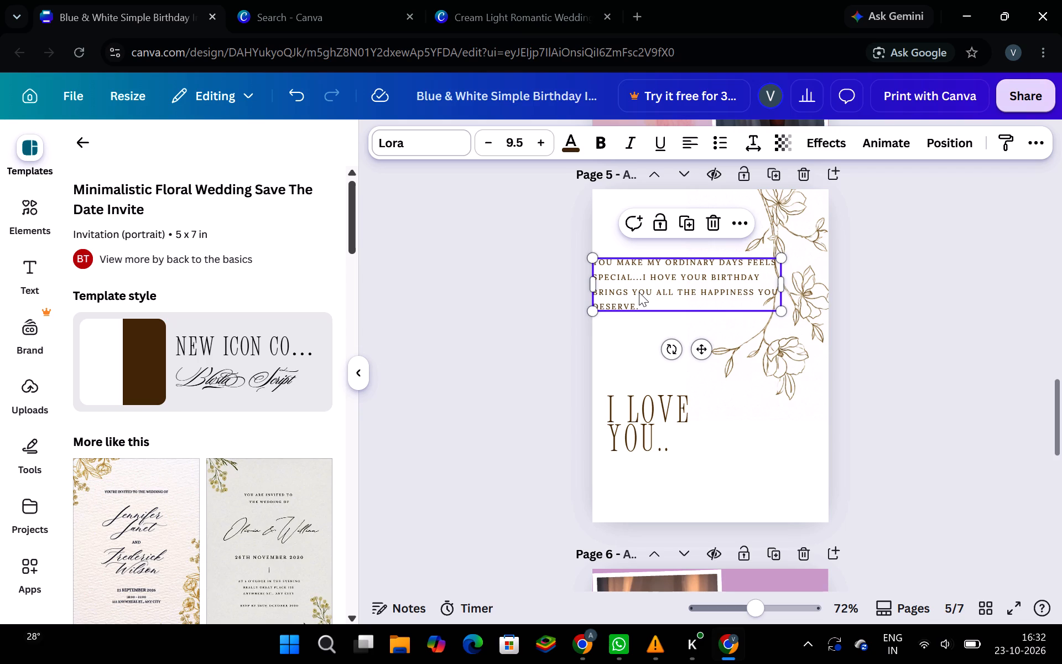
{"action": "left_click_drag", "start_coordinate": [651, 415], "coordinate": [645, 407]}
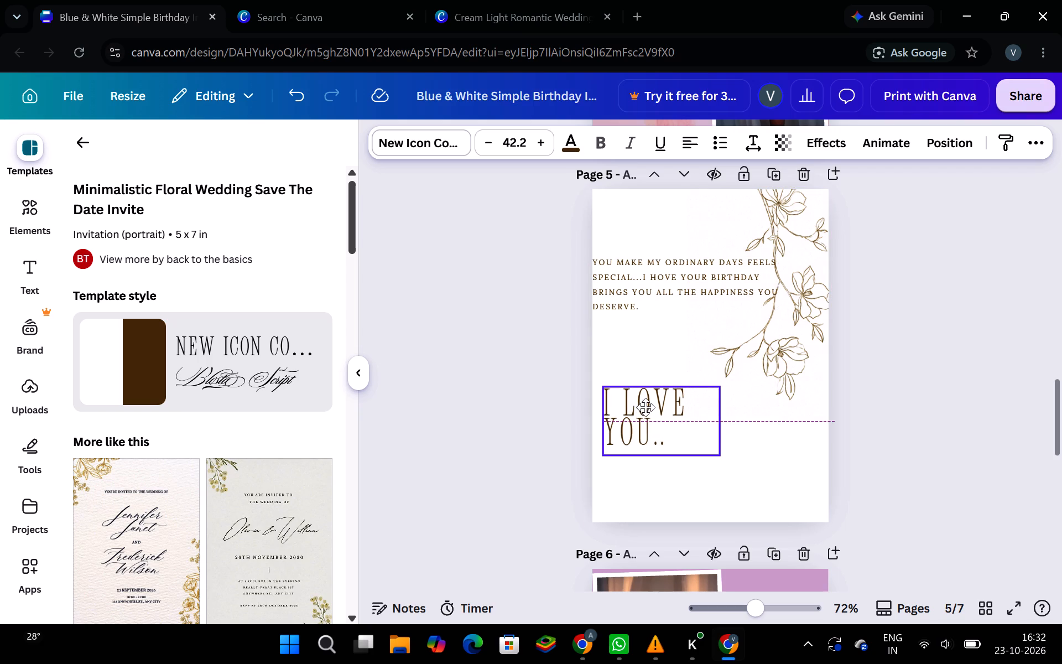
{"action": "left_click_drag", "start_coordinate": [645, 407], "coordinate": [645, 407]}
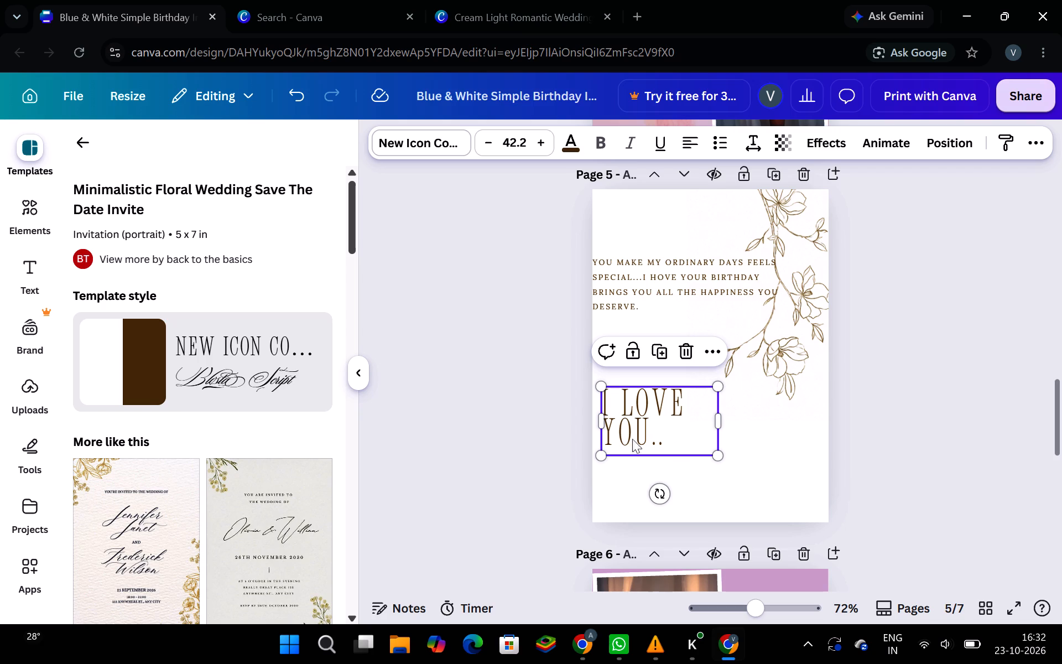
Search the templates for "flowers" and add the pink peony bouquet graphic to page 5.
{"action": "left_click", "coordinate": [82, 146]}
{"action": "left_click", "coordinate": [244, 159]}
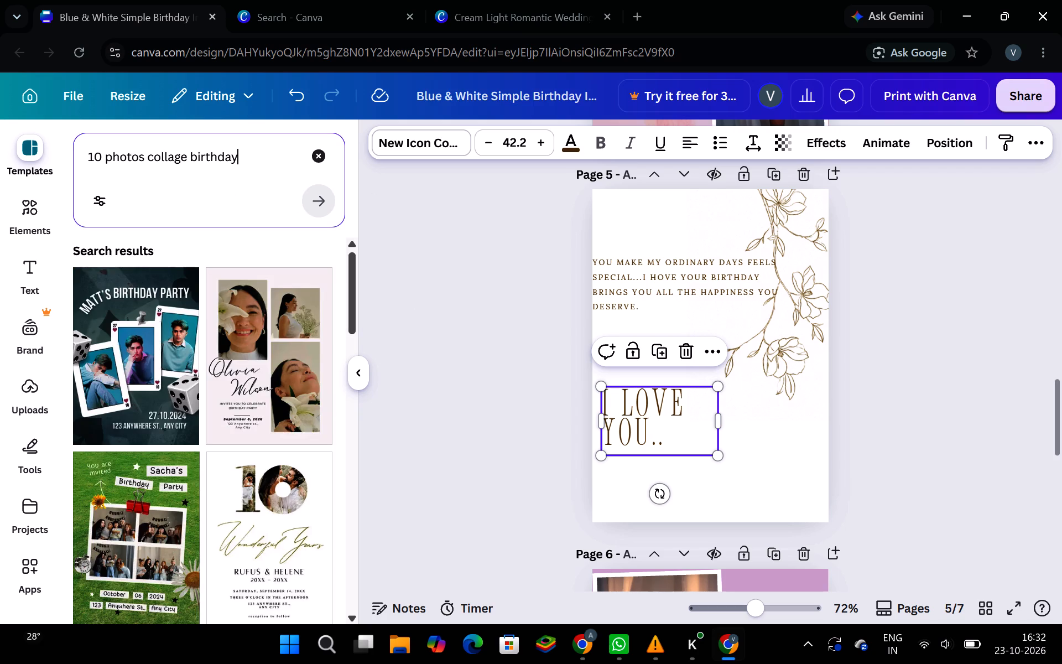
{"action": "key", "text": "BackSpace"}
{"action": "key", "text": "BackSpace"}
{"action": "key", "text": "BackSpace"}
{"action": "key", "text": "BackSpace"}
{"action": "key", "text": "BackSpace"}
{"action": "key", "text": "BackSpace"}
{"action": "key", "text": "BackSpace"}
{"action": "key", "text": "BackSpace"}
{"action": "key", "text": "BackSpace"}
{"action": "key", "text": "BackSpace"}
{"action": "key", "text": "BackSpace"}
{"action": "key", "text": "BackSpace"}
{"action": "key", "text": "BackSpace"}
{"action": "key", "text": "BackSpace"}
{"action": "key", "text": "BackSpace"}
{"action": "key", "text": "BackSpace"}
{"action": "key", "text": "BackSpace"}
{"action": "key", "text": "BackSpace"}
{"action": "key", "text": "BackSpace"}
{"action": "key", "text": "BackSpace"}
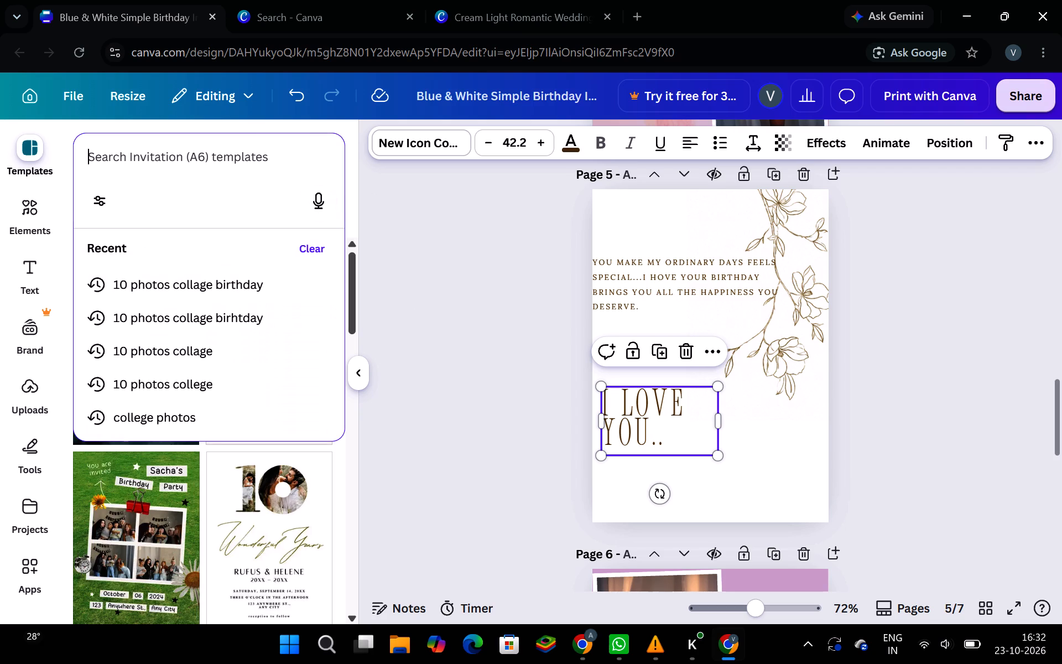
{"action": "key", "text": "f"}
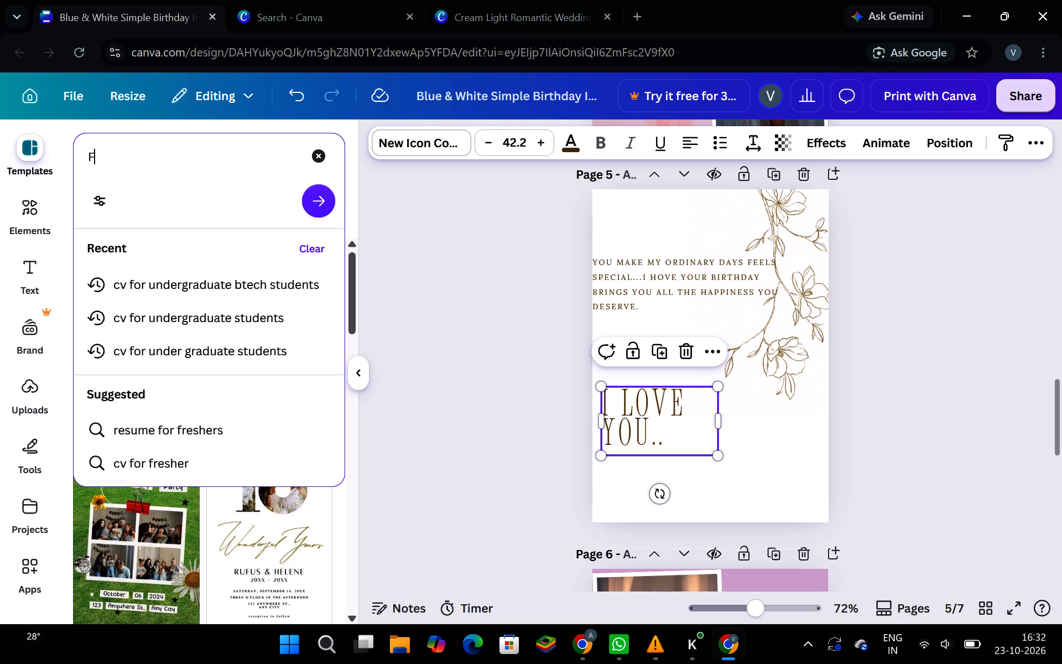
{"action": "key", "text": "o"}
{"action": "key", "text": "BackSpace"}
{"action": "type", "text": "LO"}
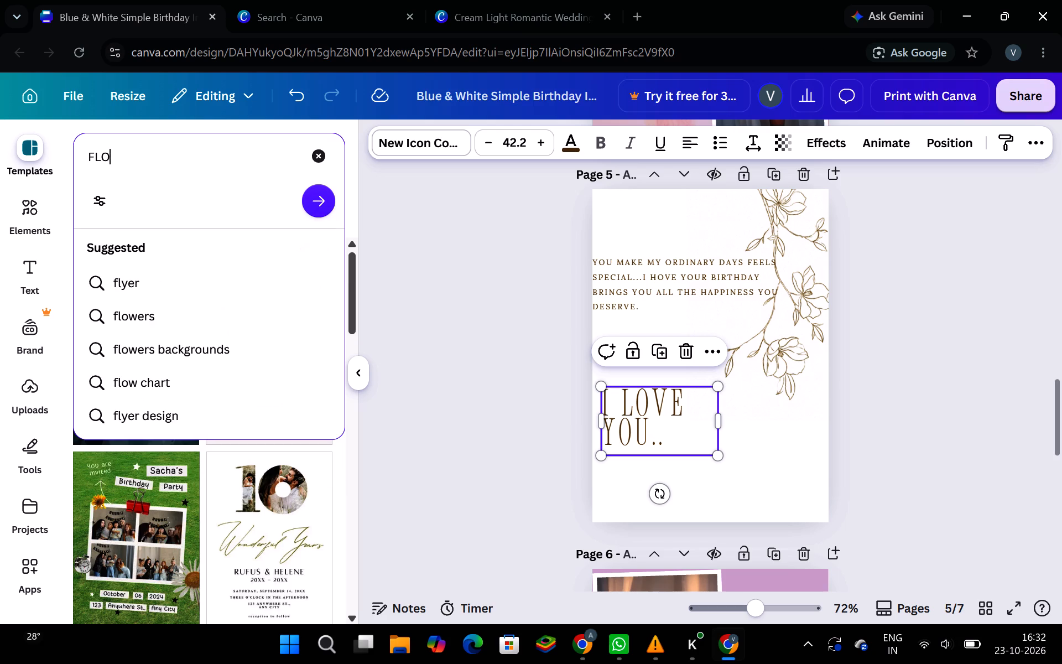
{"action": "type", "text": "WER"}
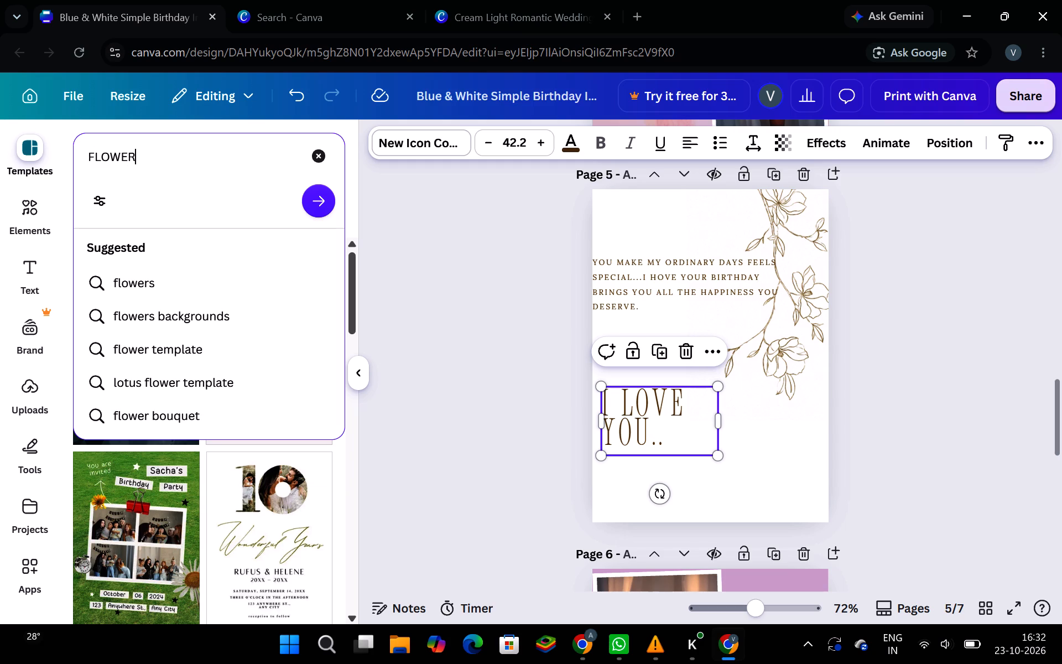
{"action": "left_click", "coordinate": [129, 286]}
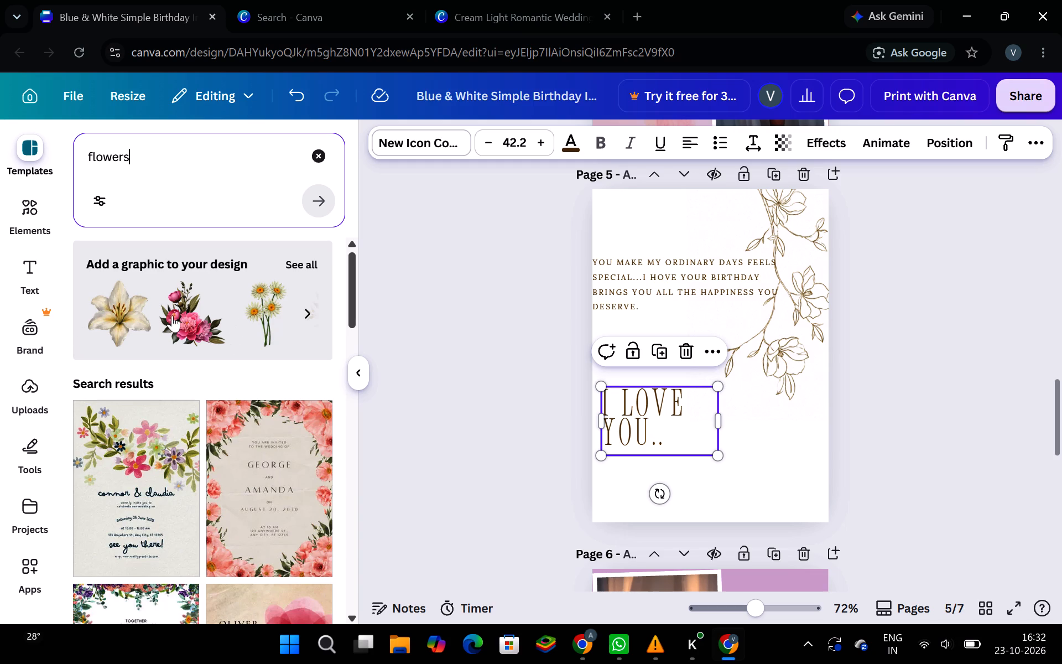
{"action": "left_click", "coordinate": [183, 330]}
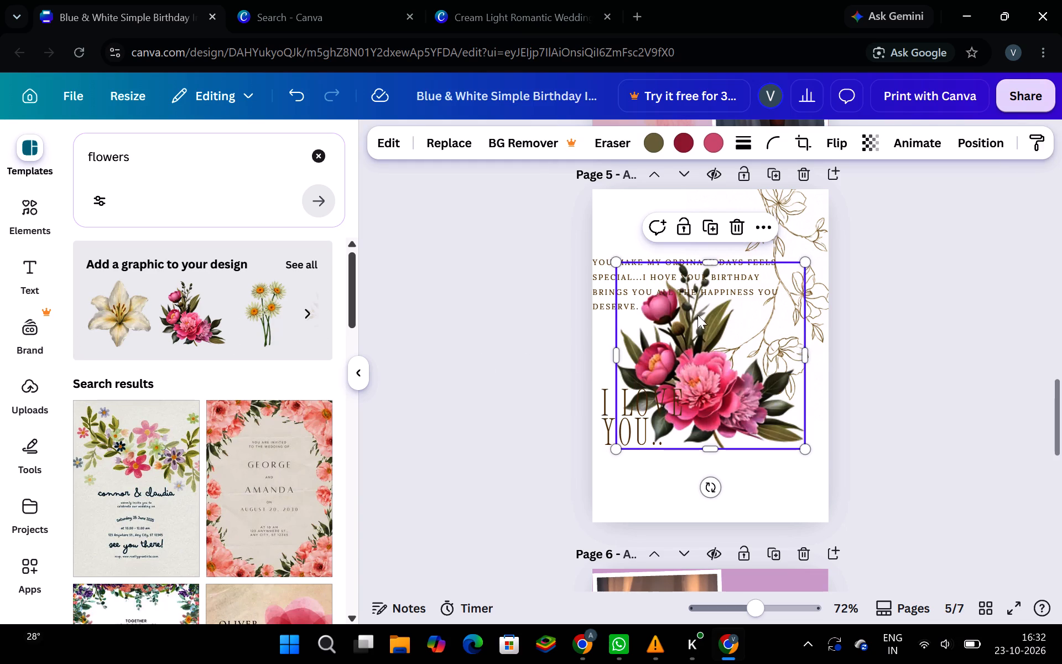
Shrink the peony bouquet on page 5 to a little over half its inserted size.
{"action": "left_click_drag", "start_coordinate": [802, 261], "coordinate": [774, 305]}
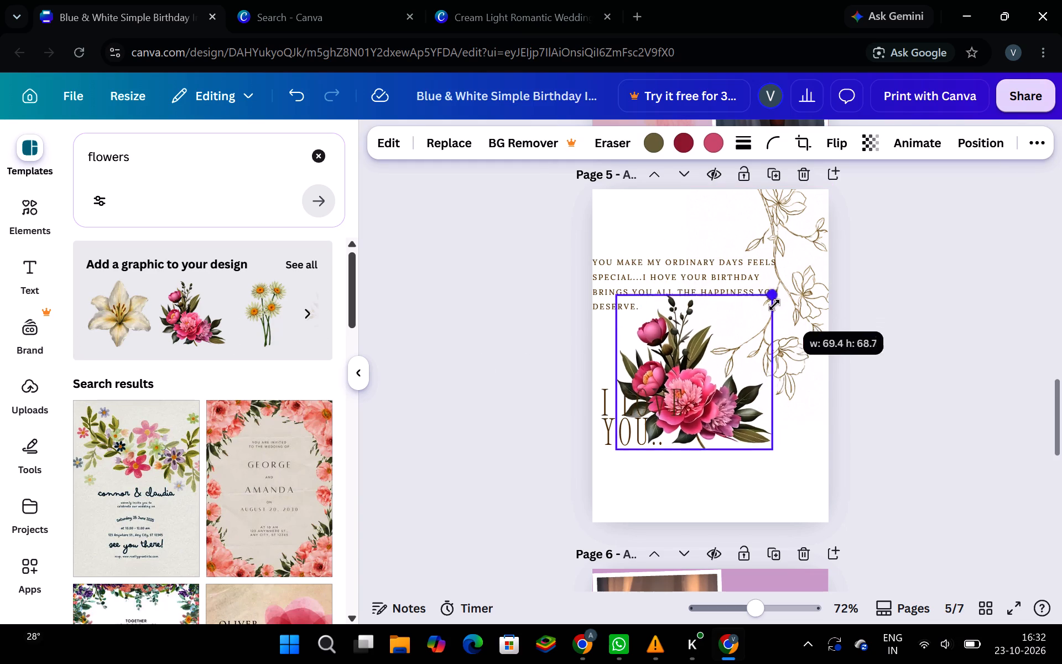
{"action": "left_click_drag", "start_coordinate": [774, 305], "coordinate": [750, 369]}
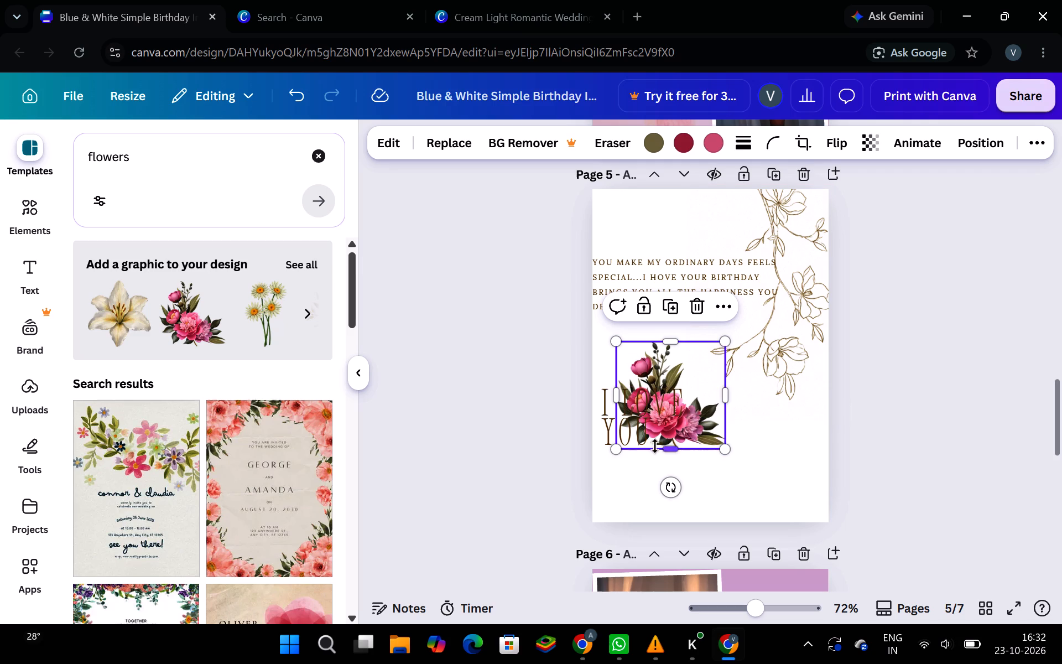
{"action": "left_click_drag", "start_coordinate": [694, 339], "coordinate": [704, 341]}
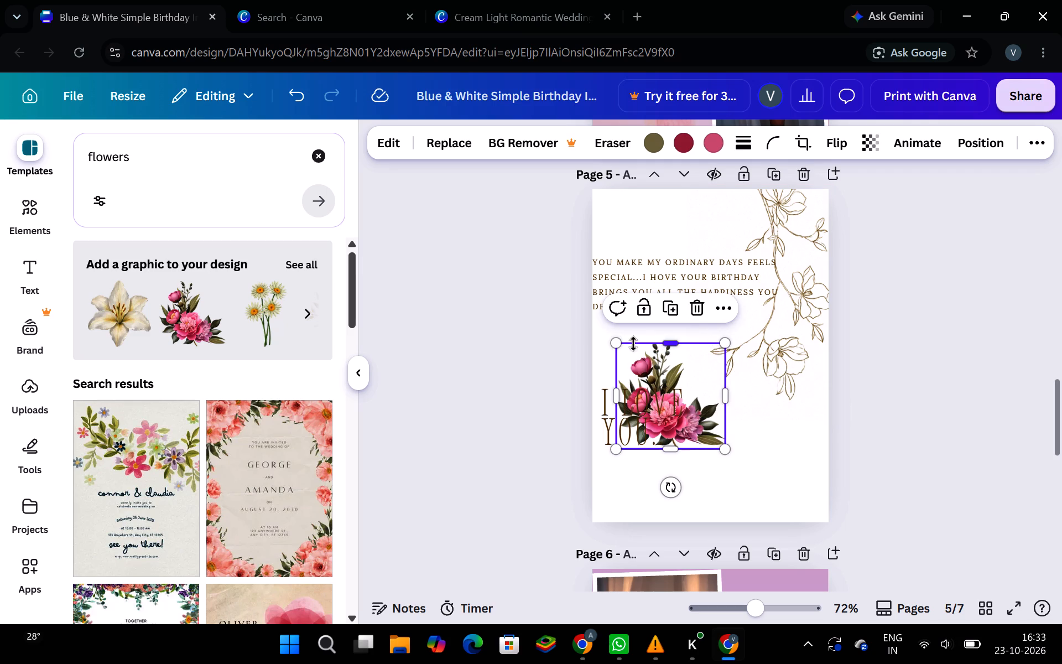
{"action": "left_click", "coordinate": [620, 340]}
{"action": "left_click", "coordinate": [620, 340]}
{"action": "left_click", "coordinate": [636, 344]}
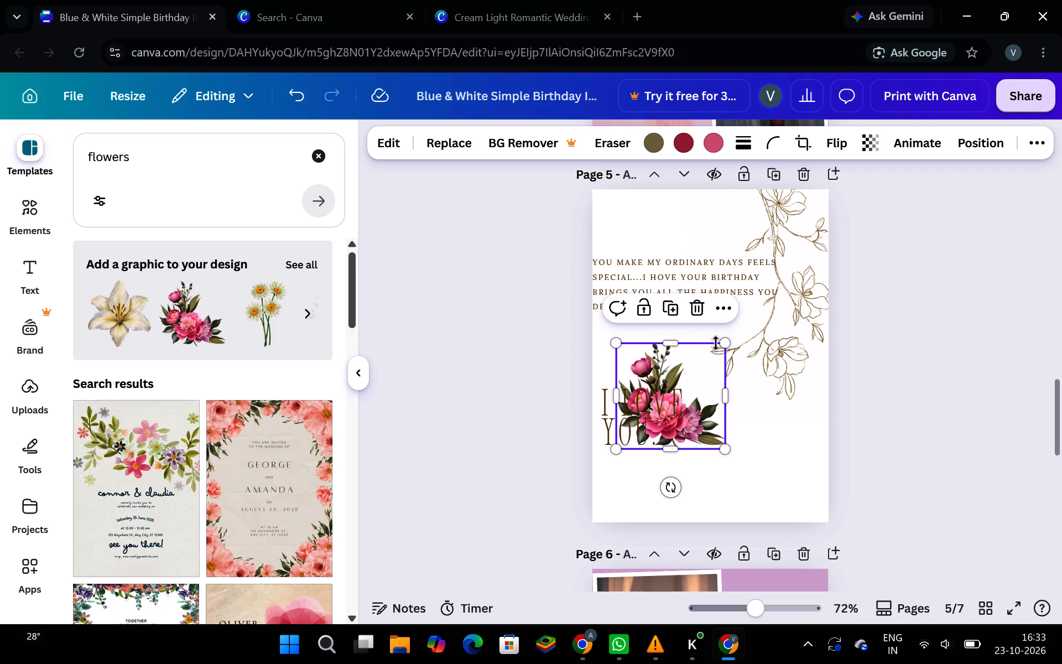
{"action": "left_click", "coordinate": [710, 343]}
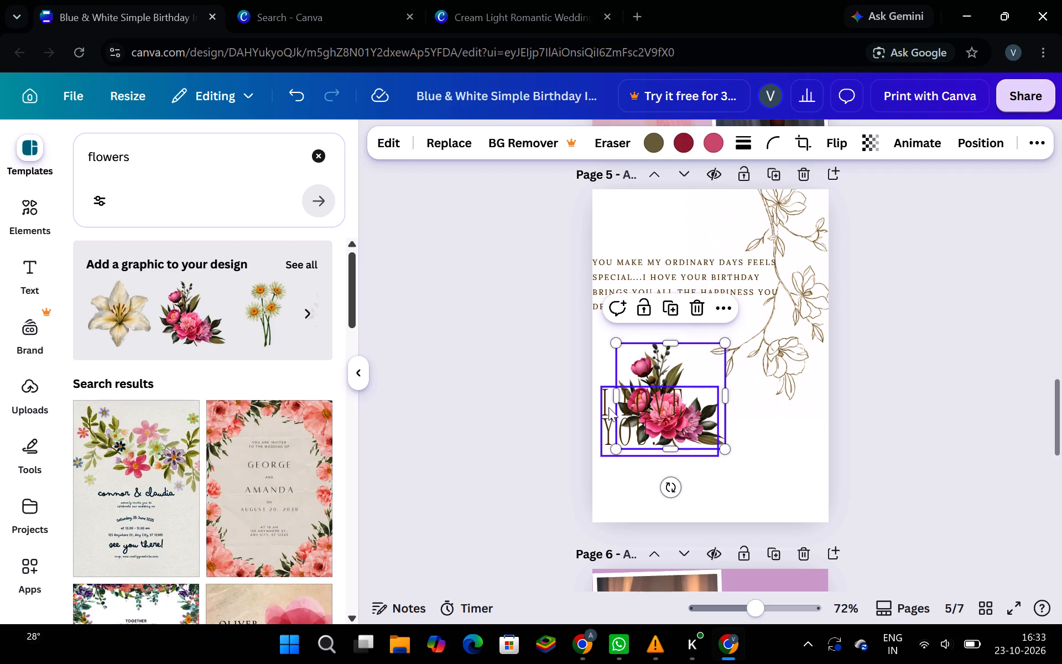
Move the bouquet to page 5's lower-right corner and place the "I LOVE YOU.." text at the left, below the birthday message.
{"action": "left_click_drag", "start_coordinate": [609, 407], "coordinate": [720, 441]}
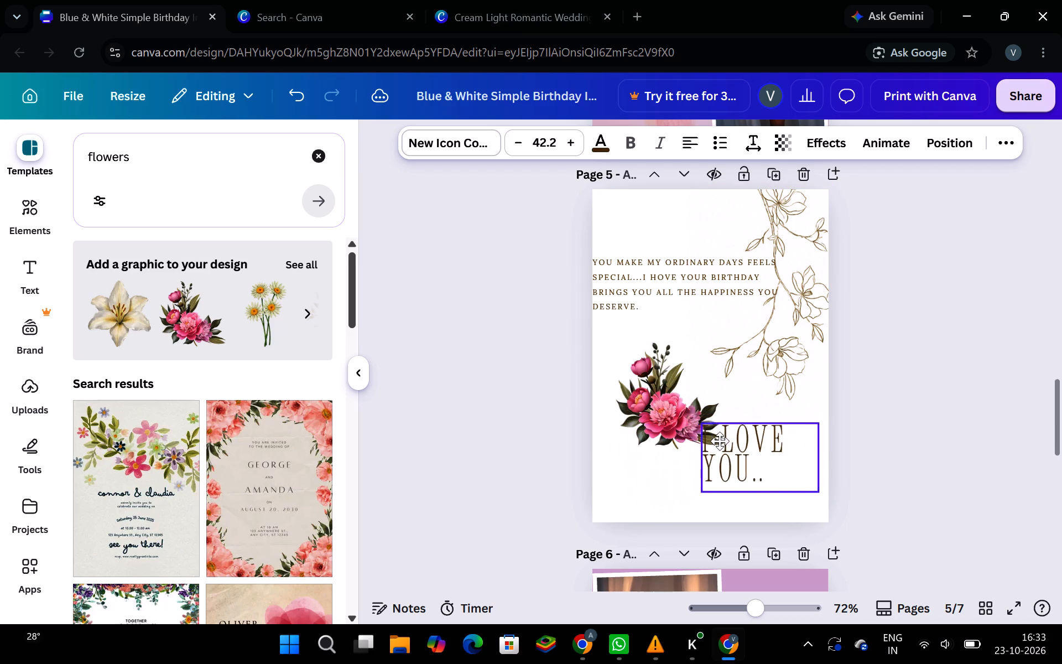
{"action": "left_click_drag", "start_coordinate": [720, 441], "coordinate": [653, 307]}
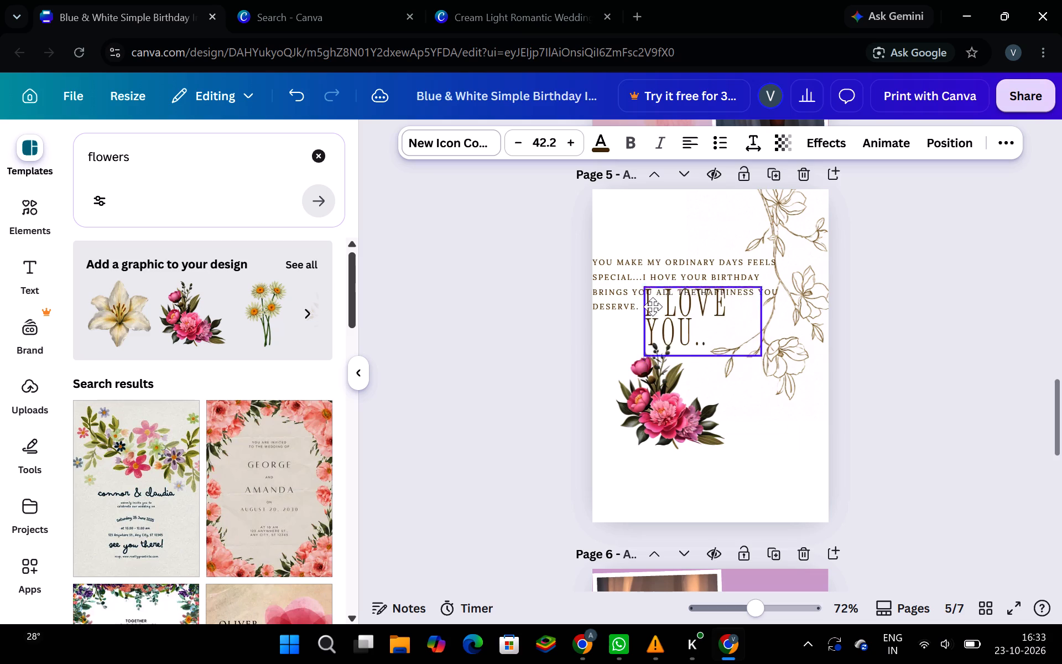
{"action": "left_click_drag", "start_coordinate": [653, 307], "coordinate": [667, 203]}
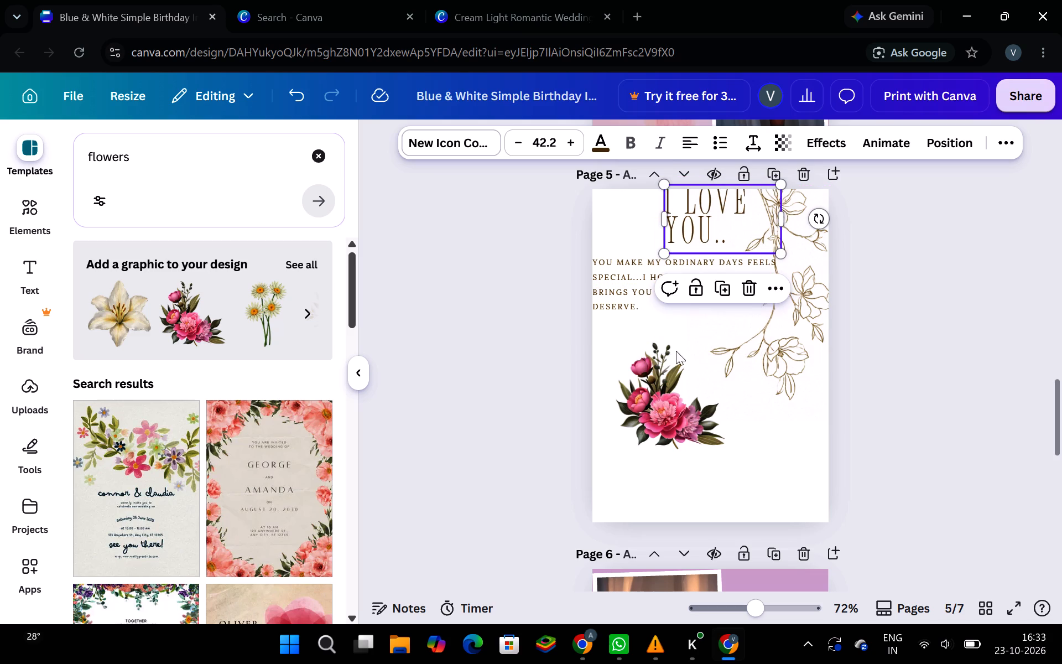
{"action": "left_click_drag", "start_coordinate": [668, 383], "coordinate": [749, 452]}
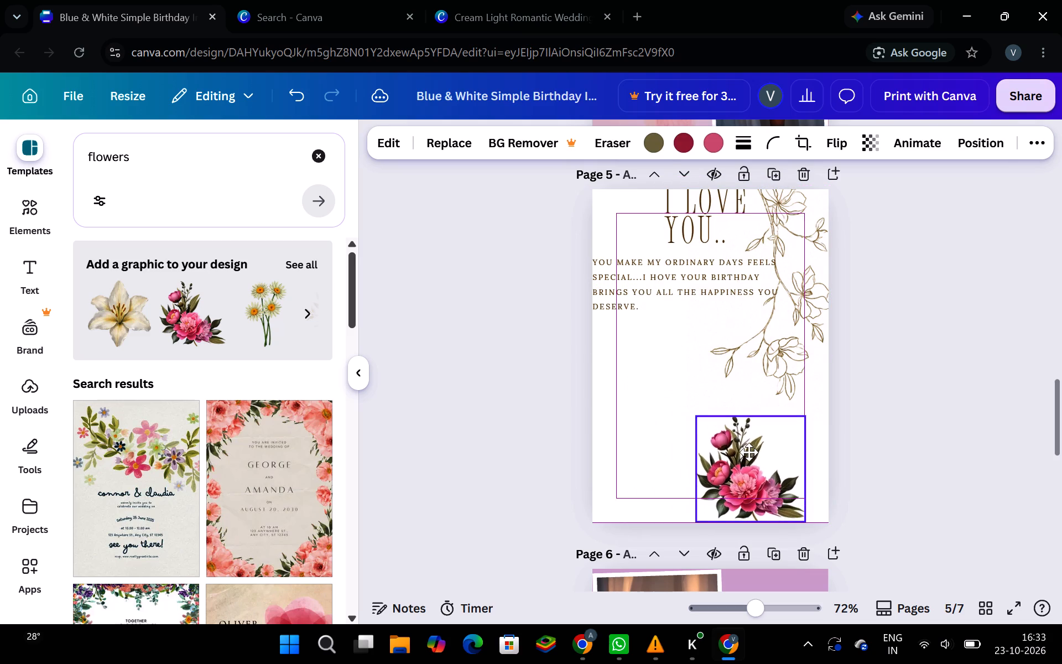
{"action": "left_click_drag", "start_coordinate": [749, 452], "coordinate": [761, 447]}
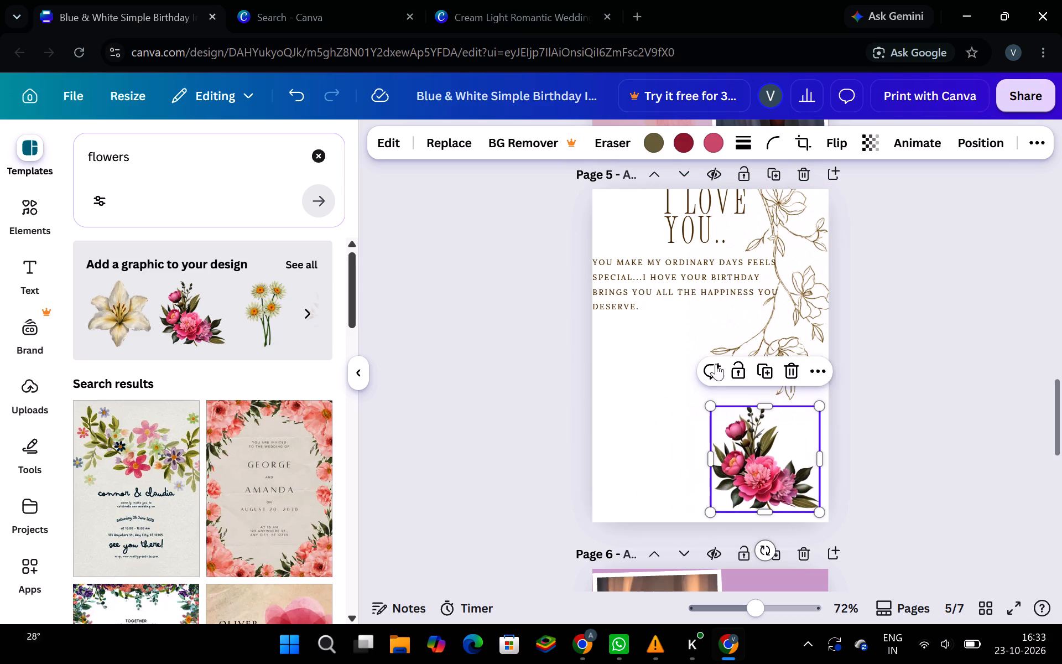
{"action": "left_click_drag", "start_coordinate": [728, 212], "coordinate": [690, 374]}
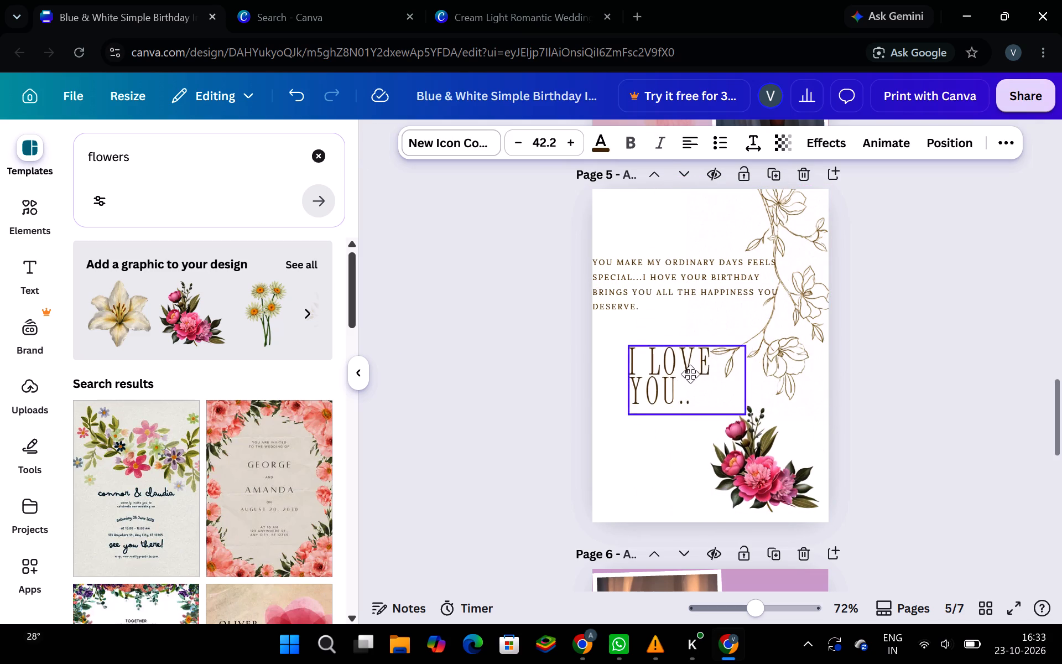
{"action": "left_click_drag", "start_coordinate": [690, 374], "coordinate": [664, 378]}
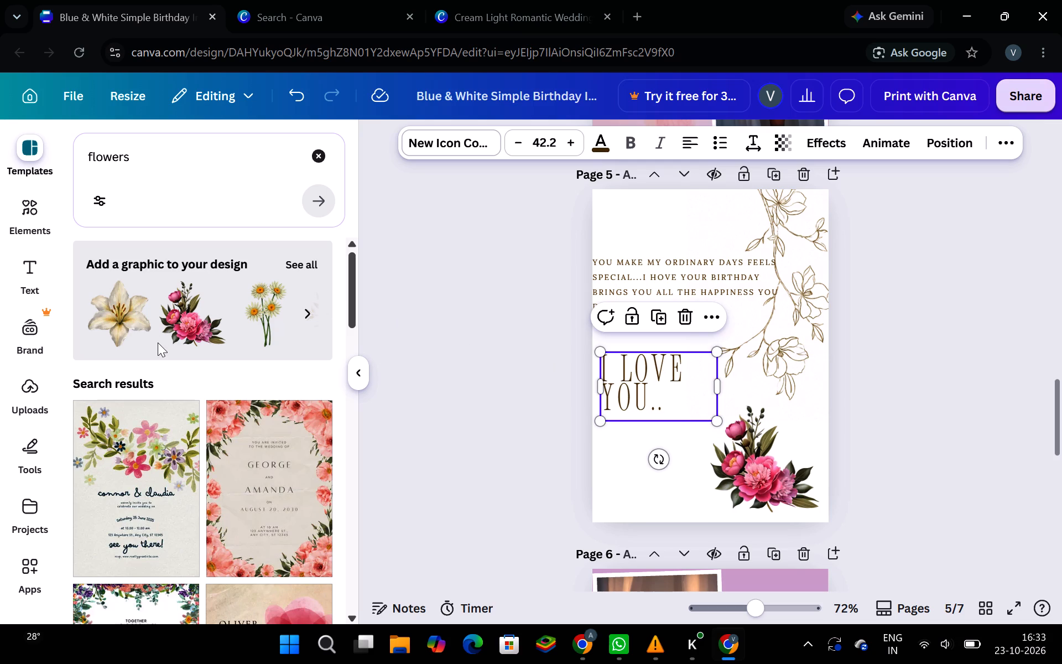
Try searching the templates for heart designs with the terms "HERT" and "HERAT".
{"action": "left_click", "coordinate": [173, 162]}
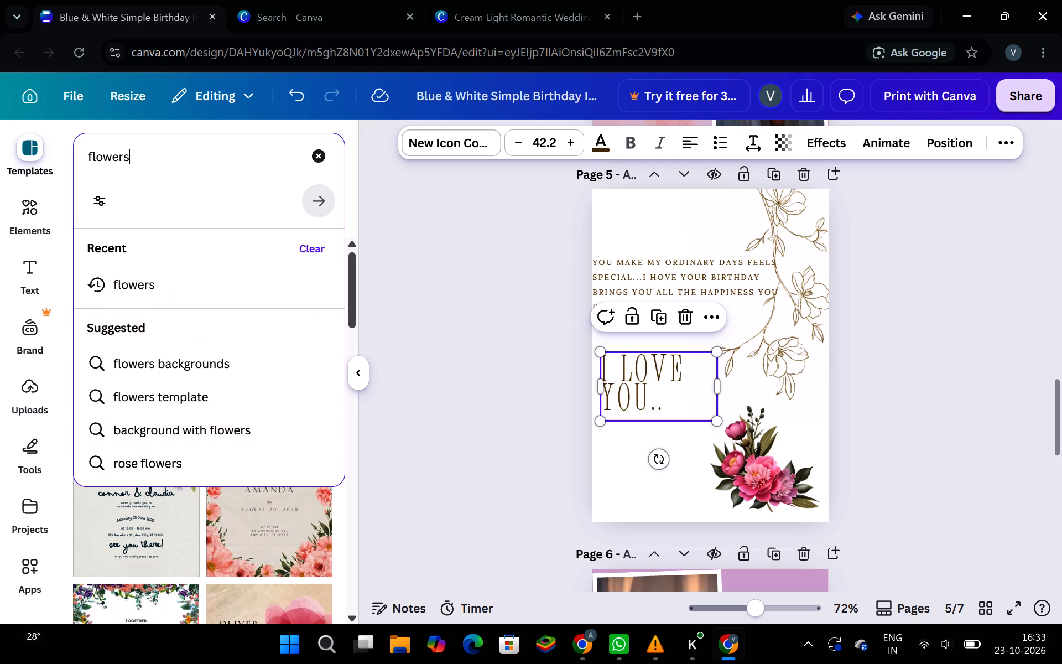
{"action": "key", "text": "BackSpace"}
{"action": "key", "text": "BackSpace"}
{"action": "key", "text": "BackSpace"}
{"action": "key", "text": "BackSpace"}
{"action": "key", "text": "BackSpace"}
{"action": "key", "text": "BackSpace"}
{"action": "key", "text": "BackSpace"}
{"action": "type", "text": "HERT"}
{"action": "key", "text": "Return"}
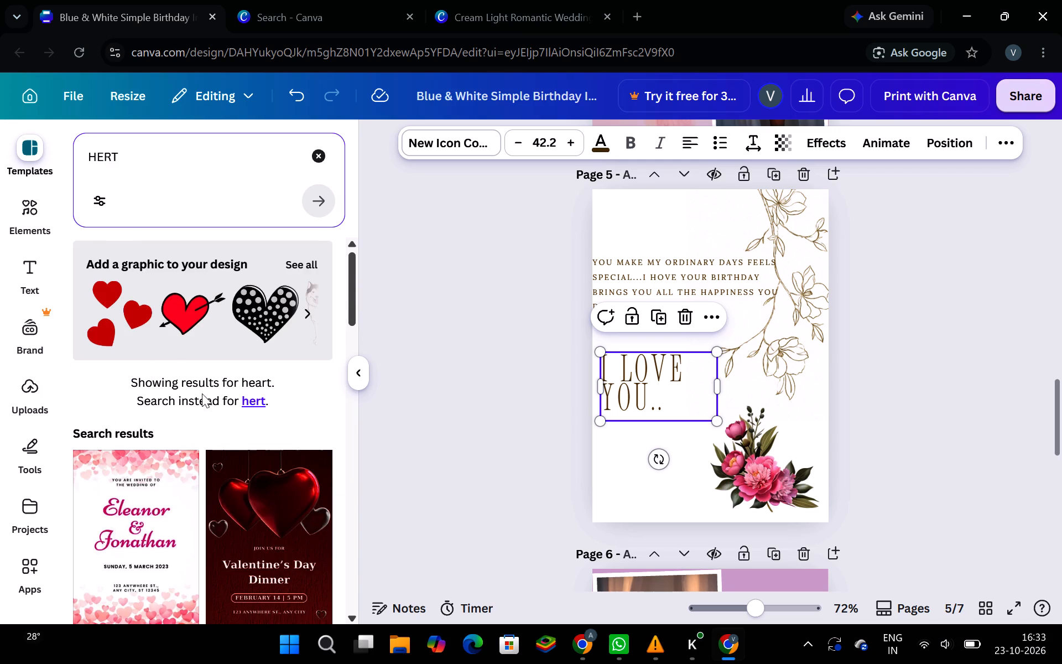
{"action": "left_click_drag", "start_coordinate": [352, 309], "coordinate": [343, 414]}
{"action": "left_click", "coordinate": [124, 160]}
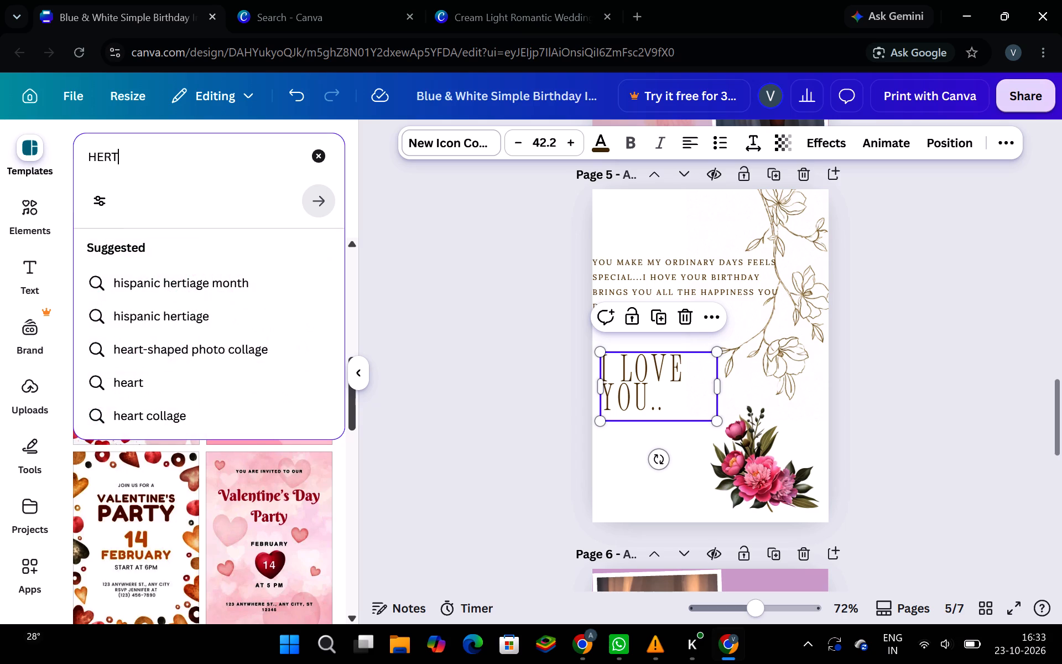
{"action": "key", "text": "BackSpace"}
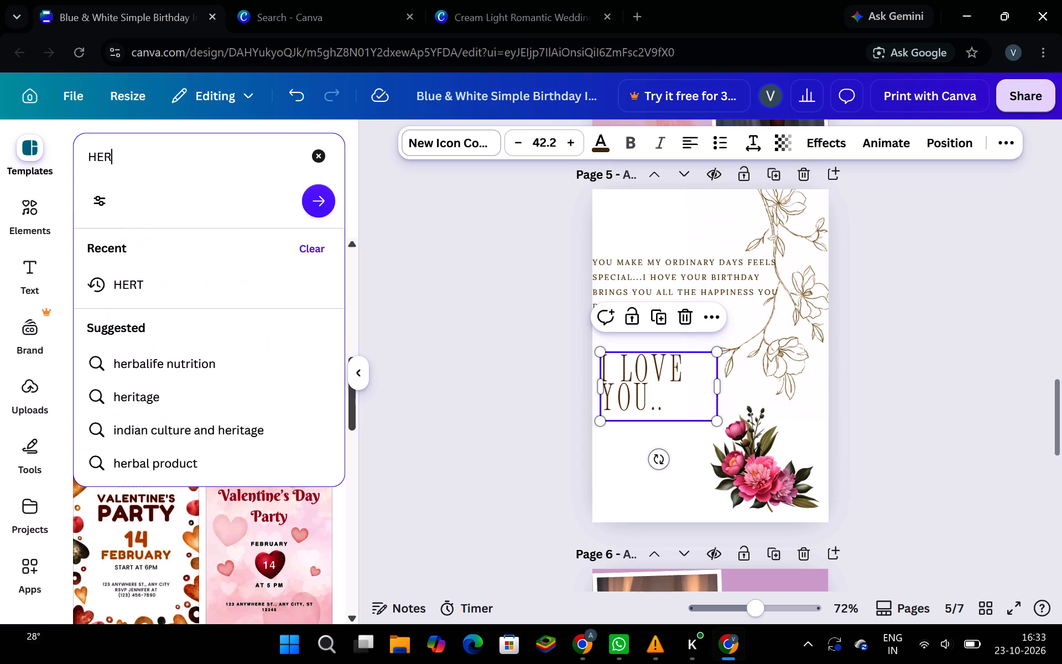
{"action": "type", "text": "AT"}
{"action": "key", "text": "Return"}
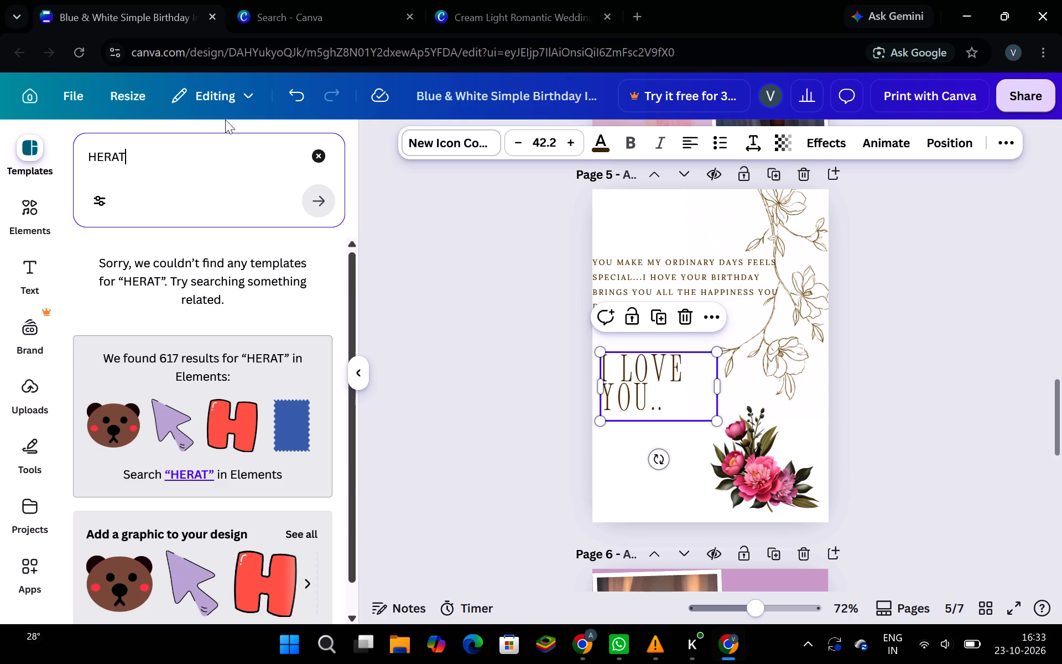
Delete the "I LOVE YOU.." text from page 5.
{"action": "left_click", "coordinate": [208, 123]}
{"action": "key", "text": "BackSpace"}
{"action": "key", "text": "BackSpace"}
{"action": "key", "text": "BackSpace"}
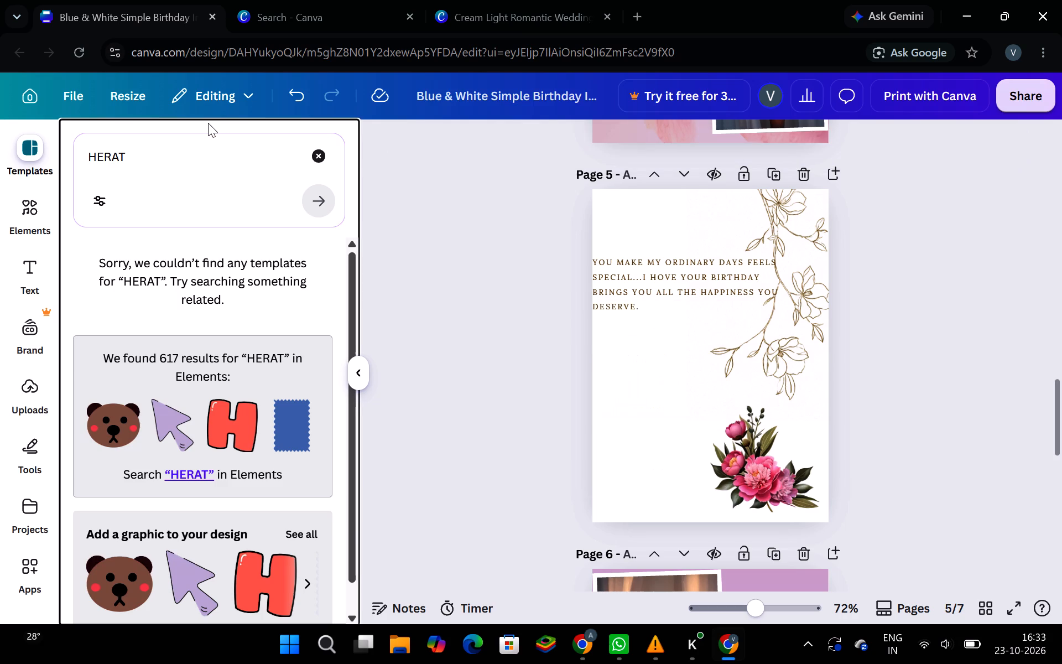
Search the templates for "HEart".
{"action": "left_click", "coordinate": [179, 147]}
{"action": "key", "text": "BackSpace"}
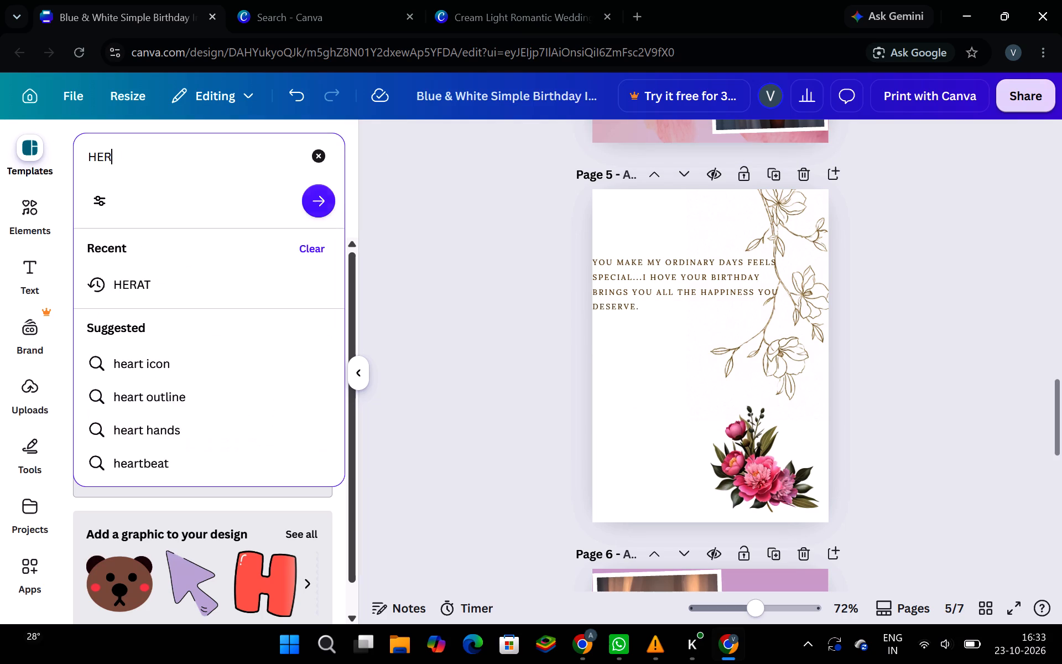
{"action": "key", "text": "BackSpace"}
{"action": "key", "text": "BackSpace"}
{"action": "type", "text": "ae"}
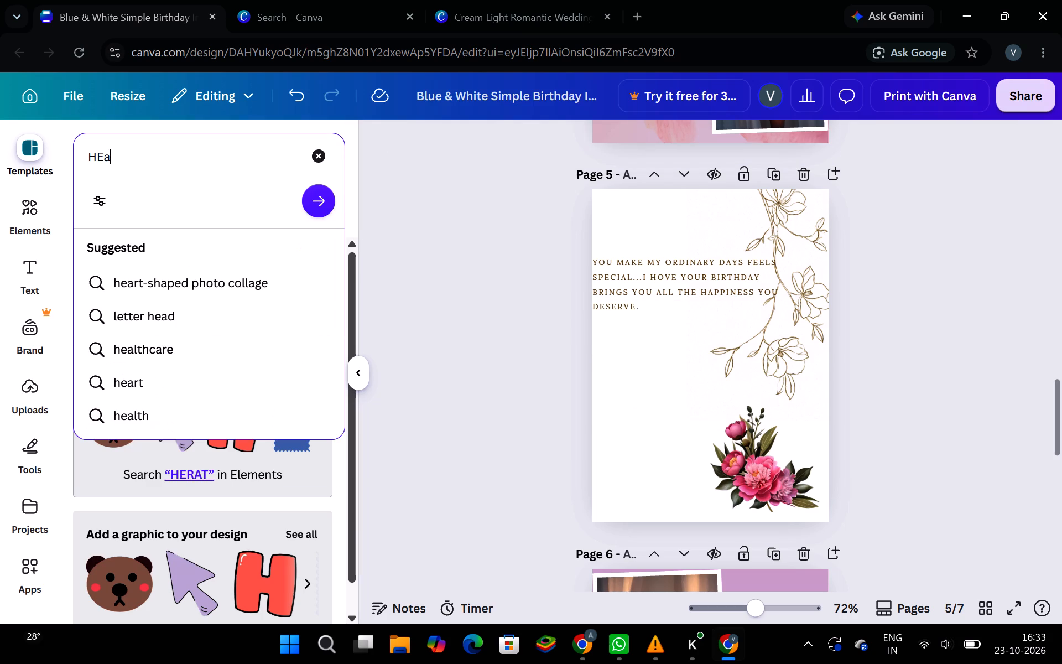
{"action": "key", "text": "BackSpace"}
{"action": "type", "text": "rt"}
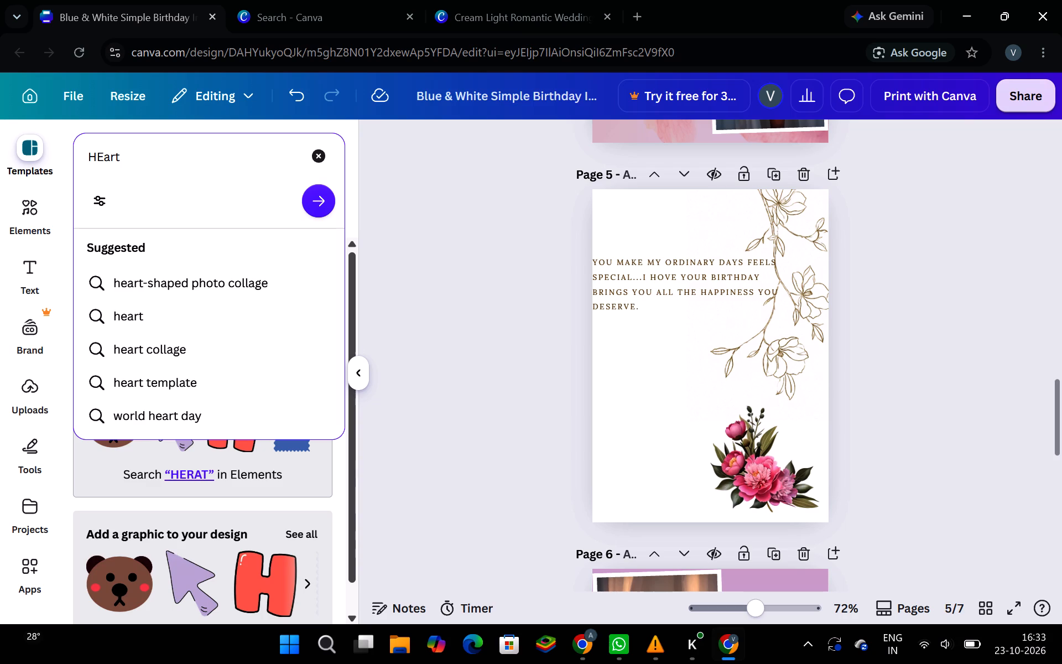
{"action": "key", "text": "Return"}
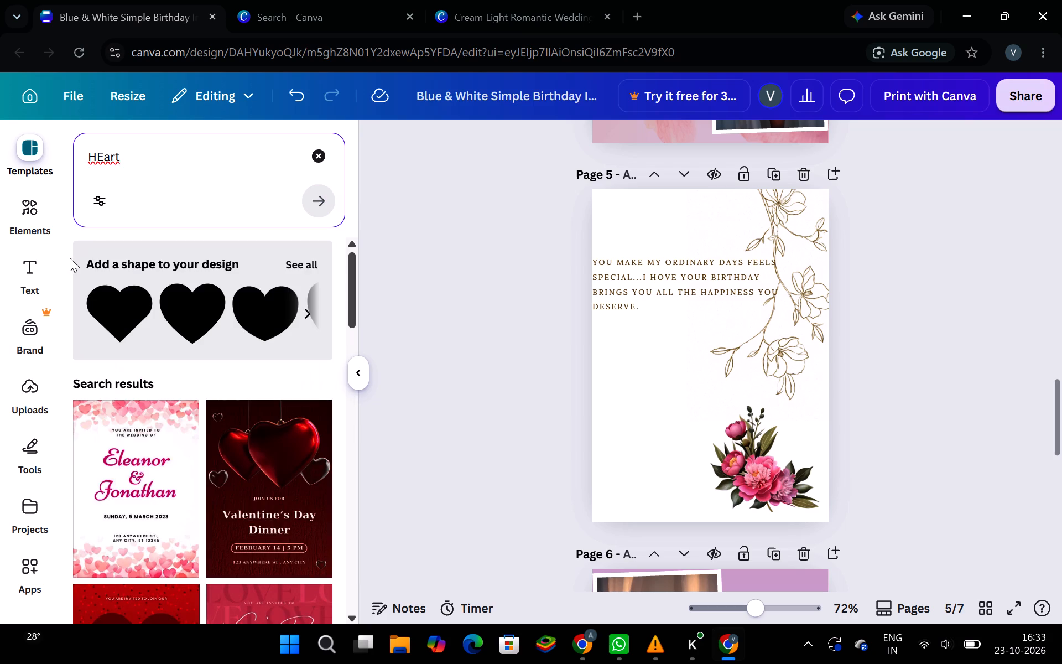
Browse the heart template results for a design that suits page 5.
{"action": "left_click", "coordinate": [354, 252]}
{"action": "left_click_drag", "start_coordinate": [354, 252], "coordinate": [345, 289]}
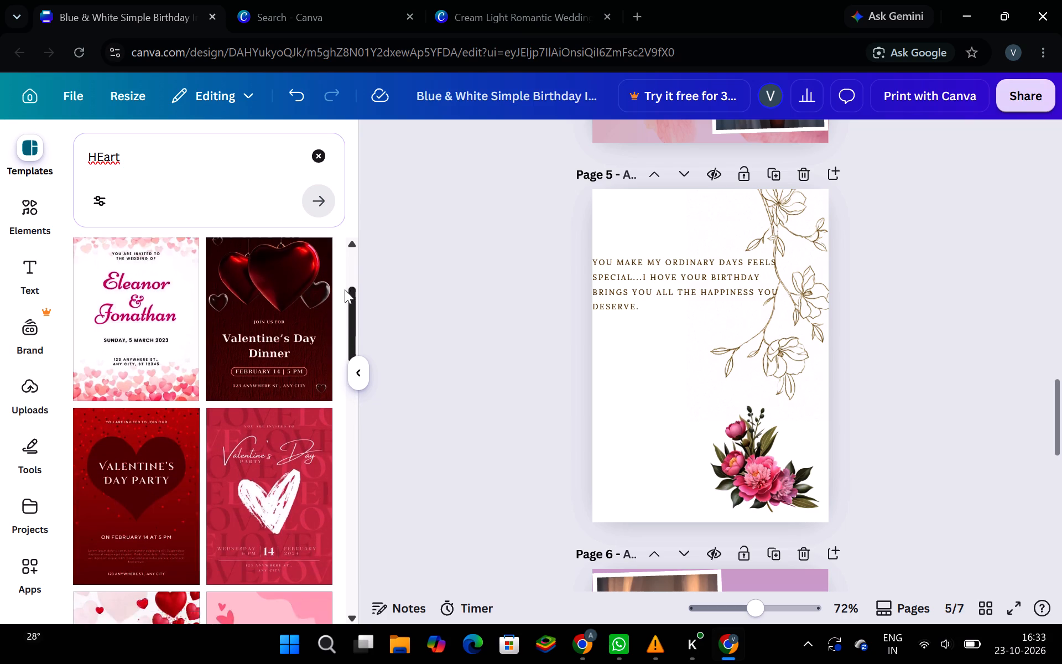
{"action": "left_click_drag", "start_coordinate": [345, 289], "coordinate": [331, 496]}
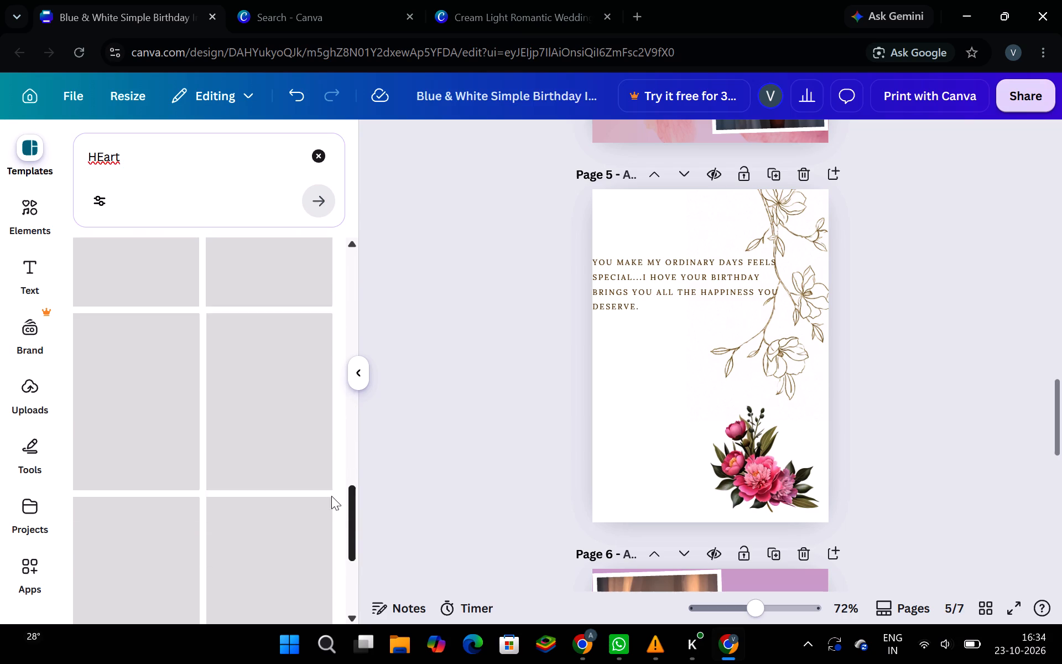
{"action": "left_click_drag", "start_coordinate": [331, 496], "coordinate": [326, 414]}
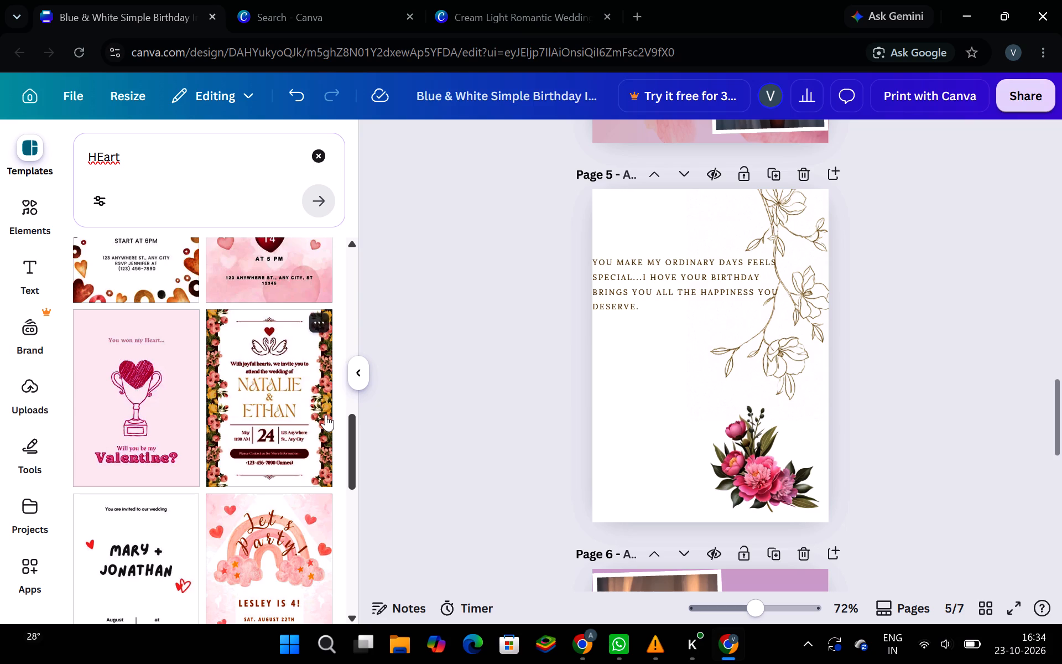
{"action": "left_click_drag", "start_coordinate": [326, 414], "coordinate": [354, 449]}
{"action": "left_click_drag", "start_coordinate": [354, 449], "coordinate": [348, 641]}
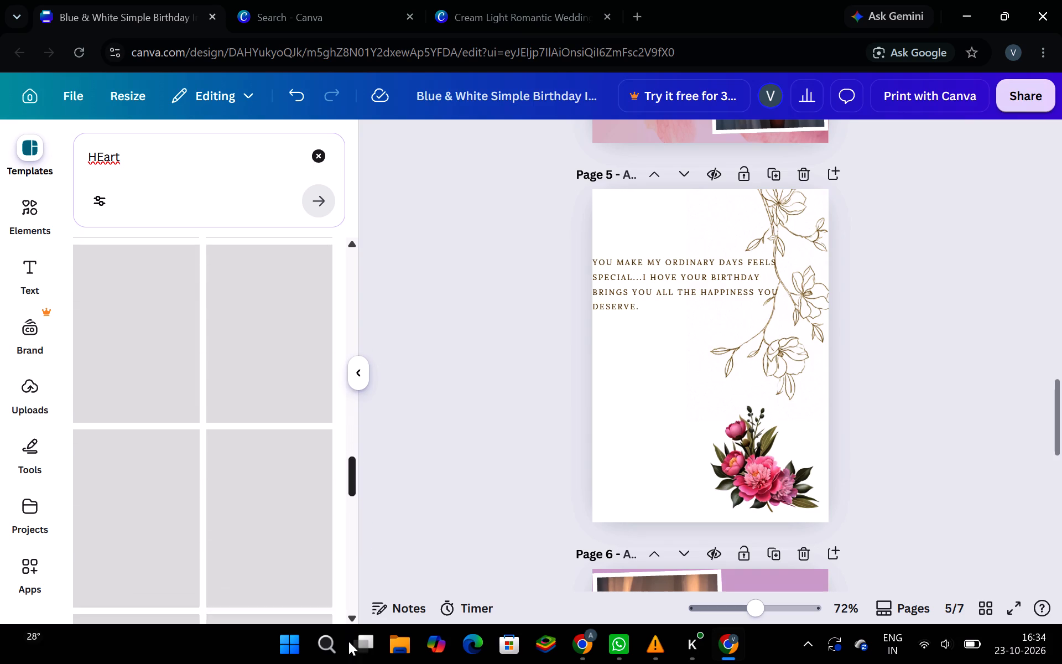
{"action": "left_click_drag", "start_coordinate": [348, 641], "coordinate": [351, 636]}
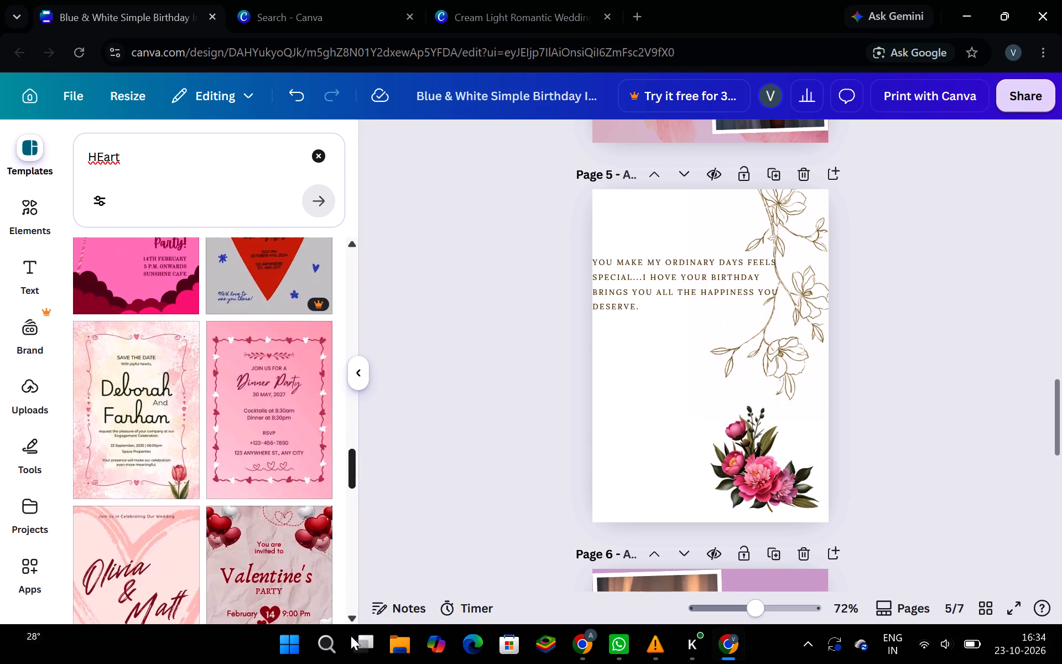
{"action": "left_click_drag", "start_coordinate": [351, 636], "coordinate": [350, 663]}
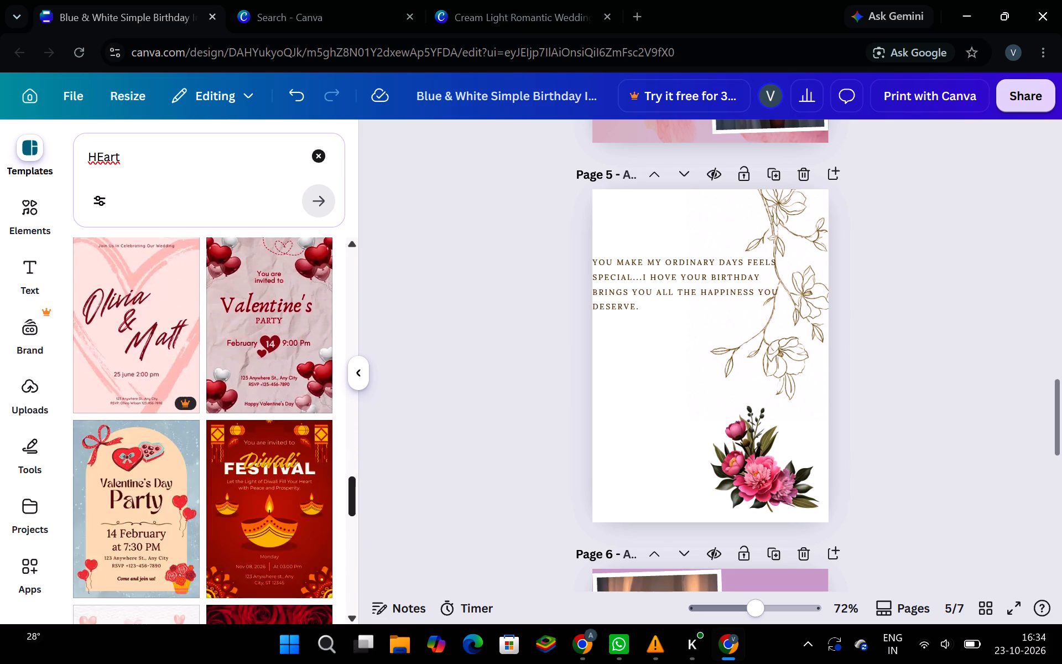
{"action": "left_click_drag", "start_coordinate": [350, 663], "coordinate": [352, 300]}
Search the templates for "pink flower".
{"action": "left_click", "coordinate": [139, 138]}
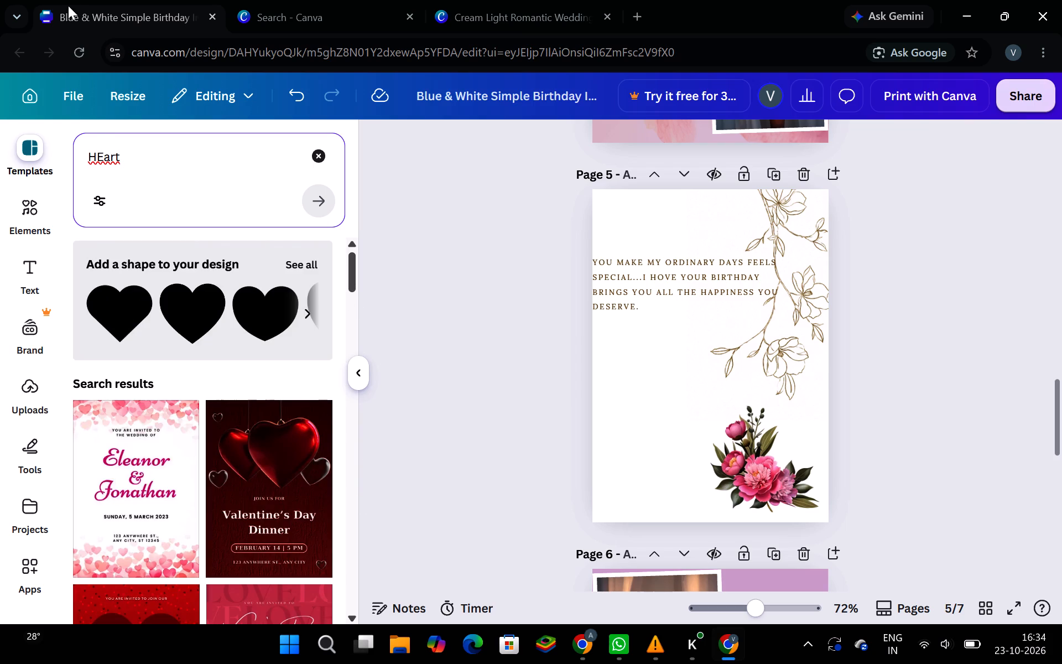
{"action": "left_click", "coordinate": [139, 151]}
{"action": "key", "text": "BackSpace"}
{"action": "key", "text": "BackSpace"}
{"action": "key", "text": "BackSpace"}
{"action": "key", "text": "BackSpace"}
{"action": "key", "text": "BackSpace"}
{"action": "key", "text": "BackSpace"}
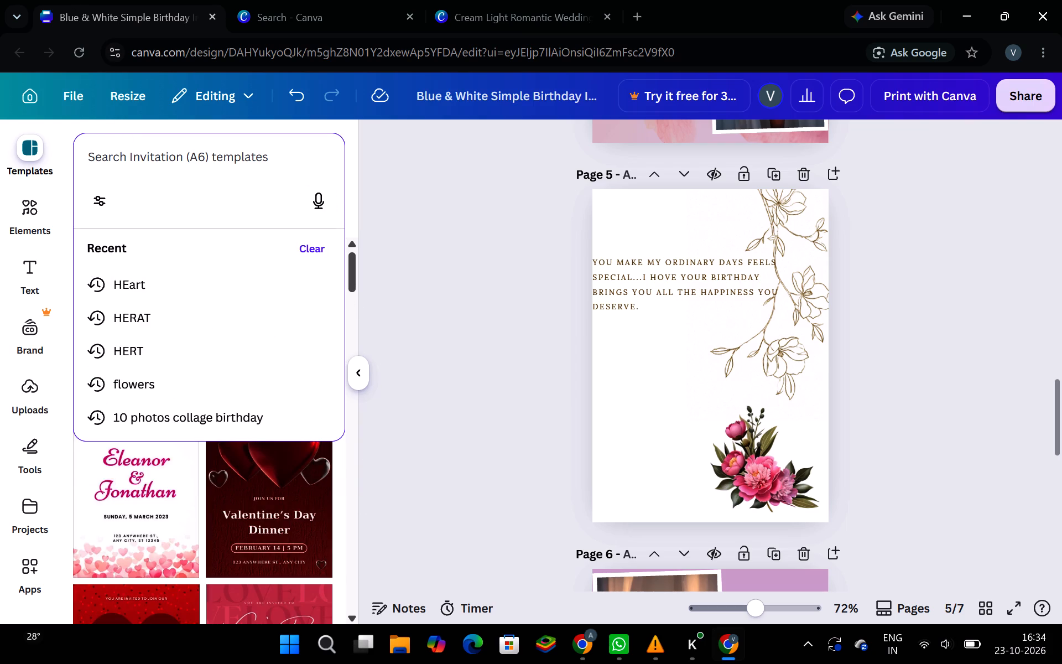
{"action": "type", "text": "ponk"}
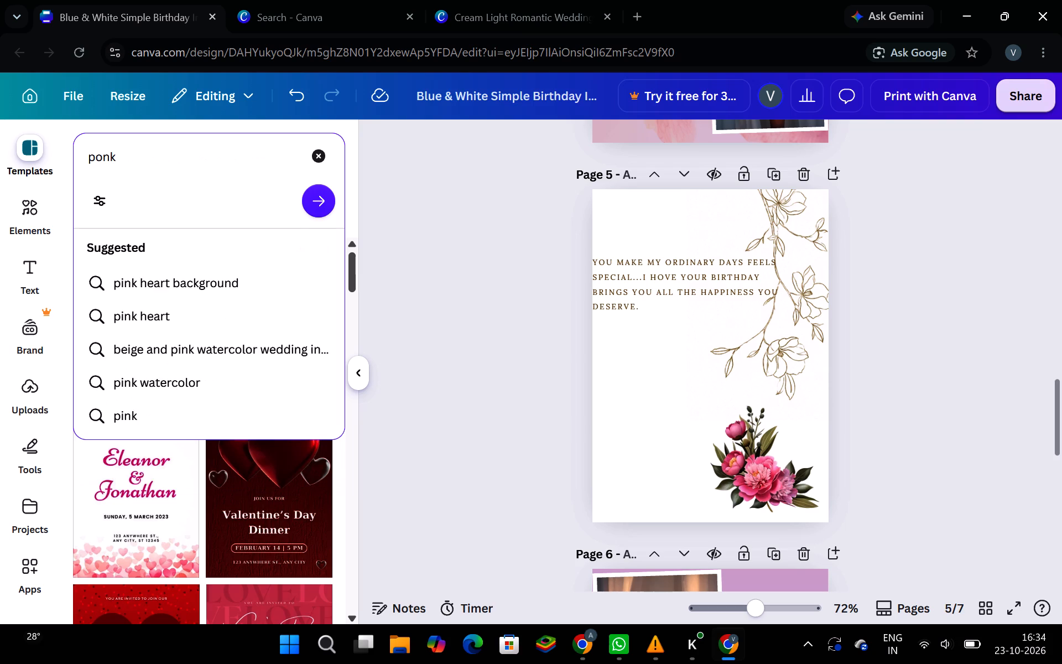
{"action": "key", "text": "BackSpace"}
{"action": "key", "text": "BackSpace"}
{"action": "key", "text": "BackSpace"}
{"action": "type", "text": "ink flower"}
{"action": "key", "text": "Return"}
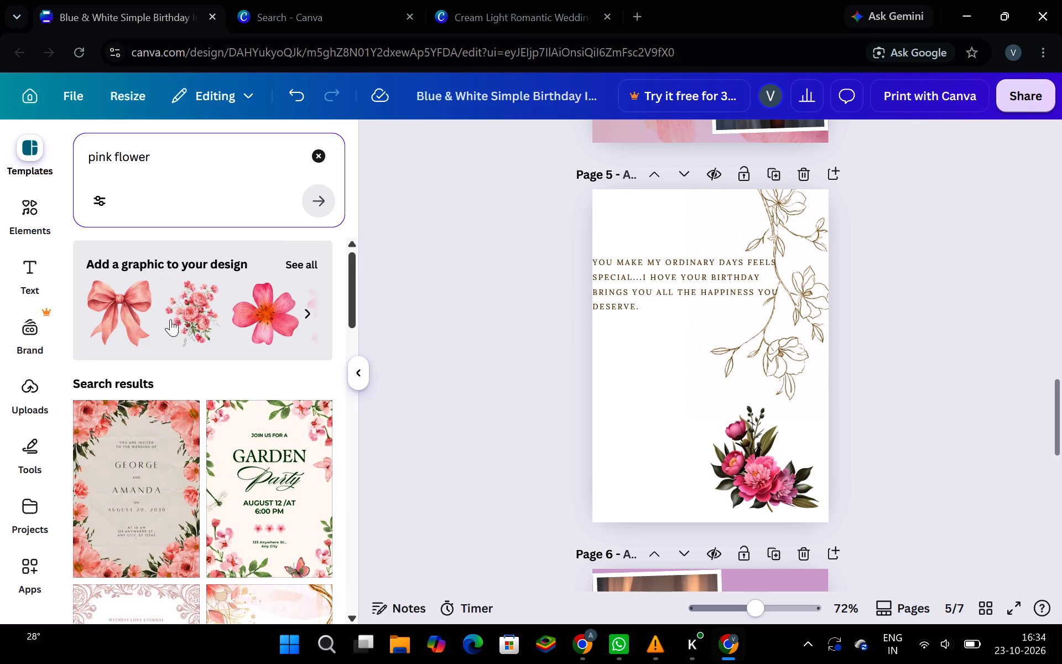
Insert the pink rose bouquet graphic on page 5, shrink it to roughly half the page width and place it at the page's right edge.
{"action": "left_click", "coordinate": [202, 313]}
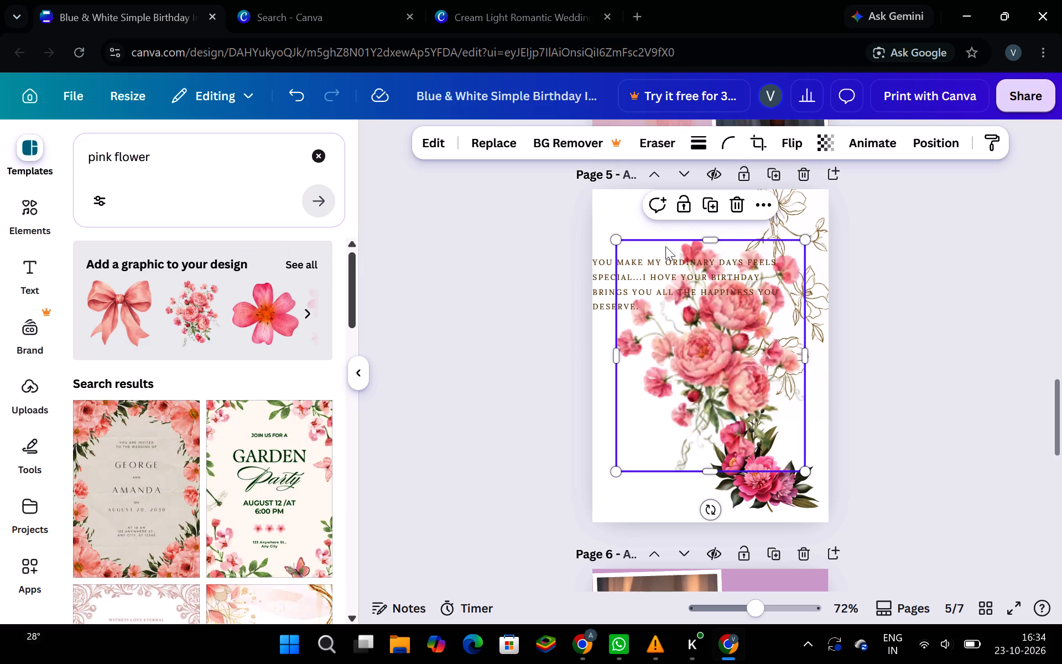
{"action": "left_click_drag", "start_coordinate": [801, 241], "coordinate": [714, 317]}
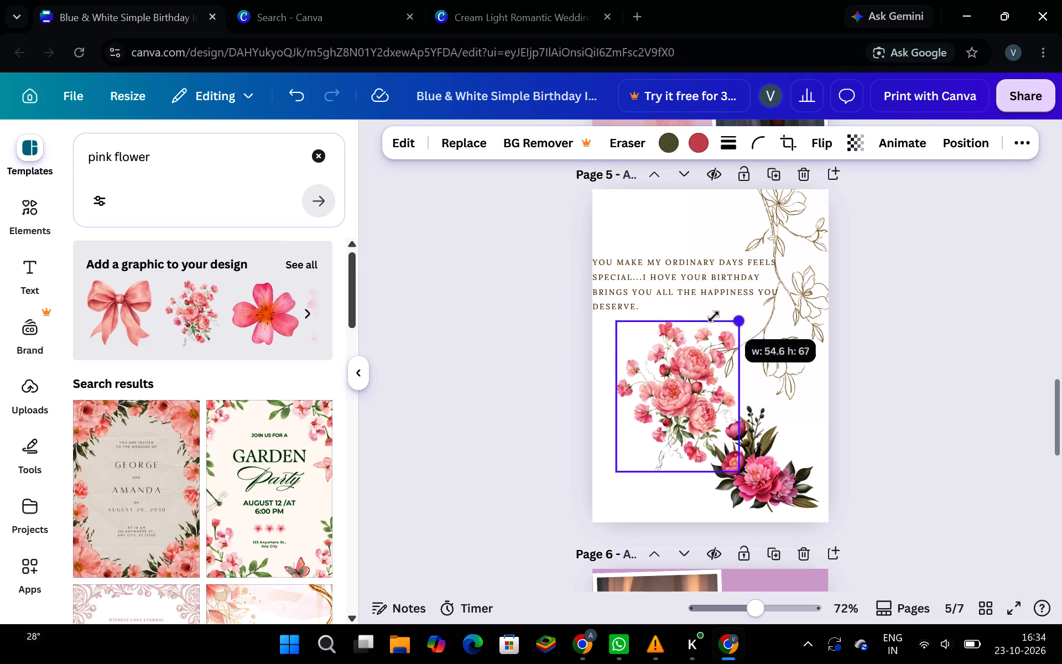
{"action": "left_click_drag", "start_coordinate": [714, 317], "coordinate": [693, 318]}
{"action": "left_click_drag", "start_coordinate": [671, 363], "coordinate": [661, 343]}
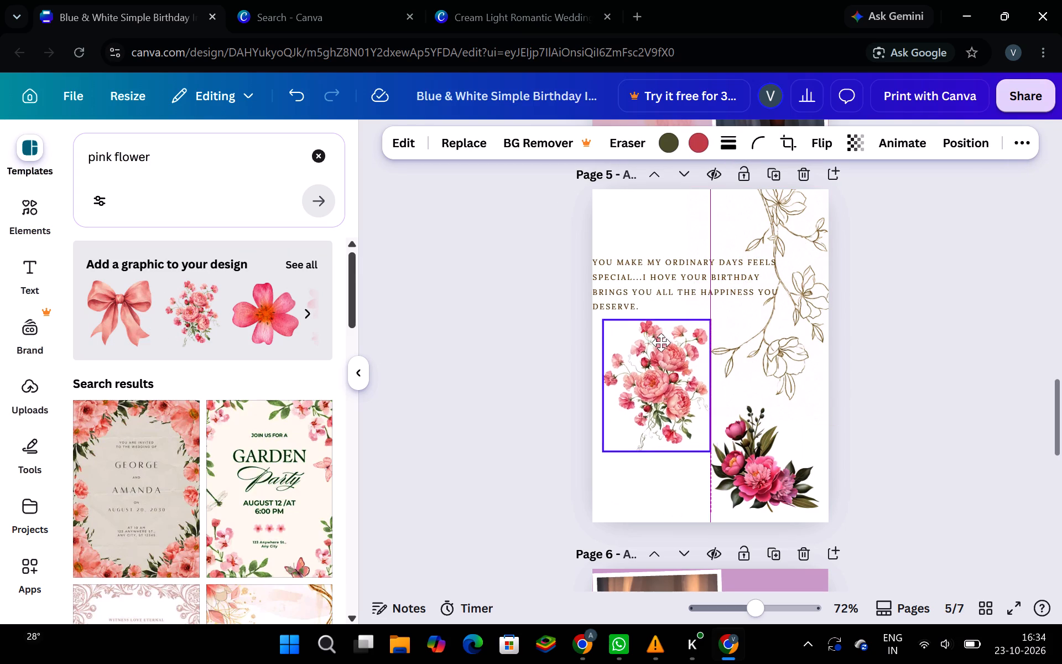
{"action": "left_click_drag", "start_coordinate": [661, 343], "coordinate": [667, 421]}
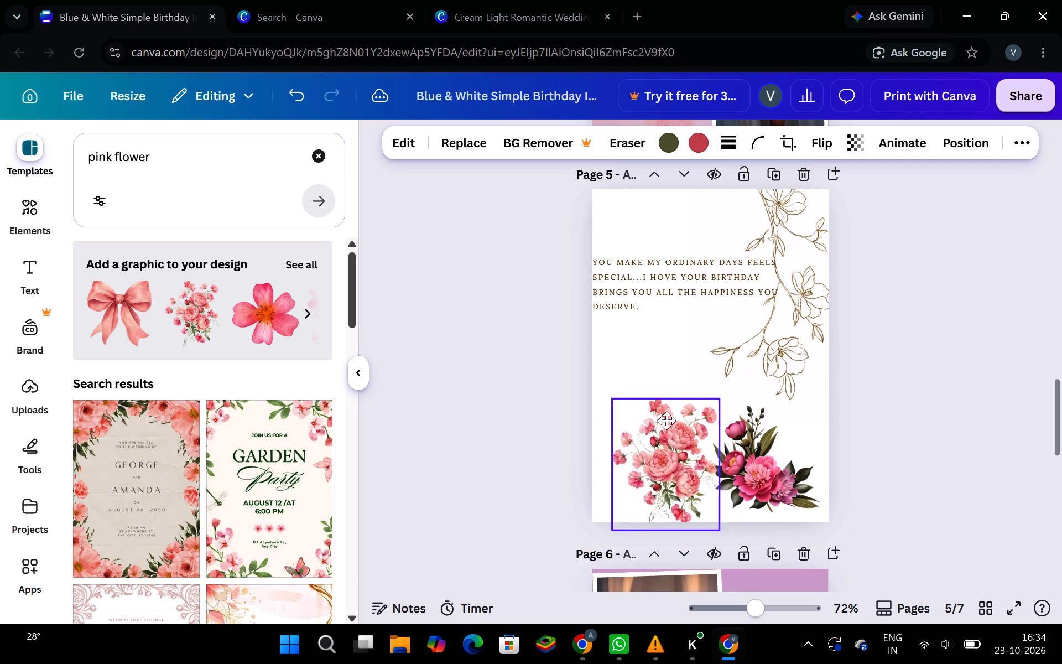
{"action": "left_click_drag", "start_coordinate": [667, 421], "coordinate": [787, 295]}
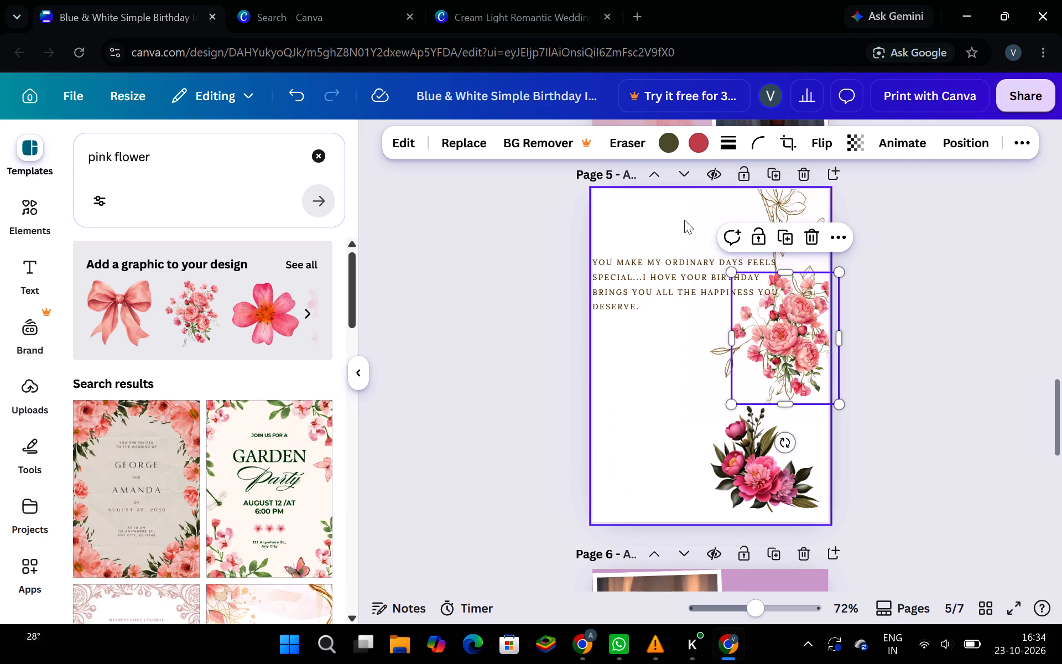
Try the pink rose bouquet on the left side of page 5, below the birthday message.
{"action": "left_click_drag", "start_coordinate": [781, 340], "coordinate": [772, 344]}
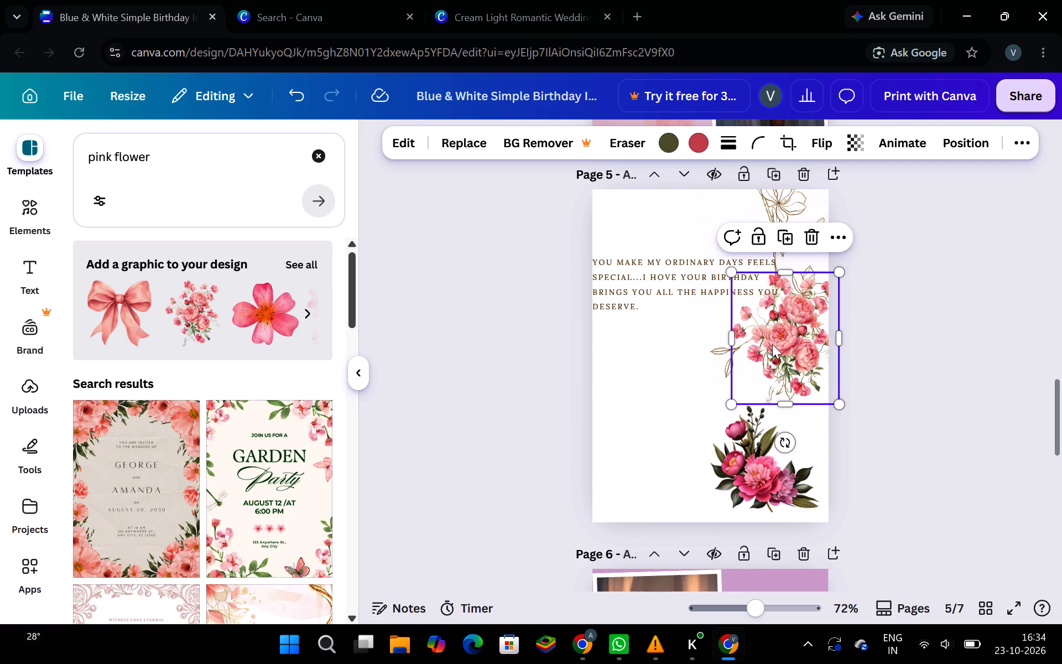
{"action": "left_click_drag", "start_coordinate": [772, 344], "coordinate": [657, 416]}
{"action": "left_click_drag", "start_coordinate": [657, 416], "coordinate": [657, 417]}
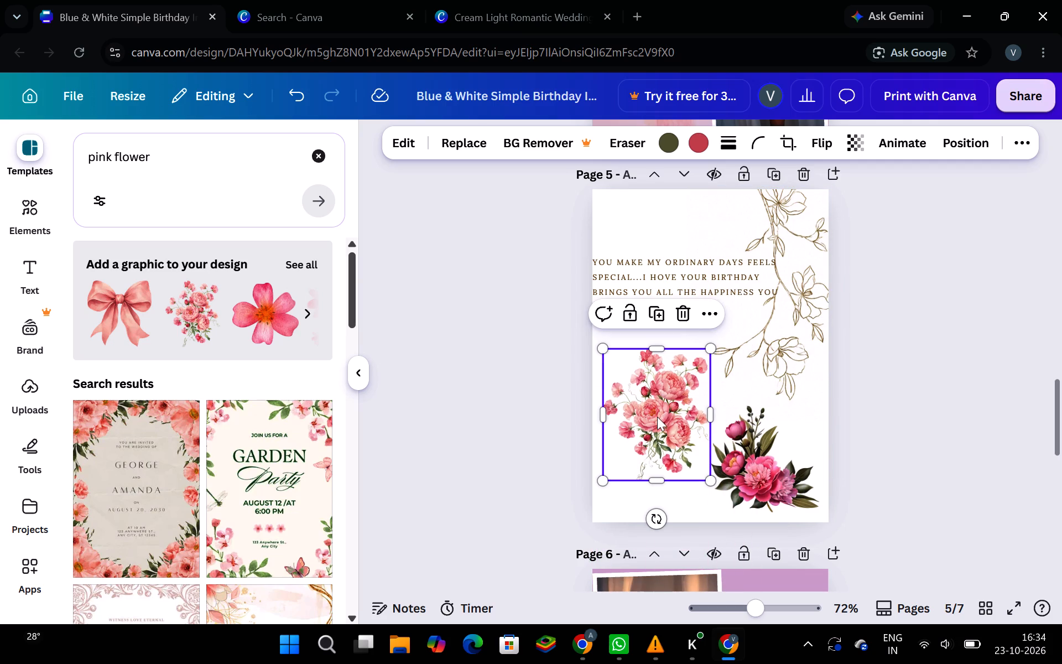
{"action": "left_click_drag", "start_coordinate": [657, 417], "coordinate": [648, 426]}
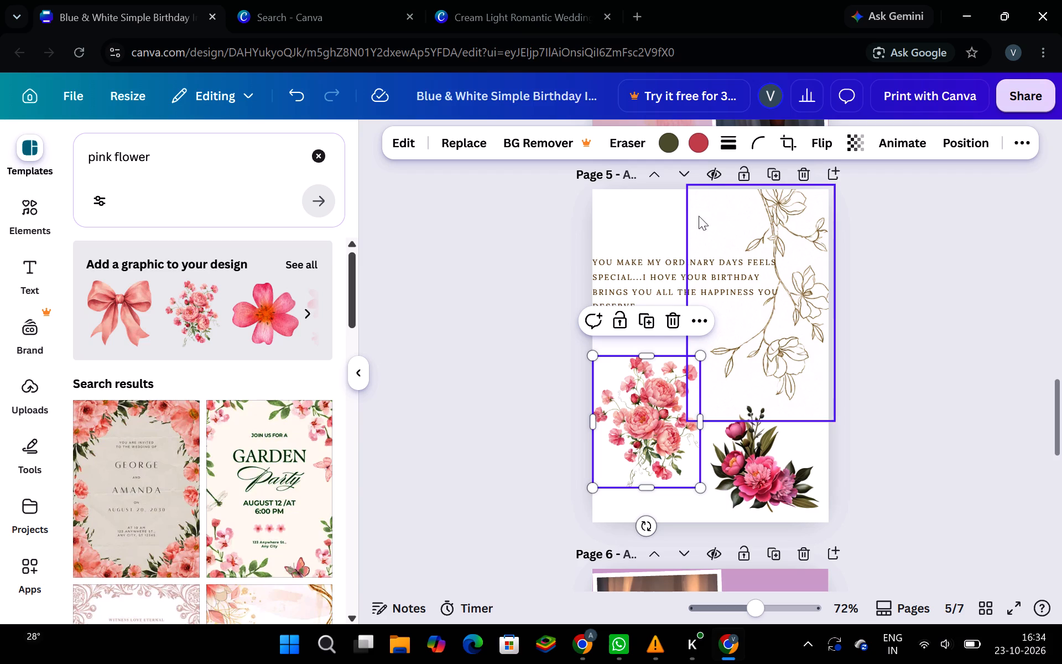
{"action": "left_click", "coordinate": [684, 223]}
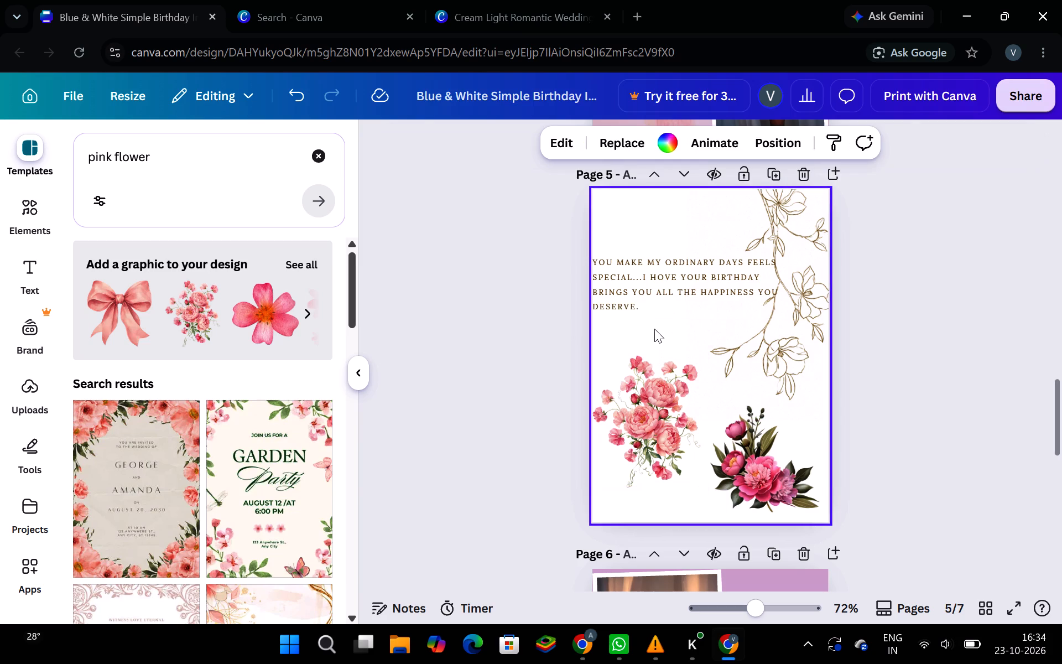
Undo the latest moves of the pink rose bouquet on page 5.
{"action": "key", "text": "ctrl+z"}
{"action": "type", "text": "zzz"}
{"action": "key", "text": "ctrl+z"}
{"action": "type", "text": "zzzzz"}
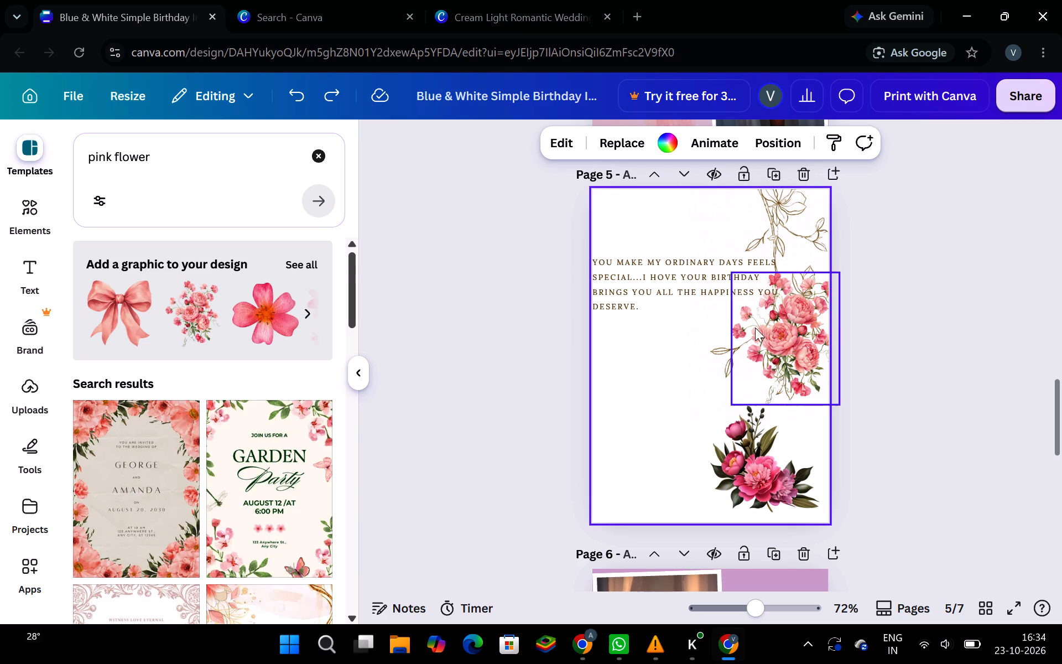
Place the pink rose bouquet at page 5's left edge, just below the birthday message.
{"action": "left_click_drag", "start_coordinate": [773, 333], "coordinate": [633, 414]}
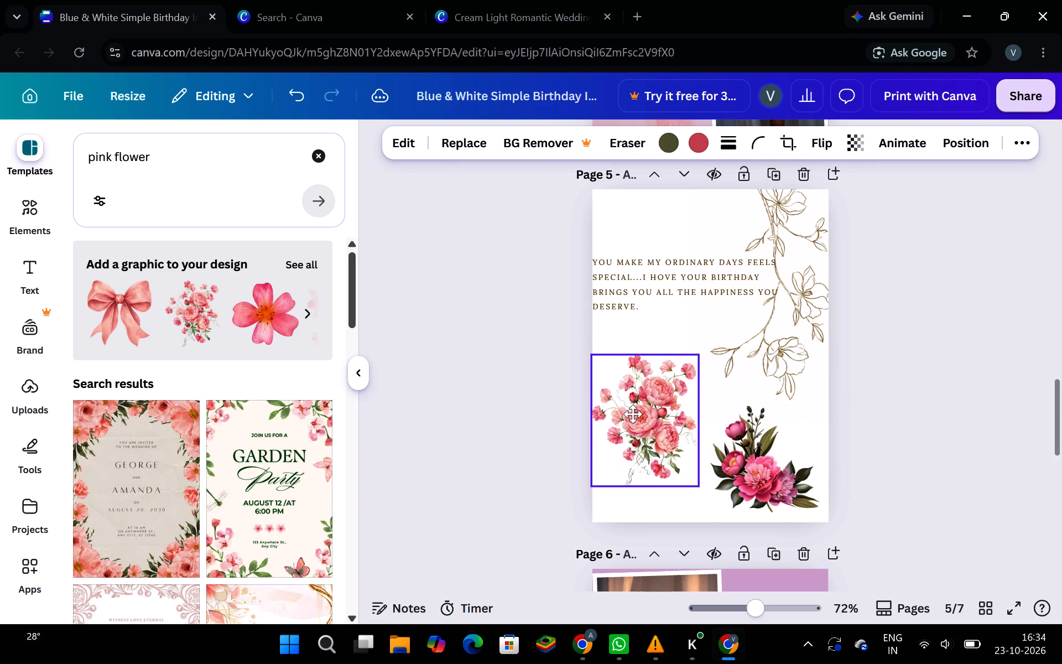
{"action": "left_click_drag", "start_coordinate": [633, 414], "coordinate": [628, 391]}
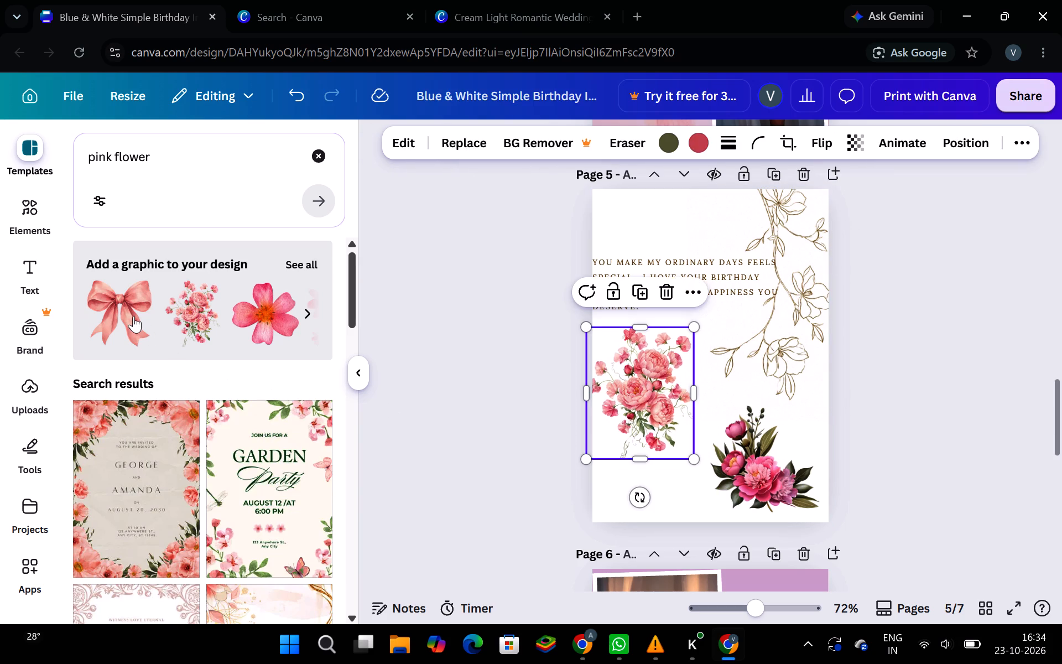
Insert the pink ribbon bow graphic on page 5, shrink it and place it at the top of the page near the centre.
{"action": "left_click", "coordinate": [133, 316]}
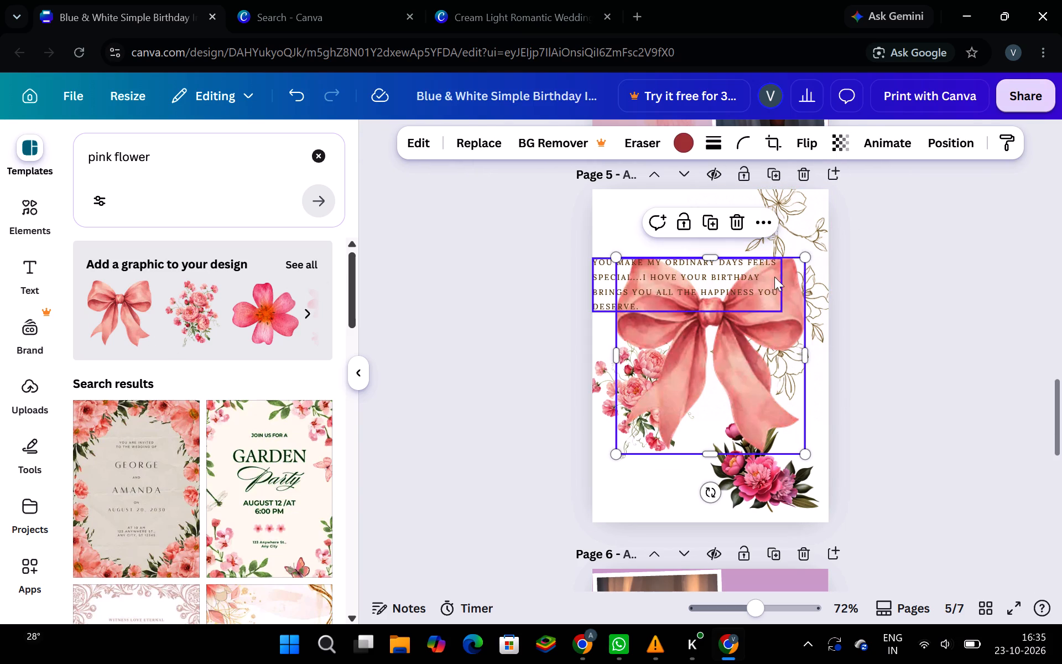
{"action": "left_click", "coordinate": [808, 252]}
{"action": "left_click_drag", "start_coordinate": [808, 252], "coordinate": [730, 330]}
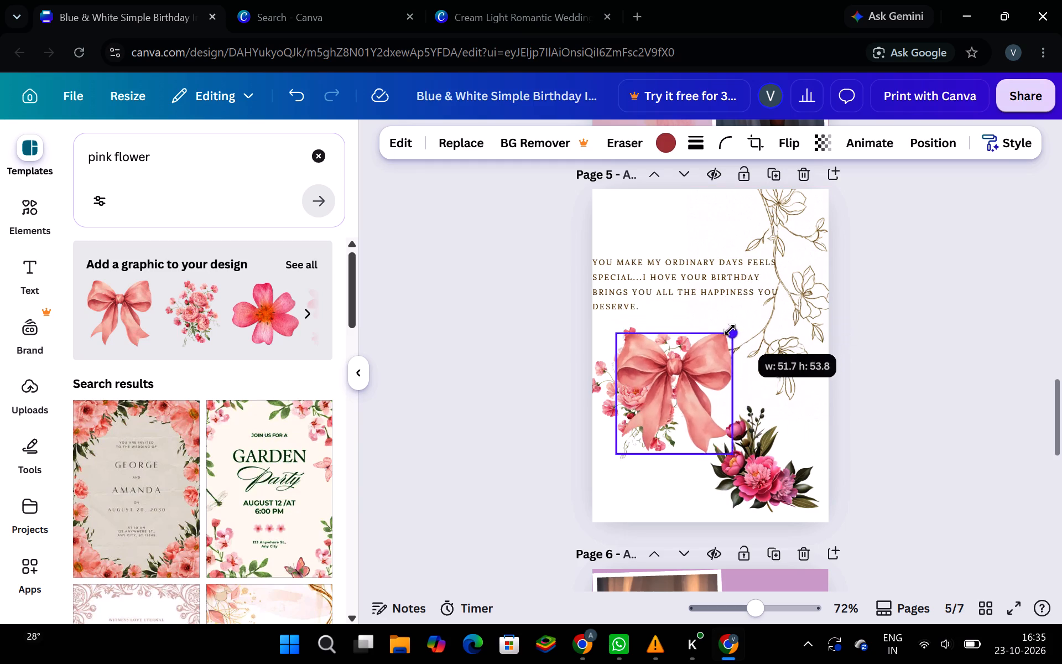
{"action": "left_click_drag", "start_coordinate": [730, 330], "coordinate": [723, 346]}
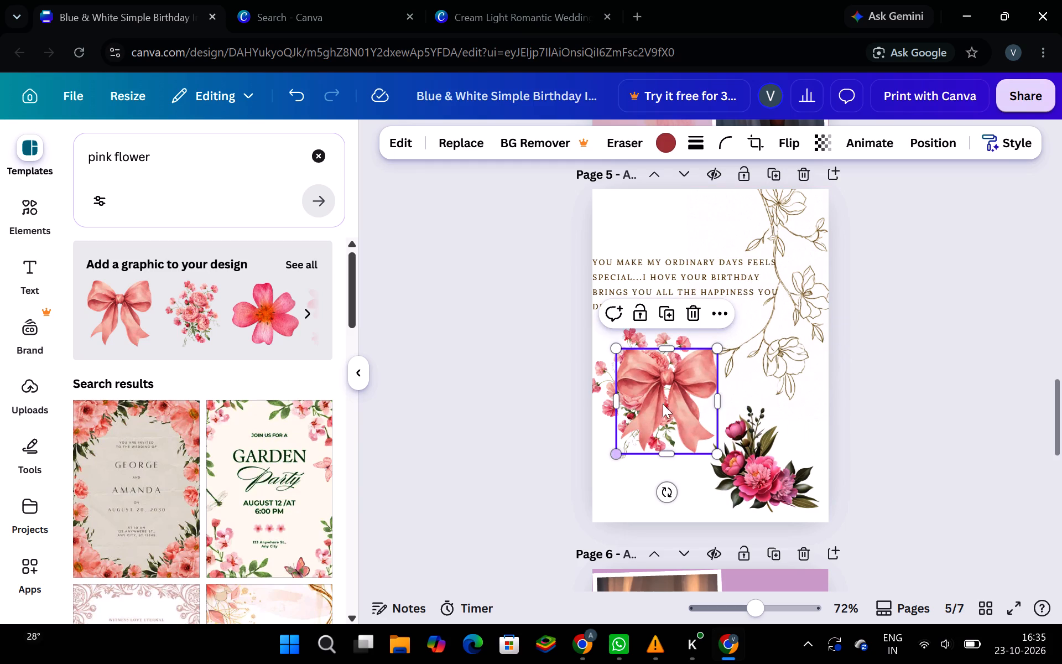
{"action": "left_click_drag", "start_coordinate": [693, 371], "coordinate": [689, 313]}
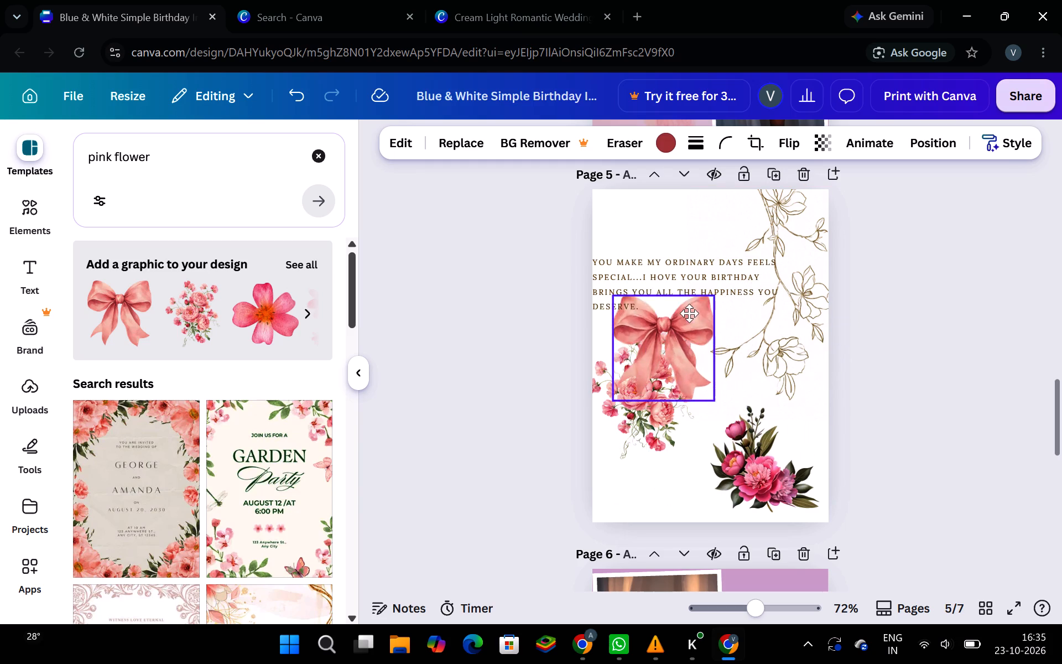
{"action": "left_click_drag", "start_coordinate": [689, 313], "coordinate": [709, 207]}
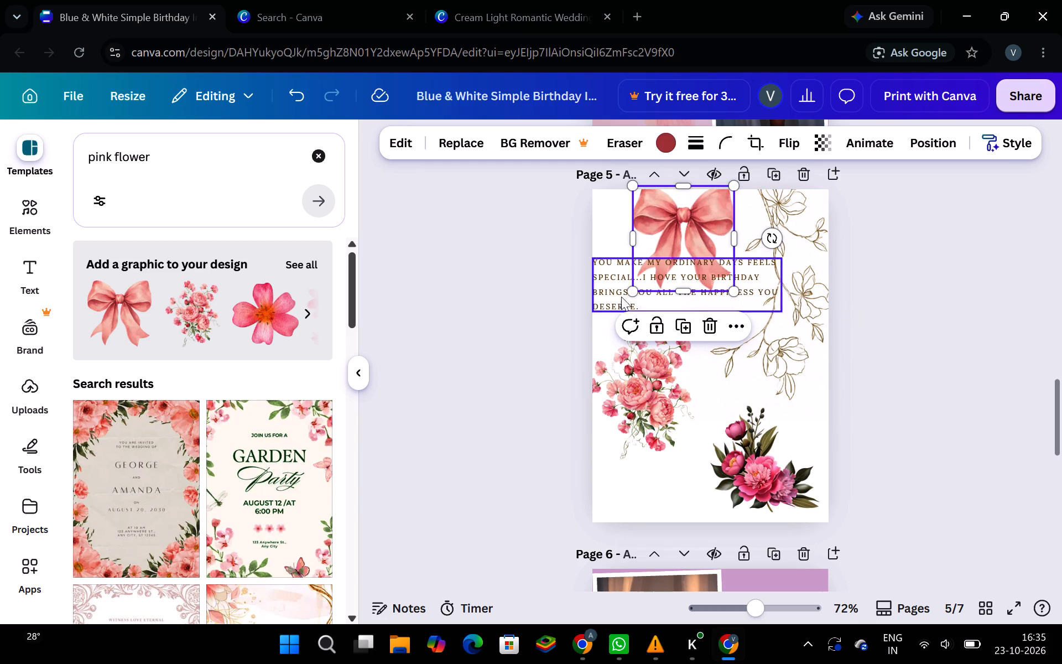
{"action": "left_click_drag", "start_coordinate": [637, 286], "coordinate": [635, 255]}
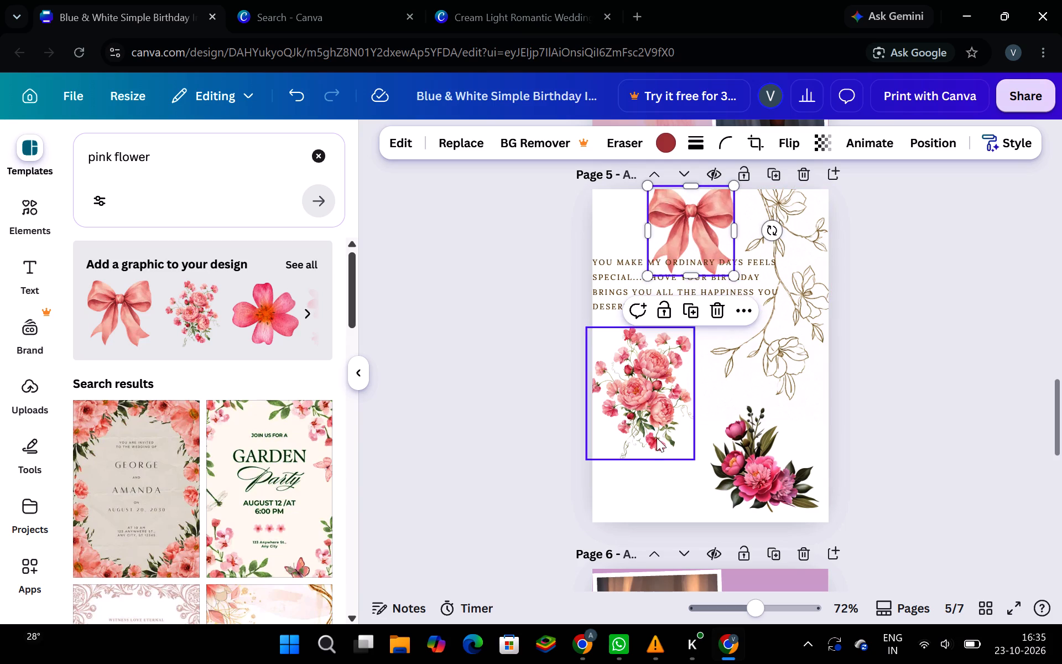
Shift the rose bouquet partly past page 5's left edge and fit the dark pink peony bouquet into the lower-right corner.
{"action": "left_click_drag", "start_coordinate": [639, 406], "coordinate": [621, 394]}
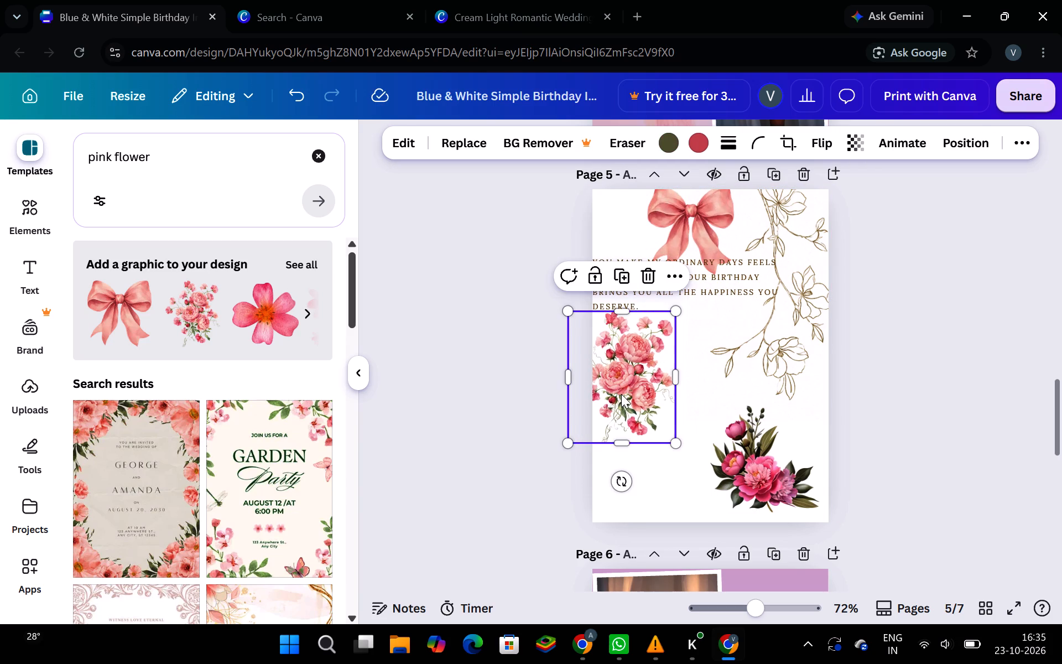
{"action": "left_click_drag", "start_coordinate": [745, 466], "coordinate": [767, 465]}
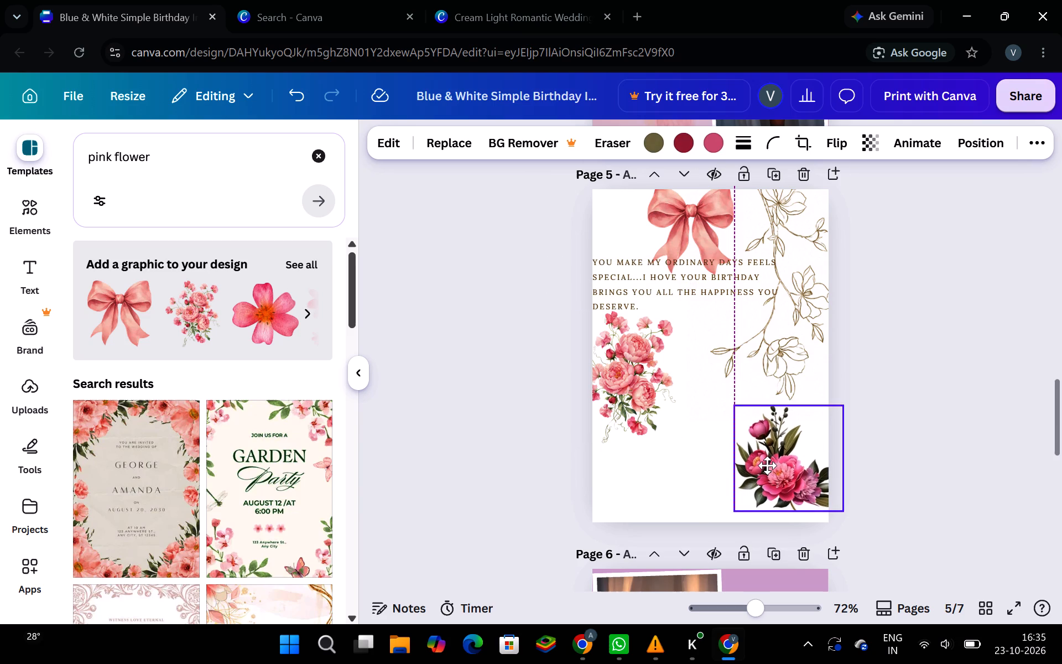
{"action": "left_click_drag", "start_coordinate": [767, 465], "coordinate": [752, 473]}
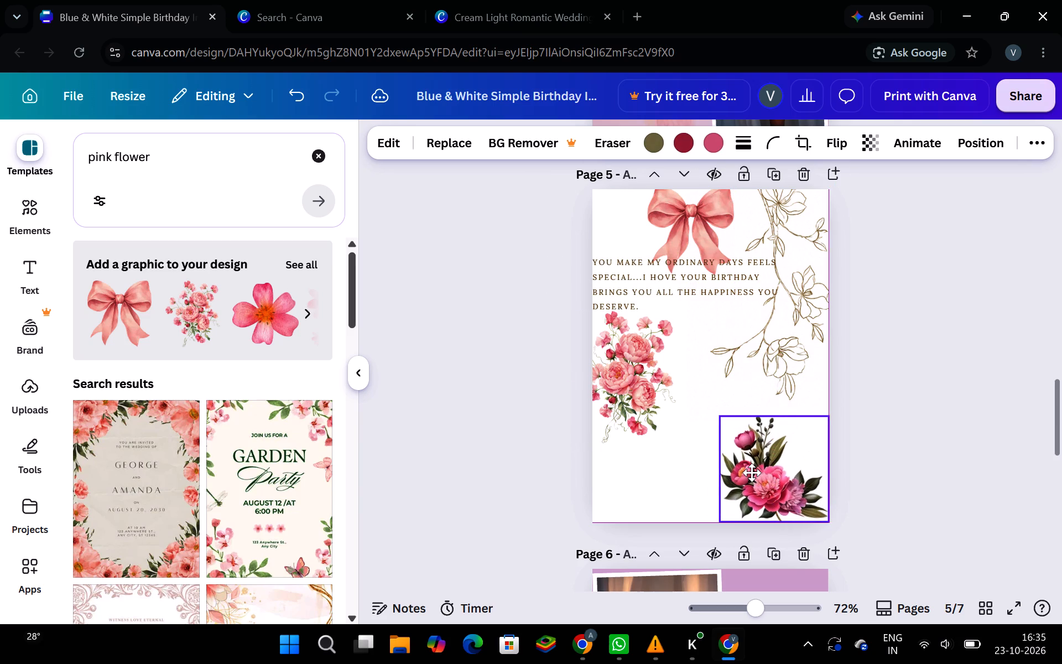
{"action": "left_click_drag", "start_coordinate": [752, 473], "coordinate": [752, 472]}
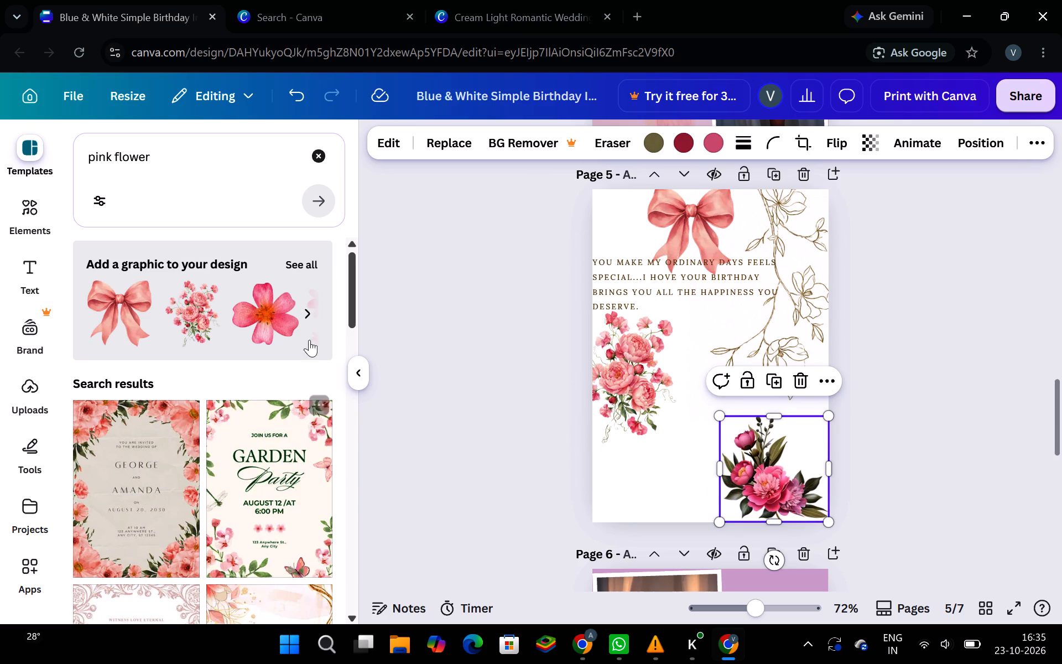
Insert the pink flower stem graphic with green leaves on page 5, shrink it and place it in the lower-left corner below the rose bouquet.
{"action": "left_click", "coordinate": [303, 316]}
{"action": "left_click", "coordinate": [303, 316]}
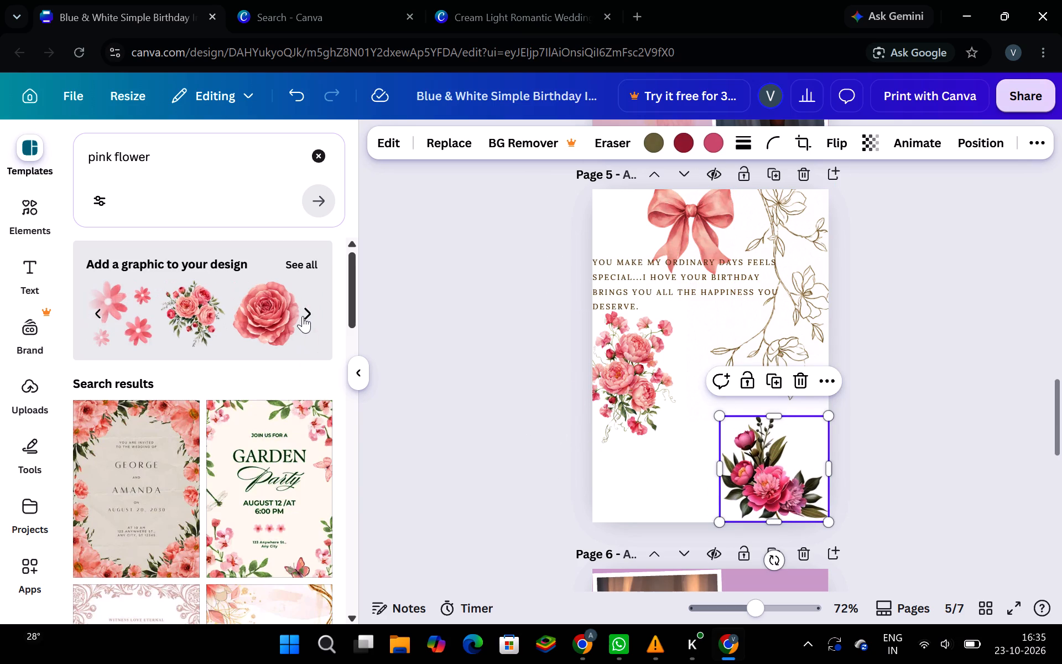
{"action": "left_click", "coordinate": [112, 310]}
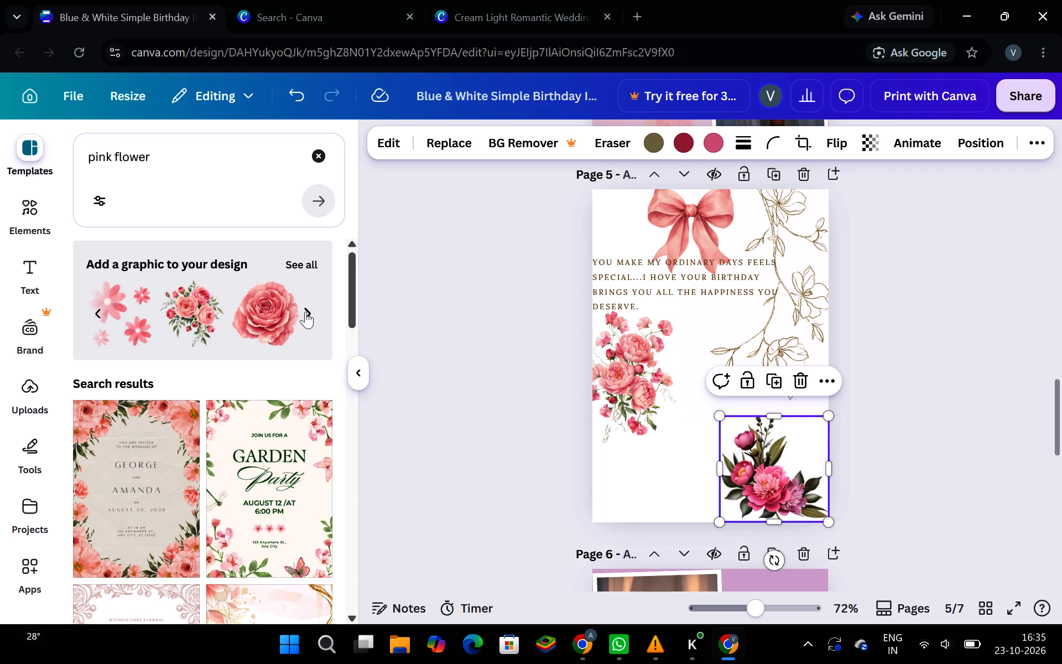
{"action": "left_click", "coordinate": [305, 312]}
{"action": "left_click", "coordinate": [124, 308]}
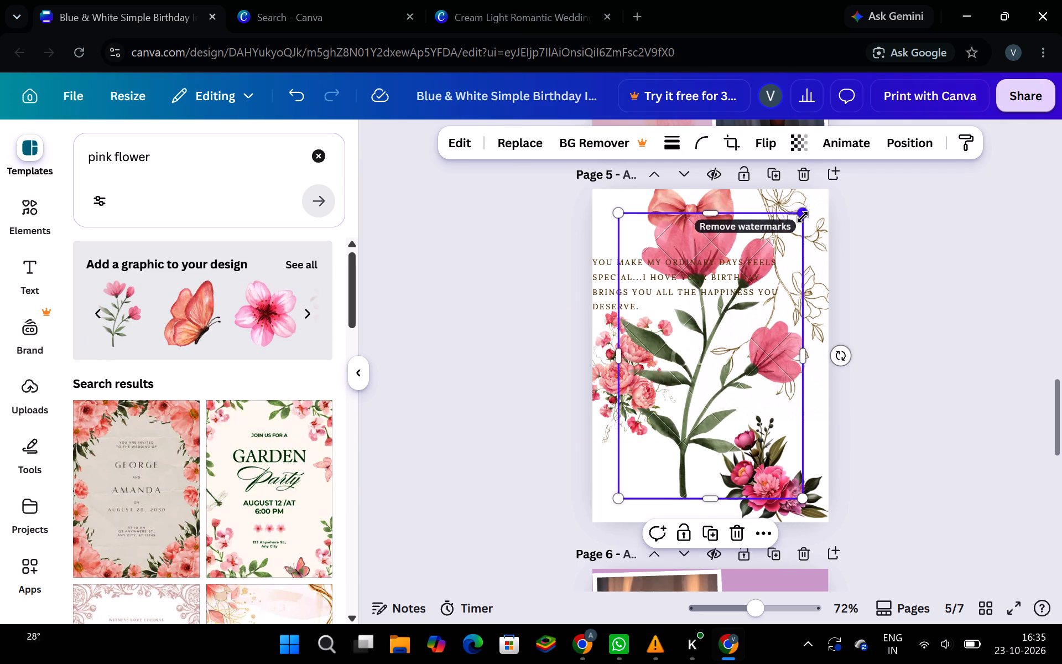
{"action": "left_click_drag", "start_coordinate": [803, 217], "coordinate": [698, 413]}
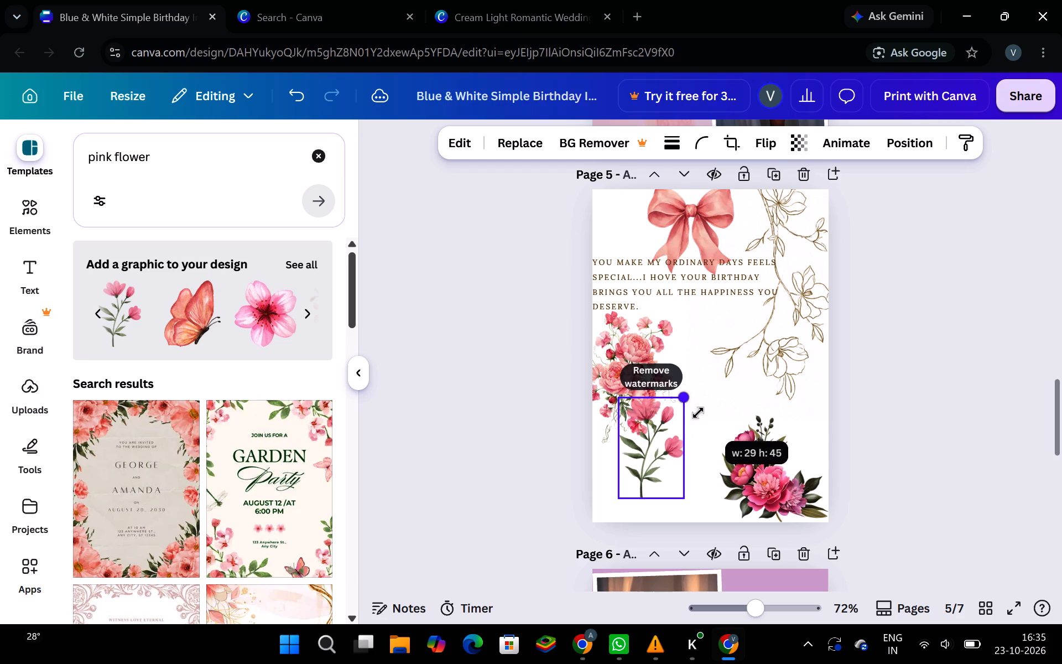
{"action": "left_click_drag", "start_coordinate": [698, 413], "coordinate": [696, 419]}
{"action": "left_click_drag", "start_coordinate": [661, 449], "coordinate": [654, 475]}
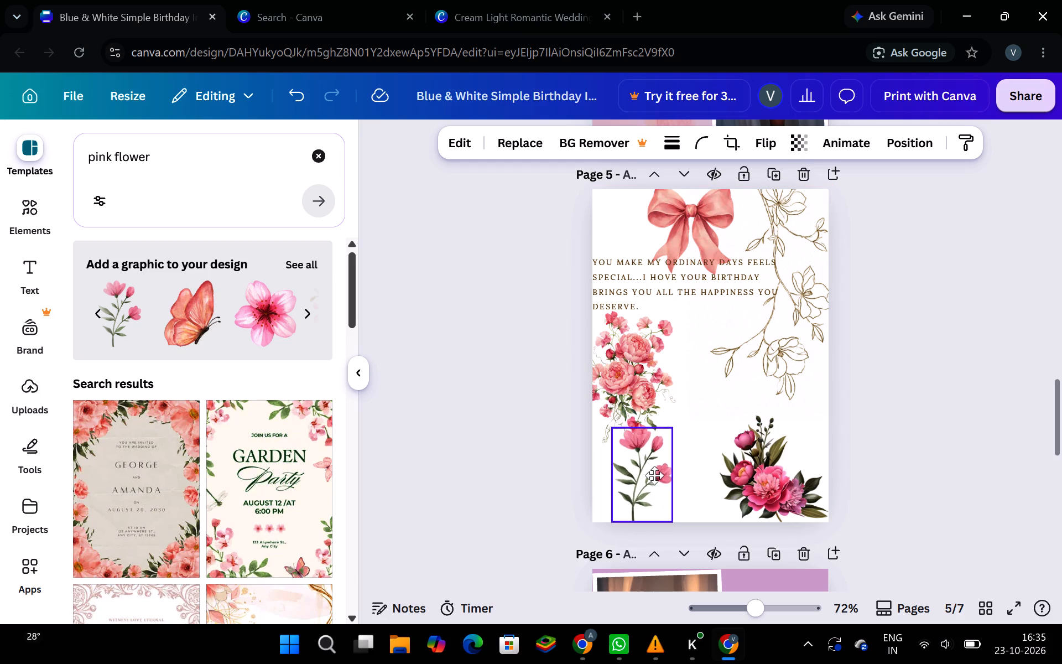
{"action": "left_click_drag", "start_coordinate": [654, 475], "coordinate": [647, 479]}
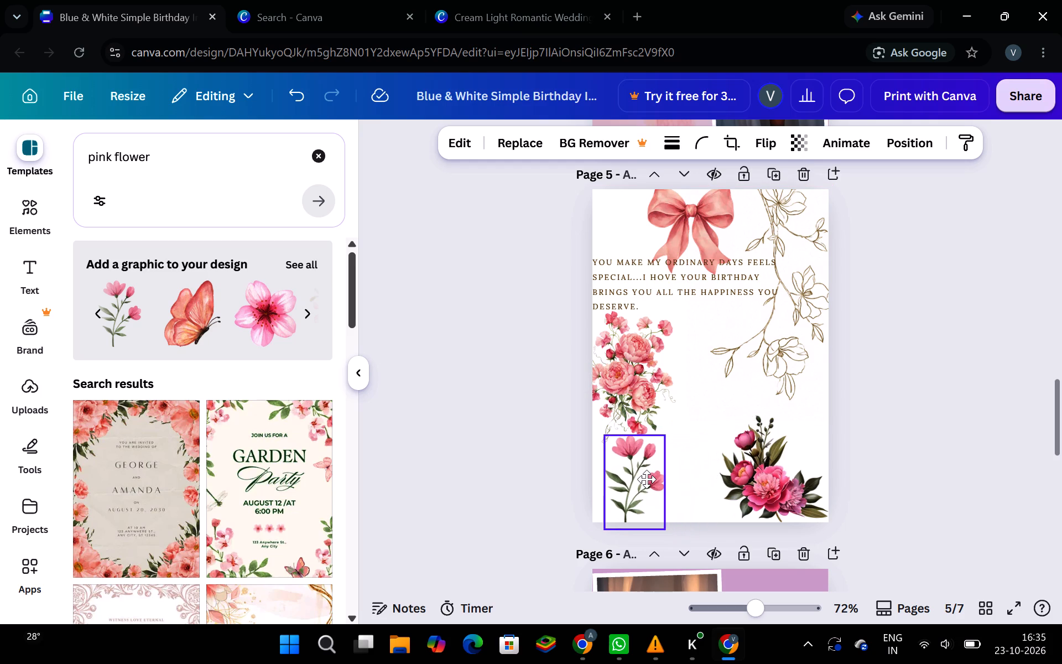
{"action": "left_click_drag", "start_coordinate": [647, 479], "coordinate": [645, 479]}
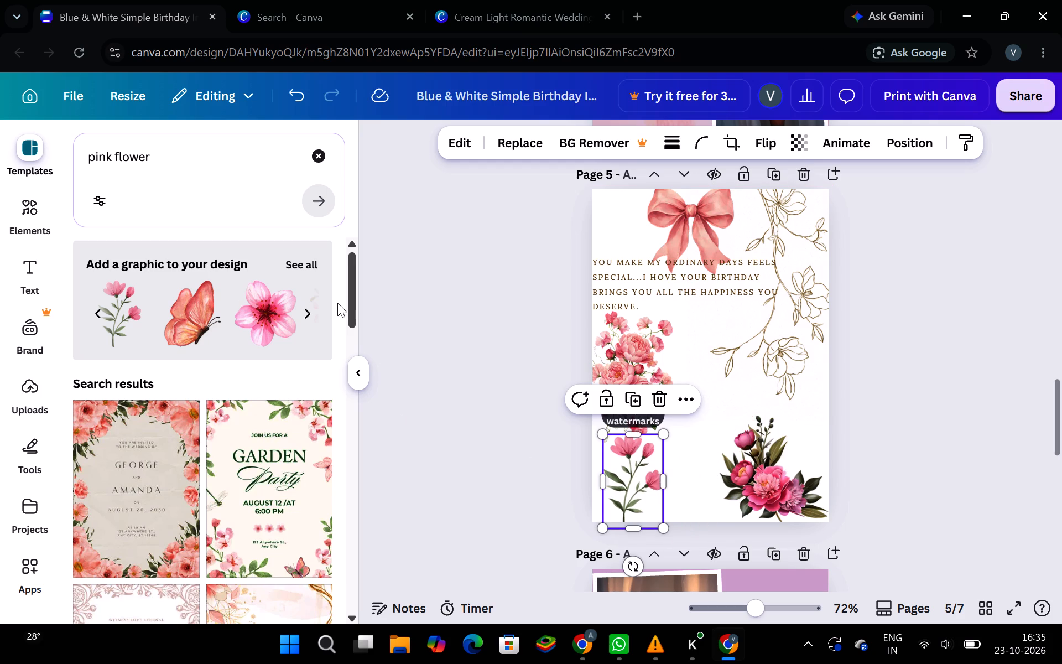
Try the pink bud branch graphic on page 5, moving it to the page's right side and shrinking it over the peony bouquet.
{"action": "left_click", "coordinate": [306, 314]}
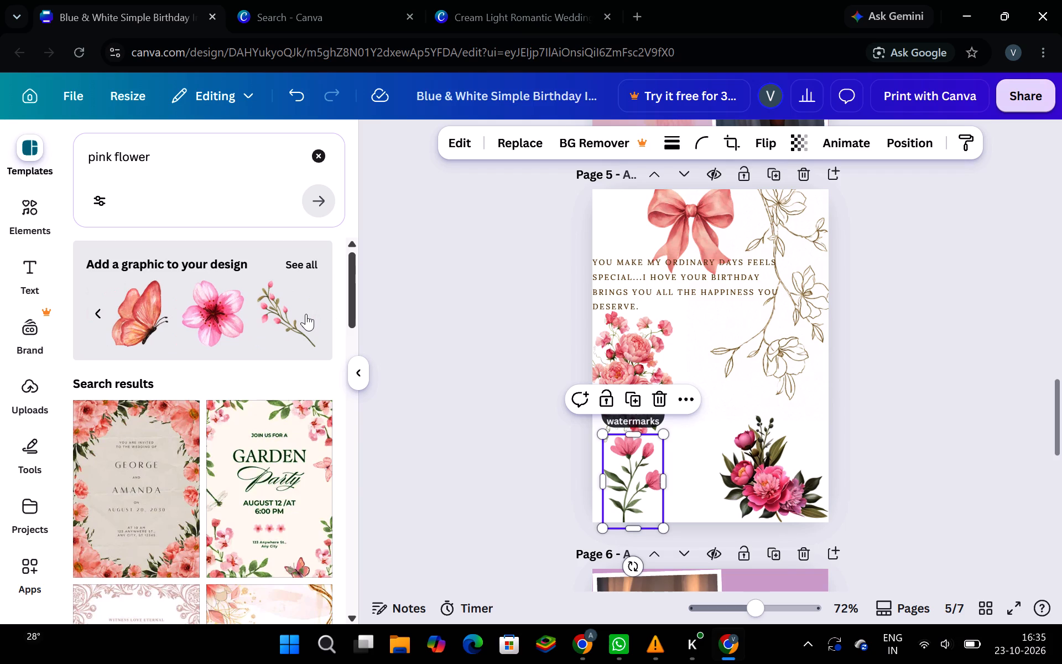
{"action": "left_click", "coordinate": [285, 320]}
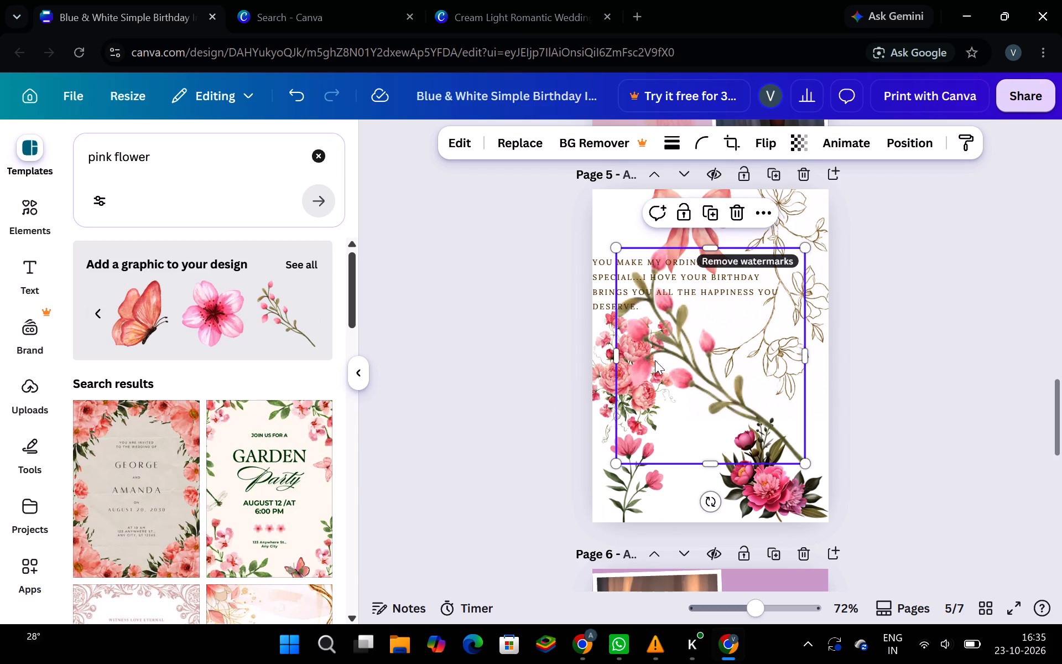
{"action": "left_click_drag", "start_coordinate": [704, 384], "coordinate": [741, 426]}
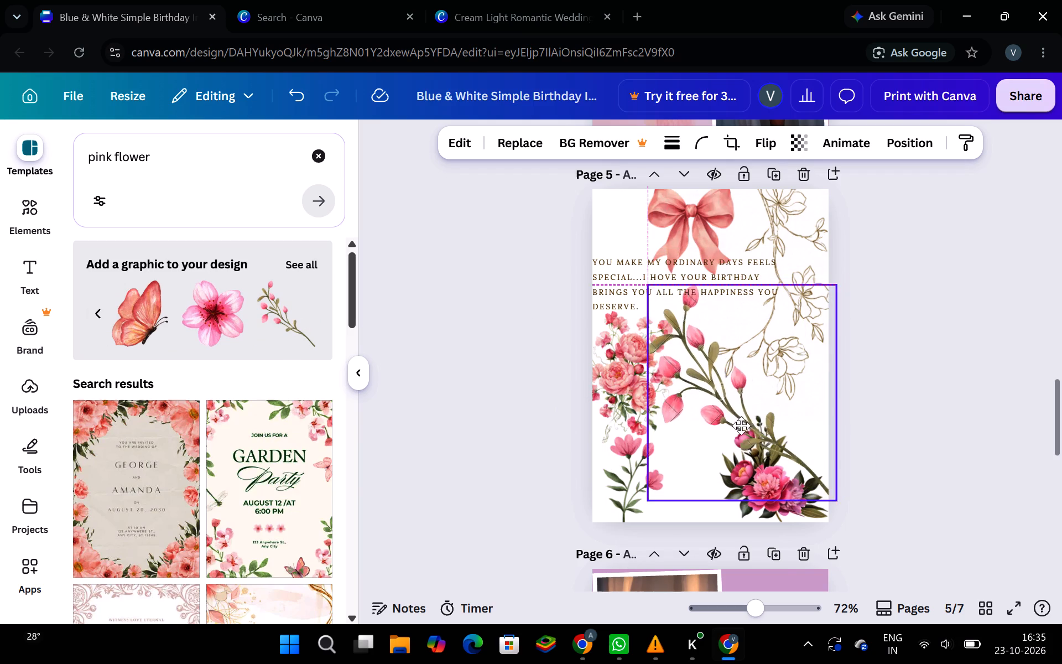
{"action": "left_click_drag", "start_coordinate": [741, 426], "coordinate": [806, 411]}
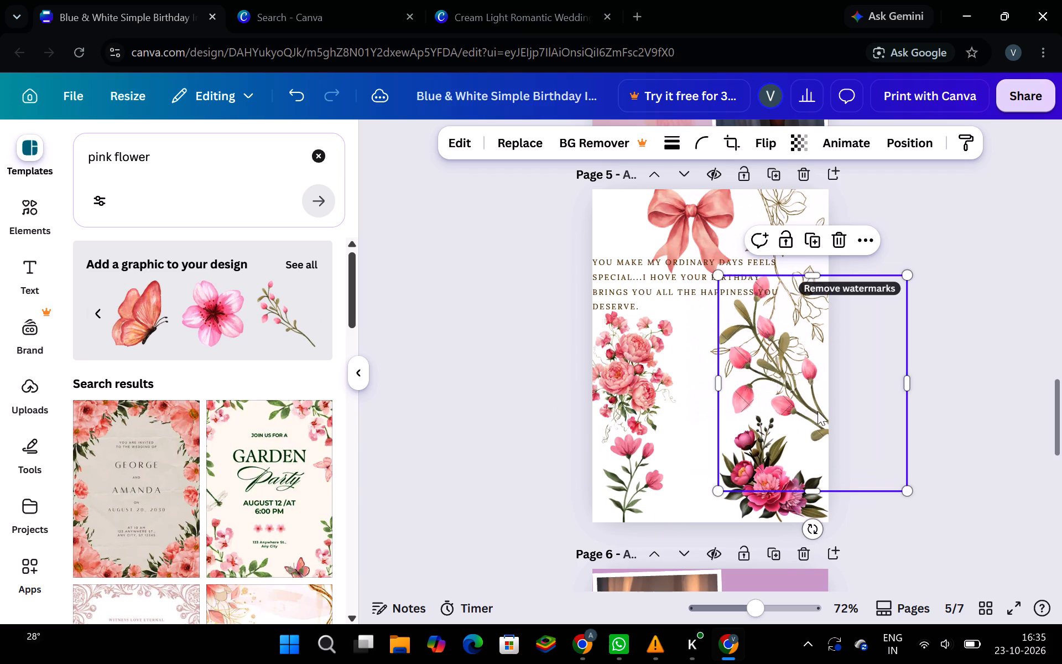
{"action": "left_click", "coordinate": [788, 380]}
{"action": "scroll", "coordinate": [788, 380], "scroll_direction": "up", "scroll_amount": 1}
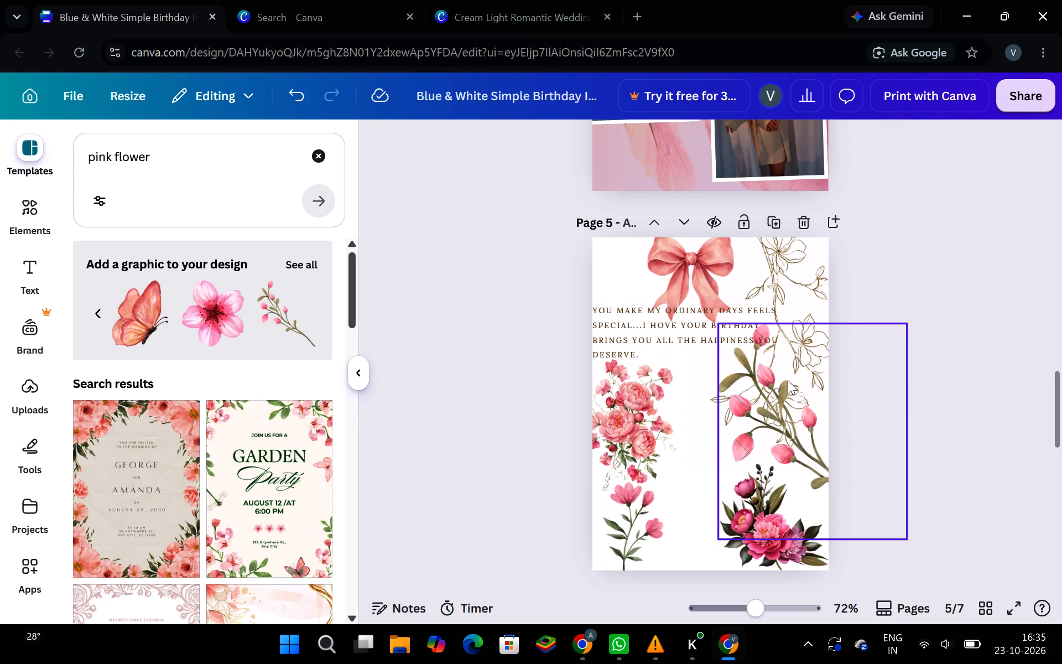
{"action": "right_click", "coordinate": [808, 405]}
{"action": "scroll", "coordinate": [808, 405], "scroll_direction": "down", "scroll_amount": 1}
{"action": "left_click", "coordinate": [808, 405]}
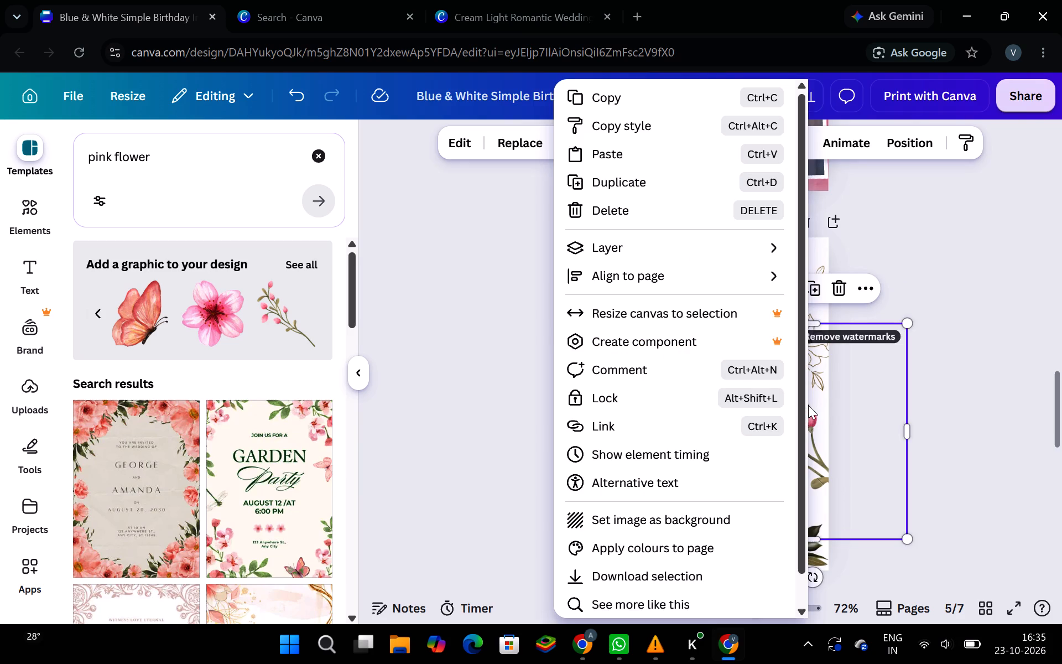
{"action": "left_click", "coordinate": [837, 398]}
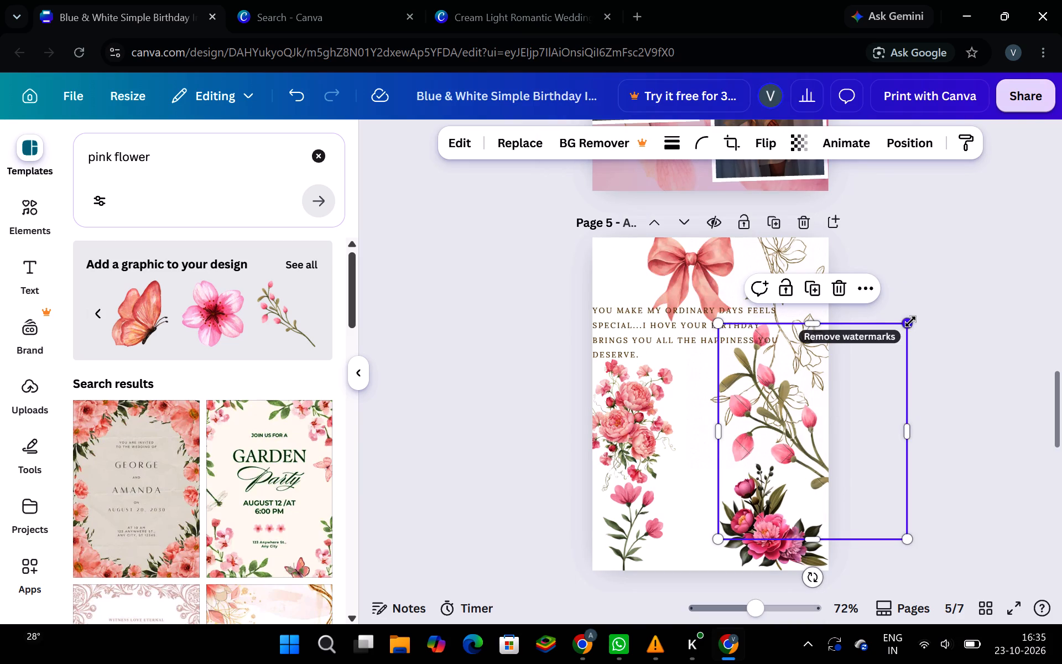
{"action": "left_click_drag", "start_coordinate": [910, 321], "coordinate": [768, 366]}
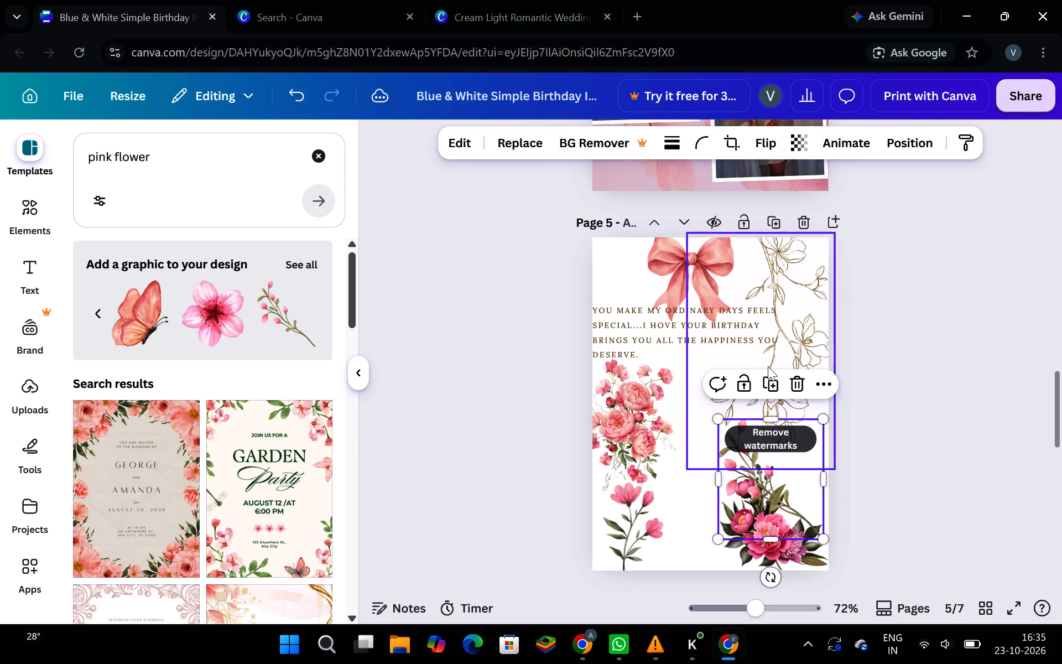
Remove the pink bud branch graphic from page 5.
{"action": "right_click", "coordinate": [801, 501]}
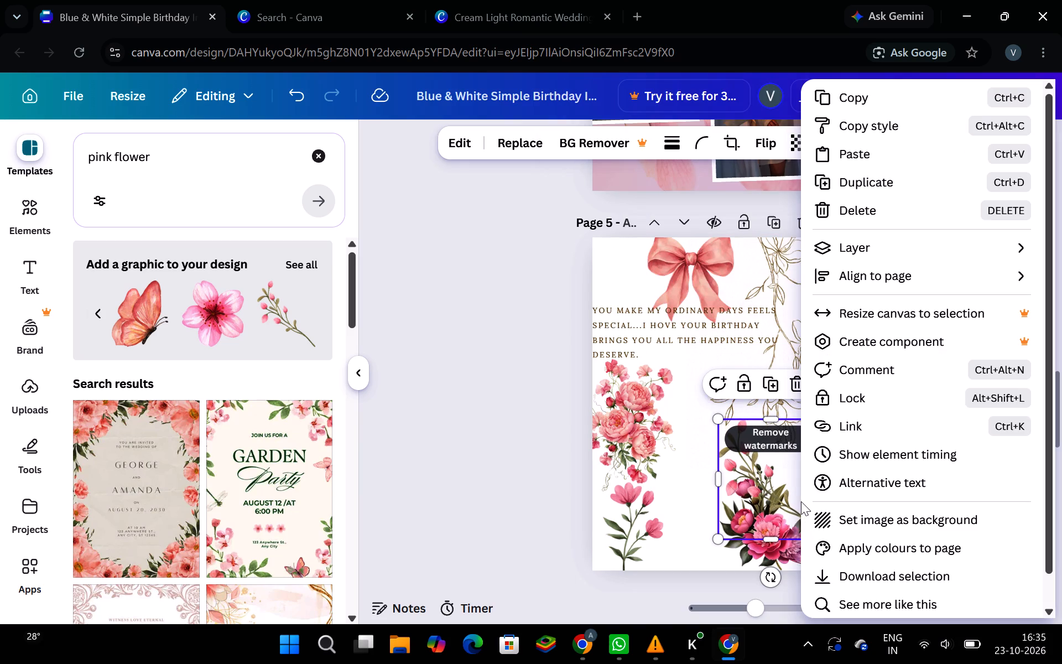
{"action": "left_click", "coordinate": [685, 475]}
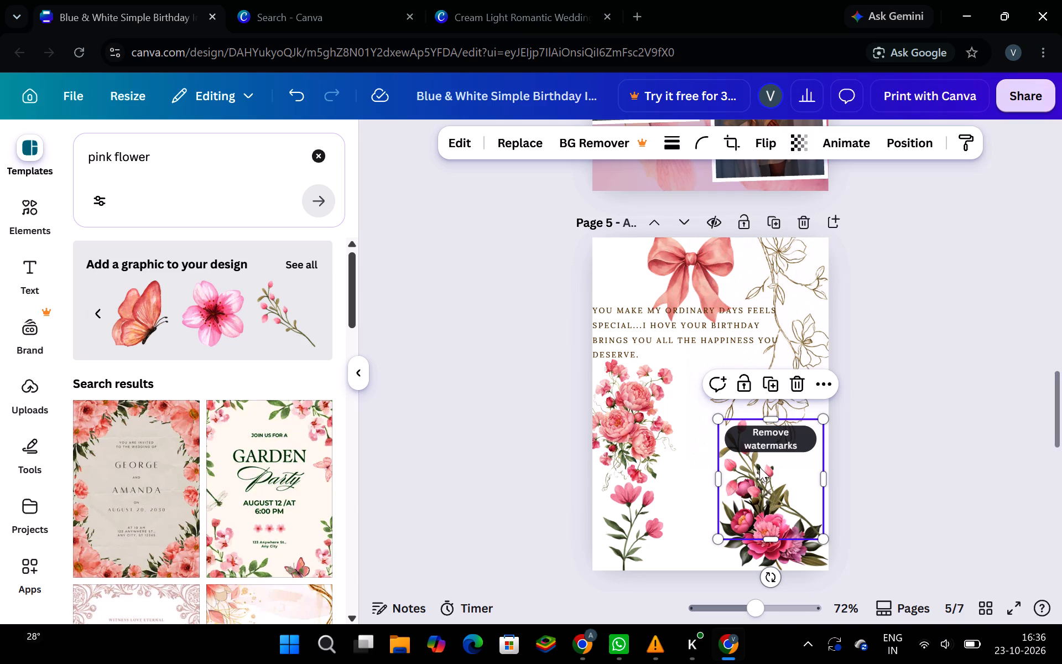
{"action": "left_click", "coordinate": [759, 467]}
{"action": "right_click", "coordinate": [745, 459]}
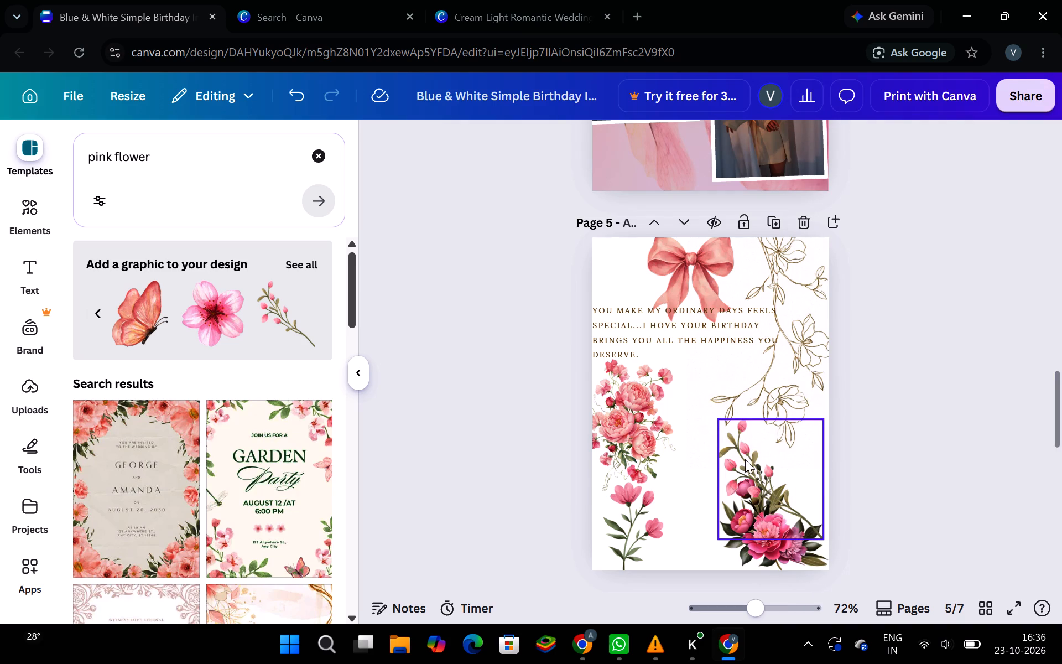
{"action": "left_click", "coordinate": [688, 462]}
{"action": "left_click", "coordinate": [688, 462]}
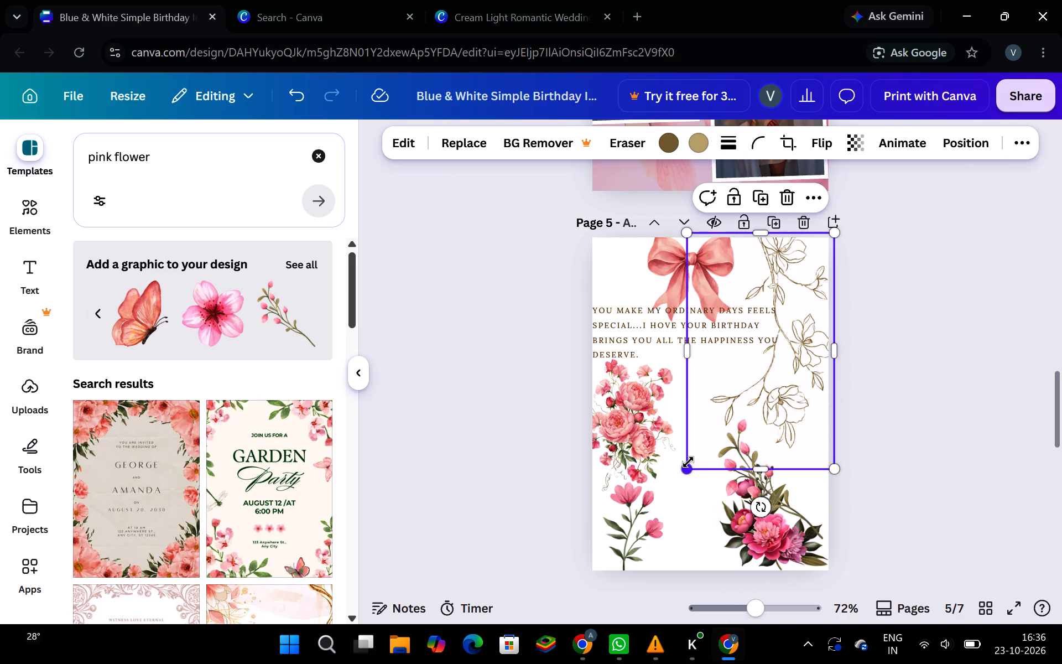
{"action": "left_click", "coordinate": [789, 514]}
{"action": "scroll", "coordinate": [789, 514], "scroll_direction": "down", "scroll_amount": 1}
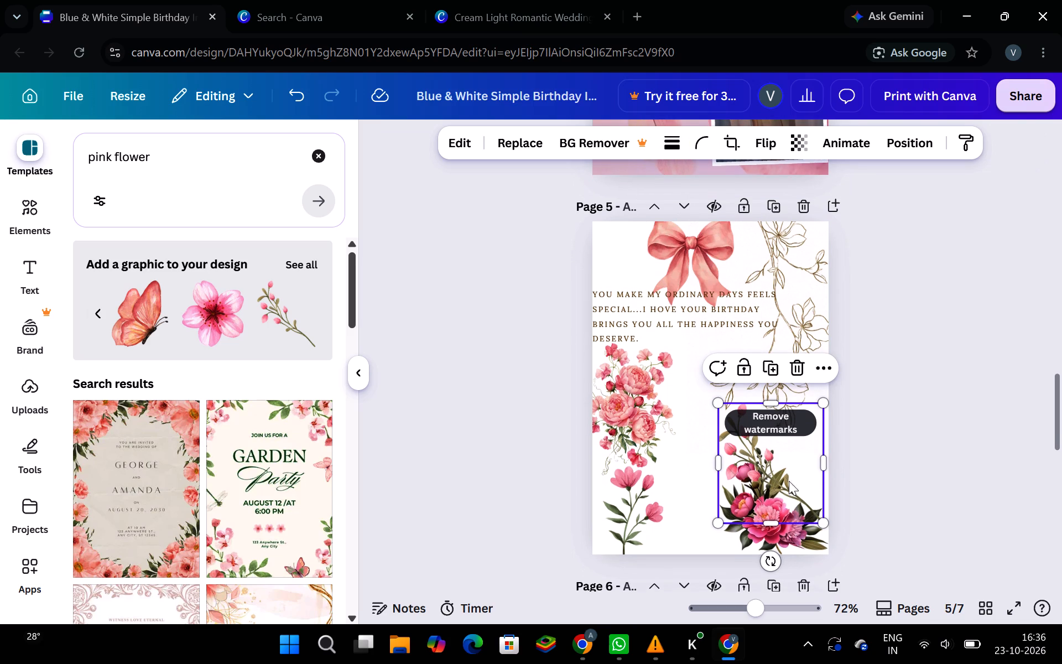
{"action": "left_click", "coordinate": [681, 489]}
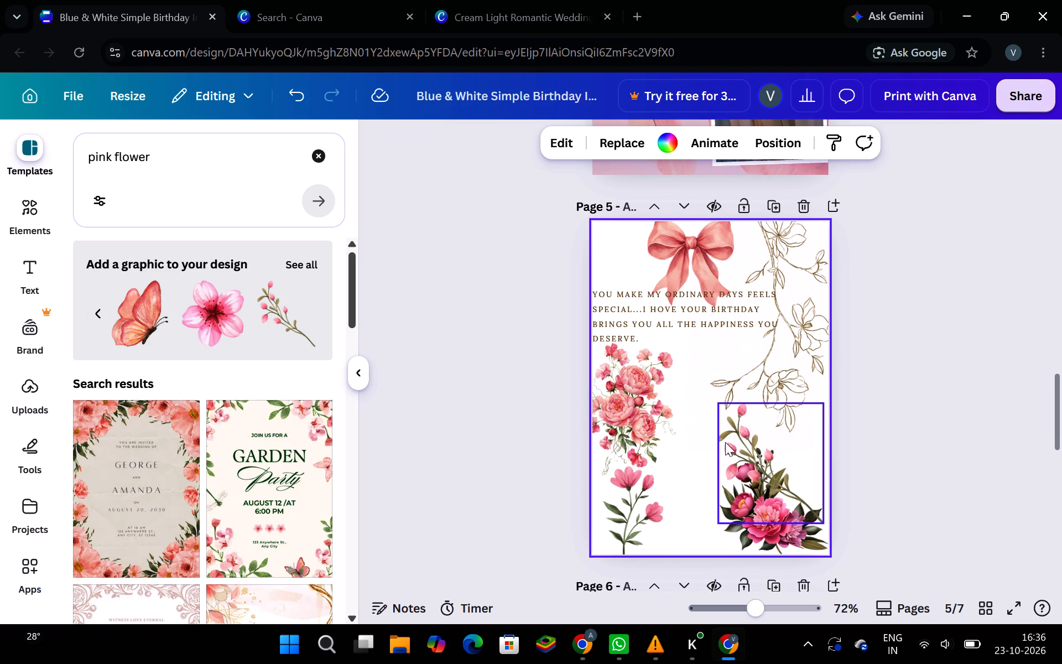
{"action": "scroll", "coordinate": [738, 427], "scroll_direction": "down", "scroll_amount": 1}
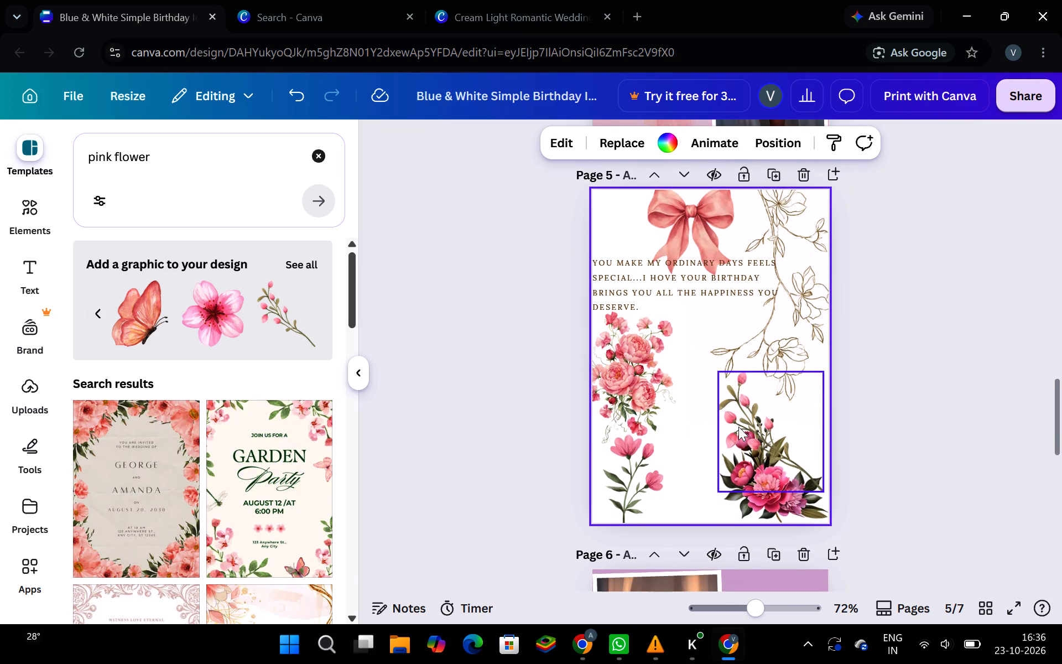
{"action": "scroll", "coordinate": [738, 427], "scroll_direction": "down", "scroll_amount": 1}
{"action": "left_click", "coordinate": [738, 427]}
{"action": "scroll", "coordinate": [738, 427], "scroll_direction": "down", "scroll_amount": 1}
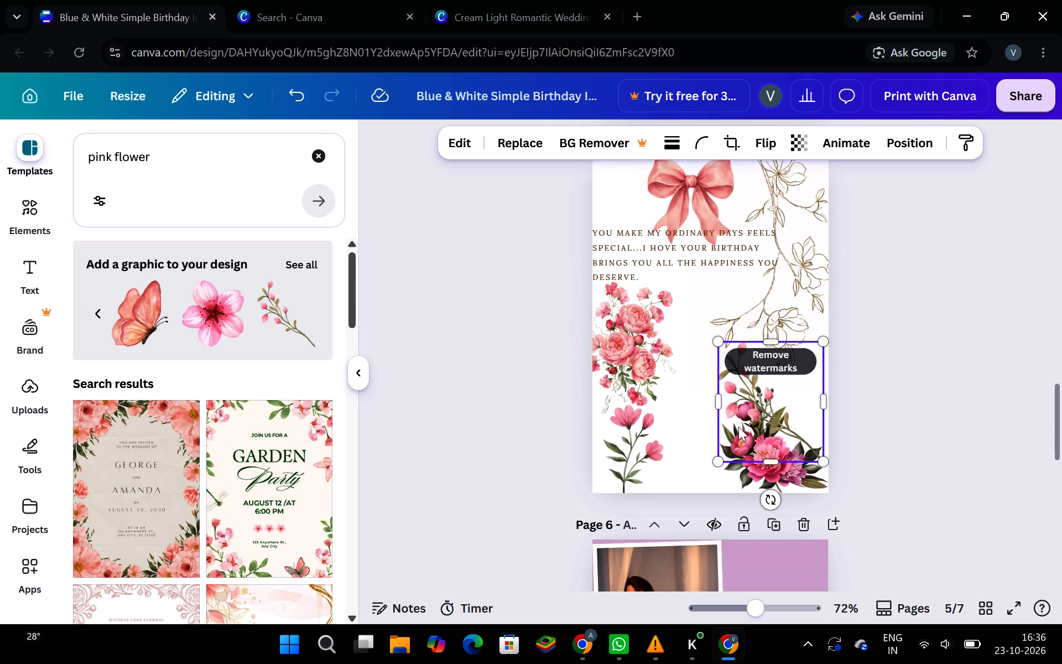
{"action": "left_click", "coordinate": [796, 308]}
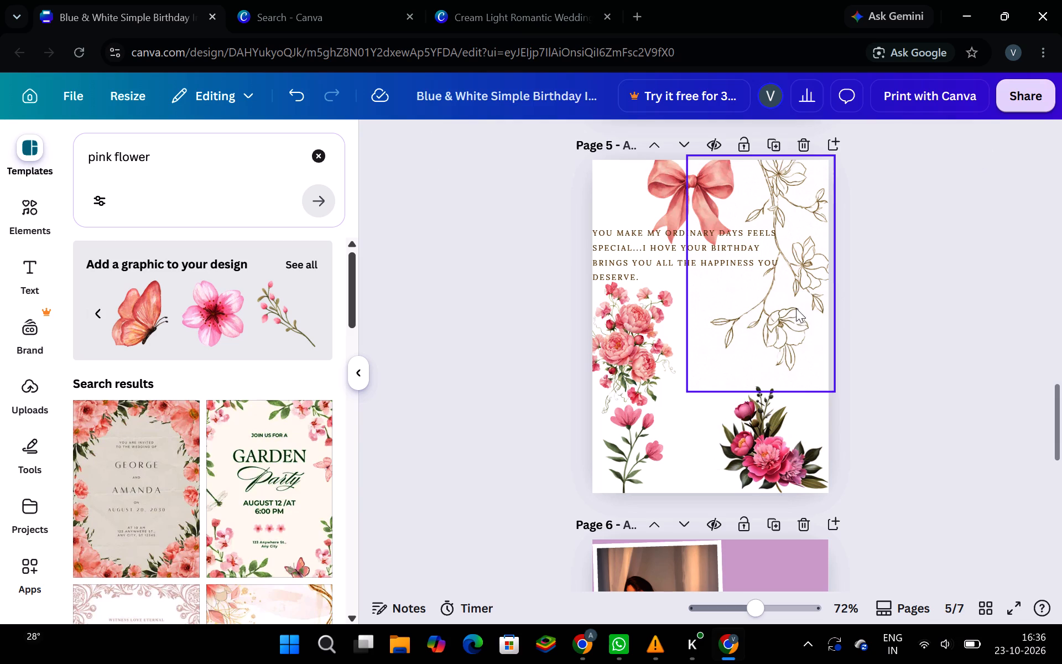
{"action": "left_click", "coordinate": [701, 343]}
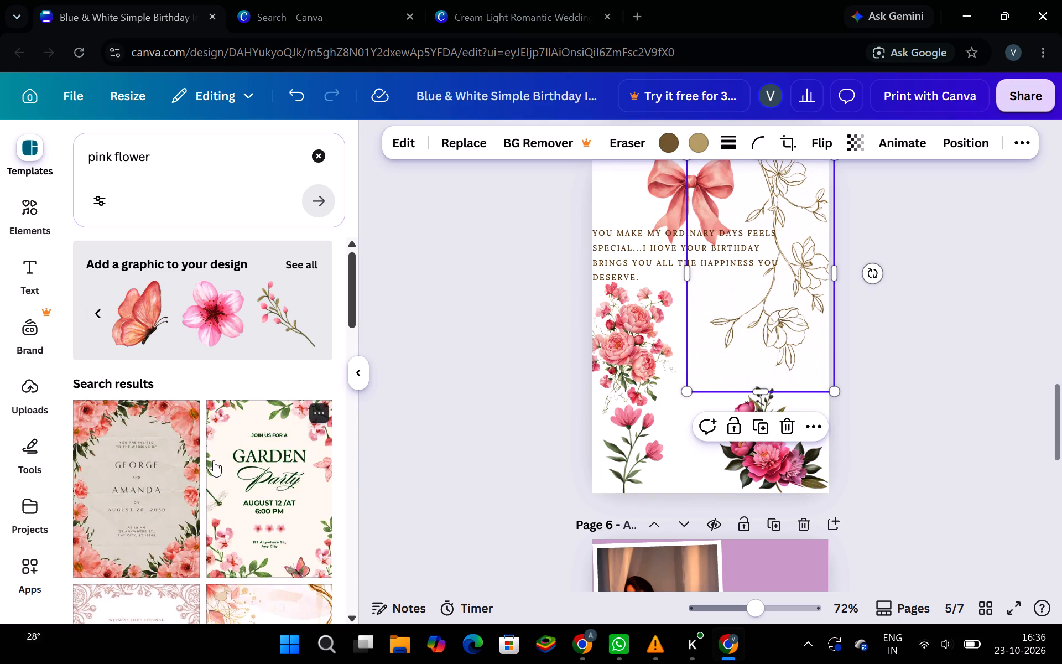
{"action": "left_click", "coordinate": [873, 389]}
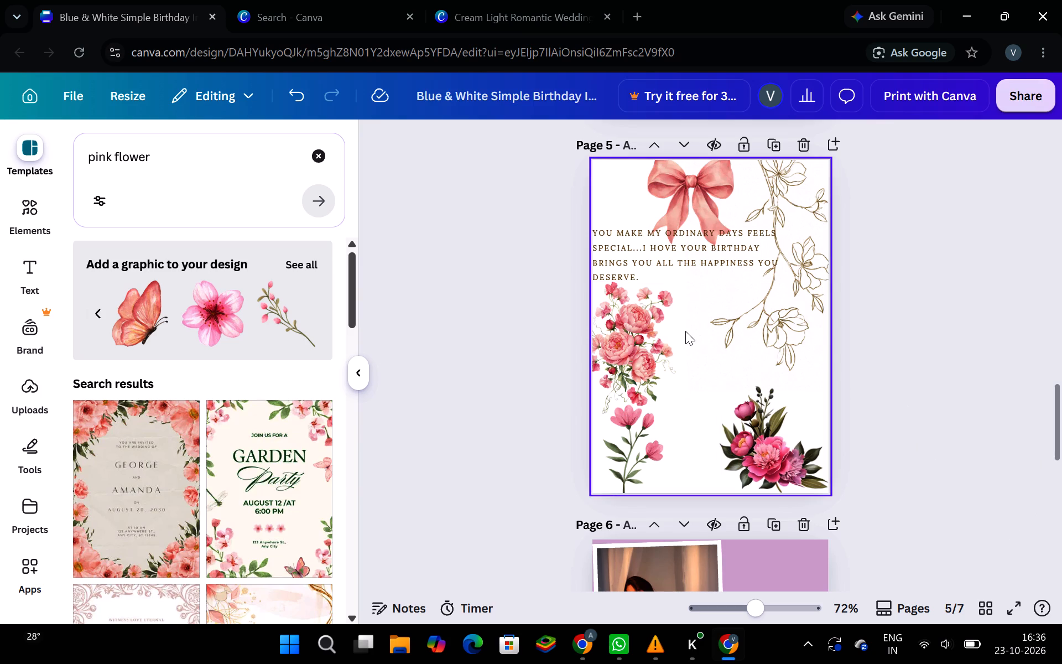
Add page 8 after page 7 and apply the Pink Green Illustrated Flower Garden Party Invitation template to it.
{"action": "left_click", "coordinate": [1059, 421]}
{"action": "scroll", "coordinate": [1059, 421], "scroll_direction": "down", "scroll_amount": 1}
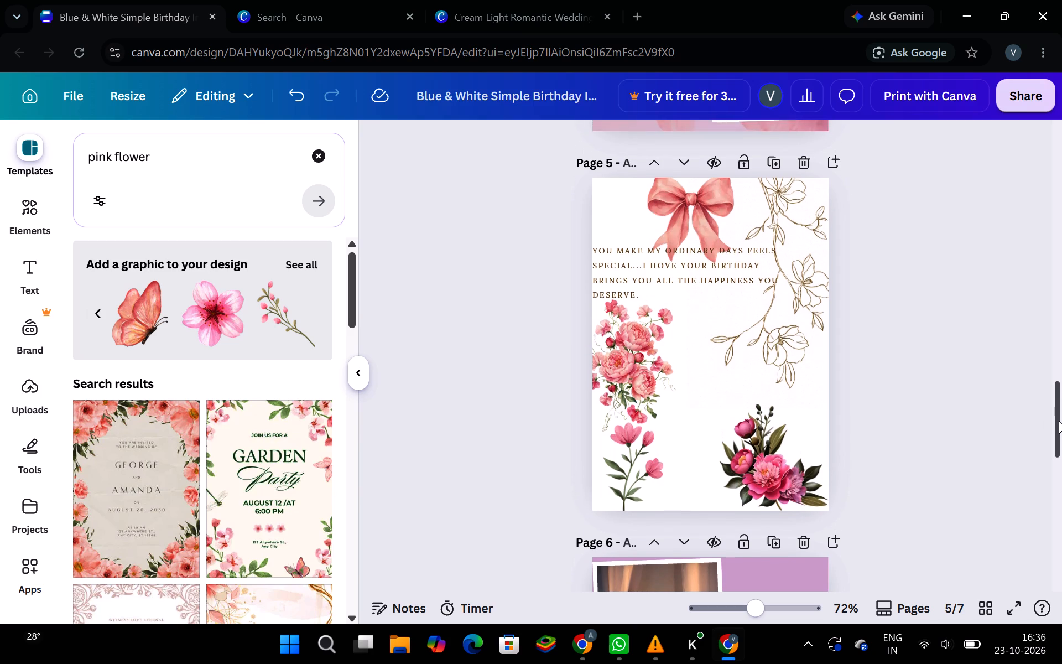
{"action": "scroll", "coordinate": [1059, 421], "scroll_direction": "down", "scroll_amount": 1}
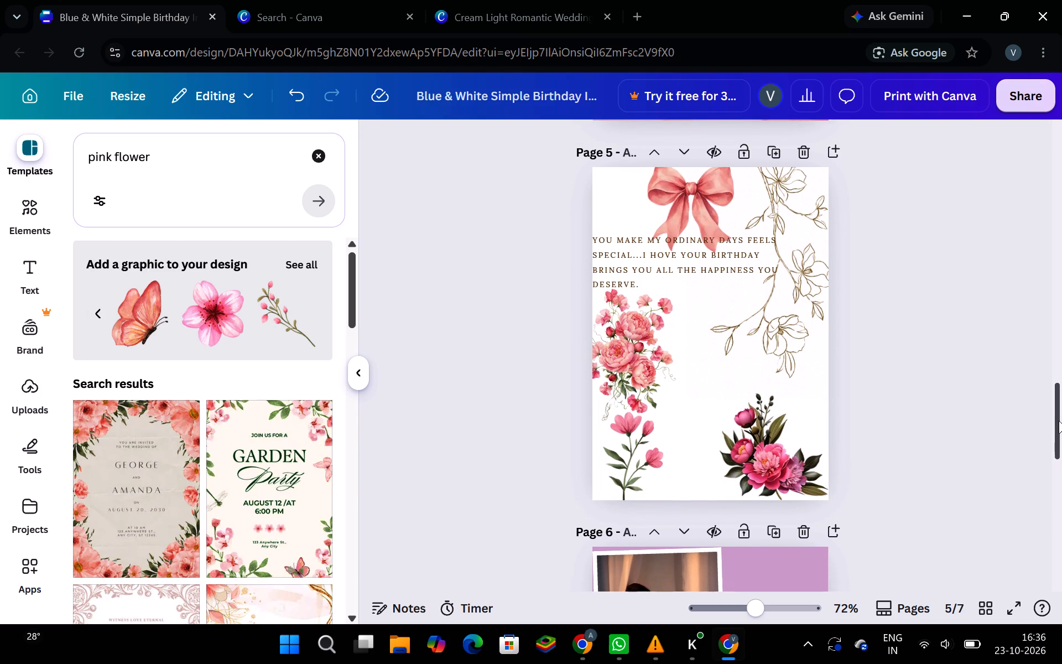
{"action": "scroll", "coordinate": [1059, 421], "scroll_direction": "down", "scroll_amount": 1}
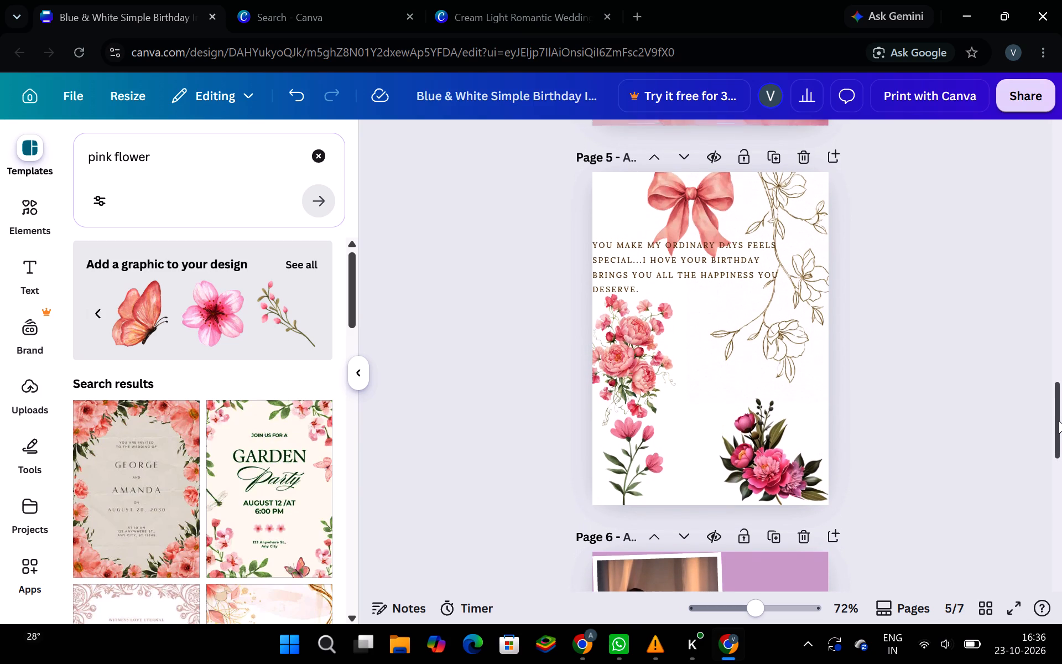
{"action": "scroll", "coordinate": [1059, 421], "scroll_direction": "down", "scroll_amount": 2}
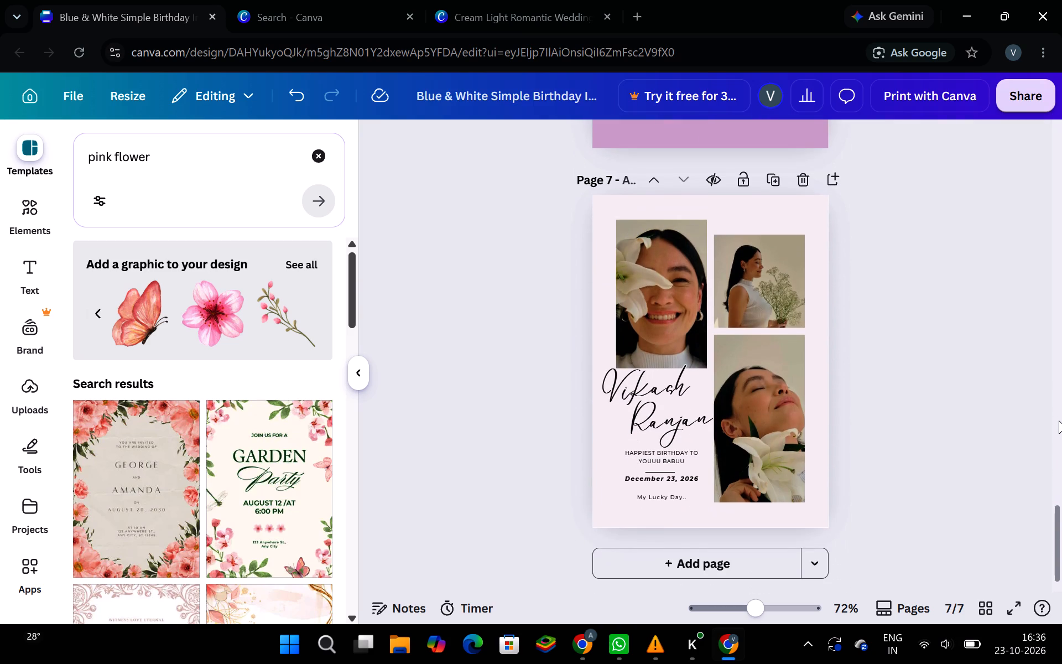
{"action": "scroll", "coordinate": [1059, 421], "scroll_direction": "down", "scroll_amount": 1}
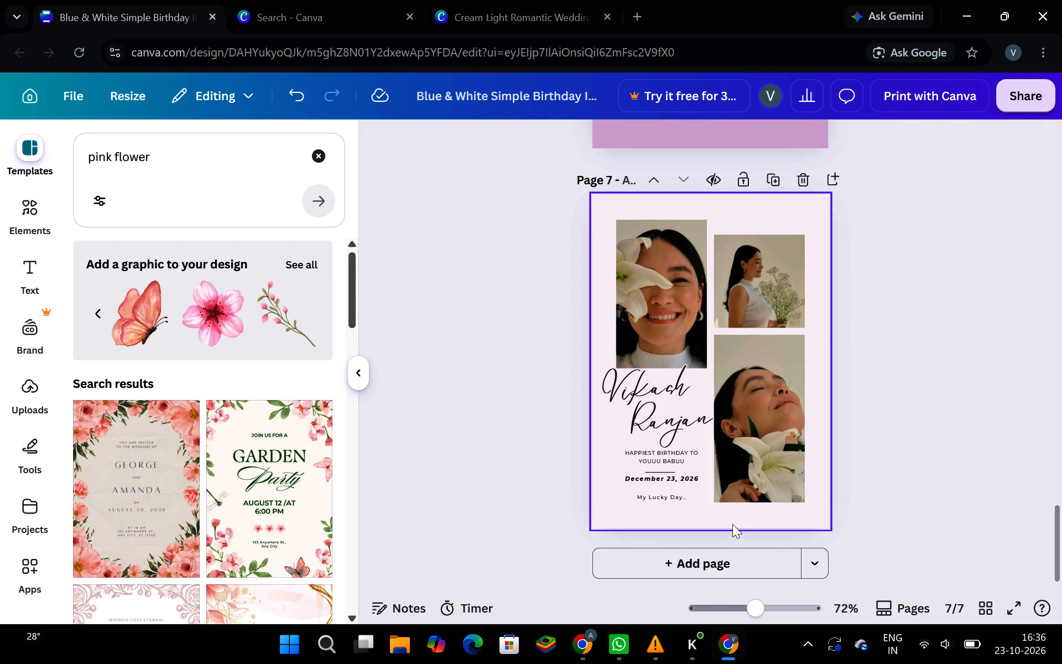
{"action": "left_click", "coordinate": [670, 553]}
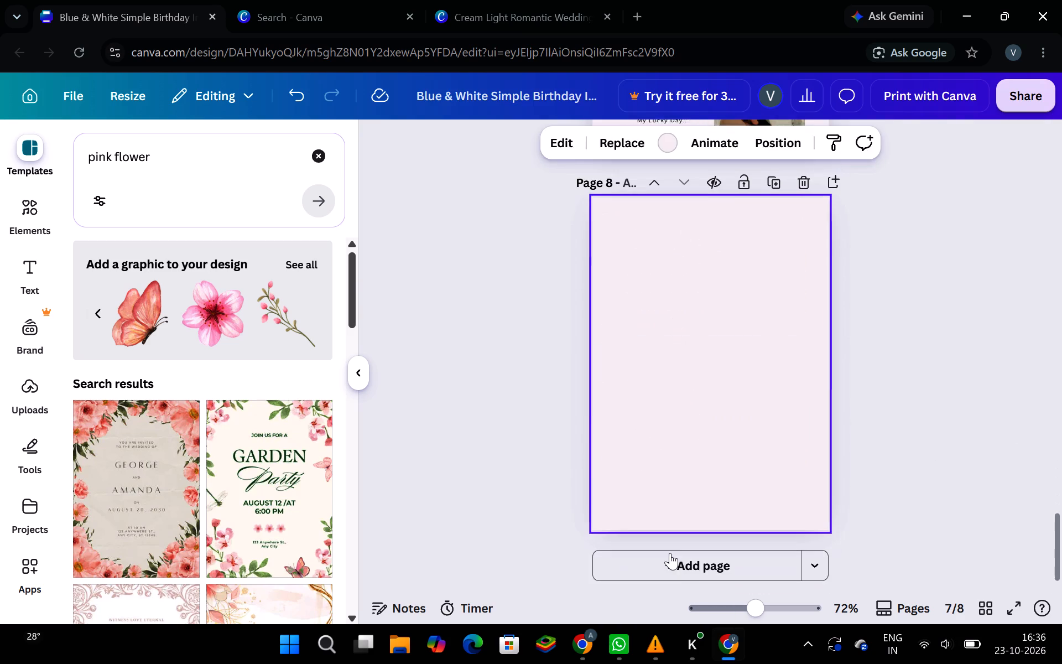
{"action": "left_click", "coordinate": [275, 480]}
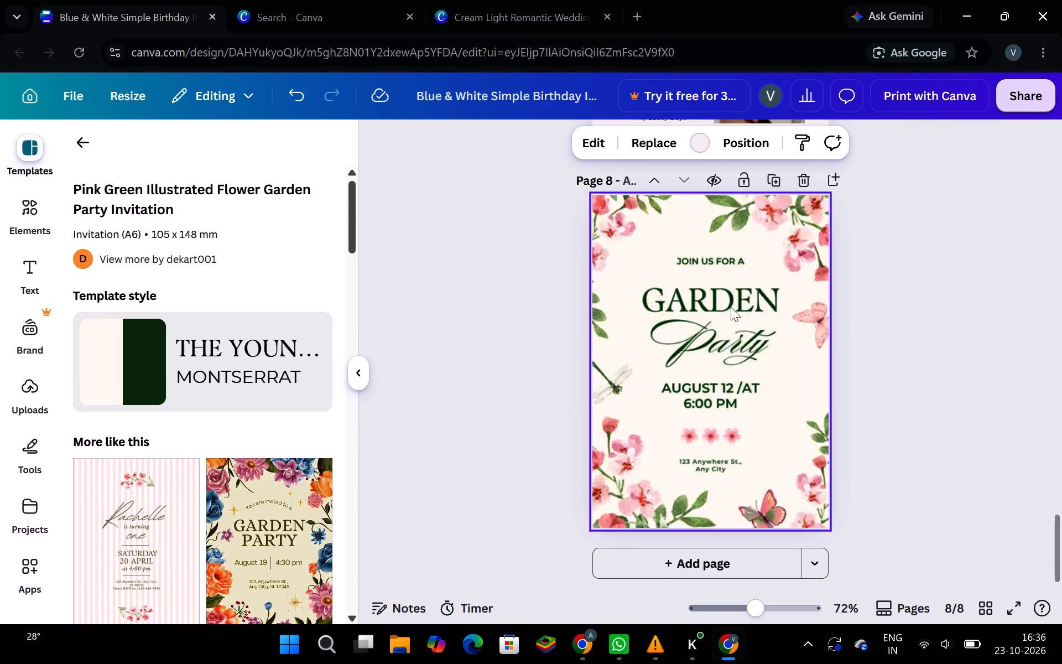
Clear the "JOIN US FOR A" line above the GARDEN heading on page 8.
{"action": "left_click", "coordinate": [746, 257]}
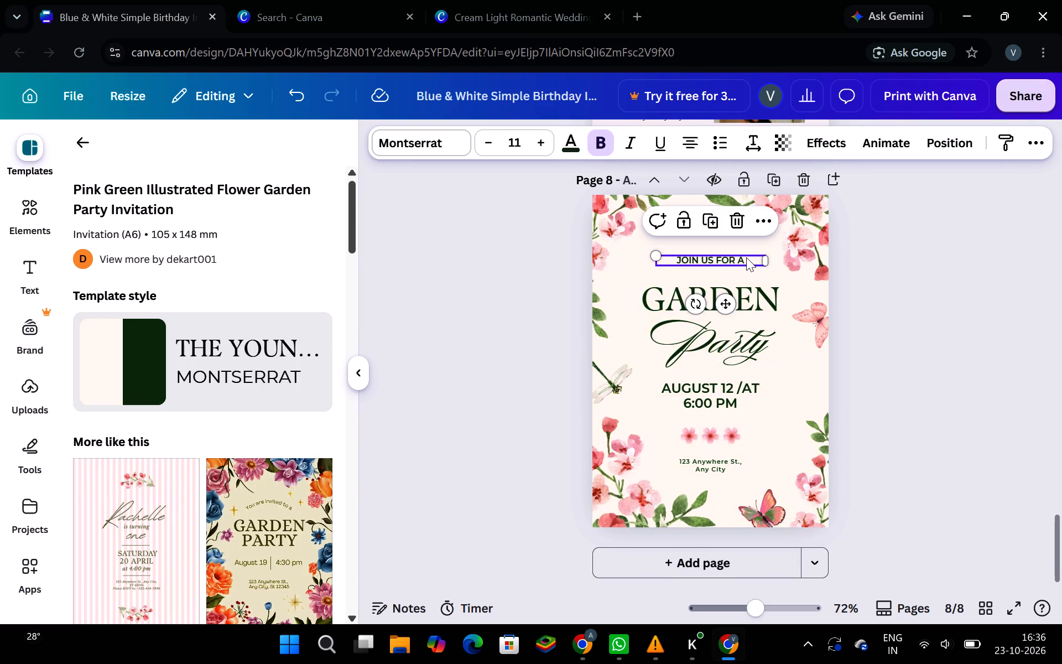
{"action": "left_click", "coordinate": [746, 257]}
{"action": "left_click", "coordinate": [749, 258]}
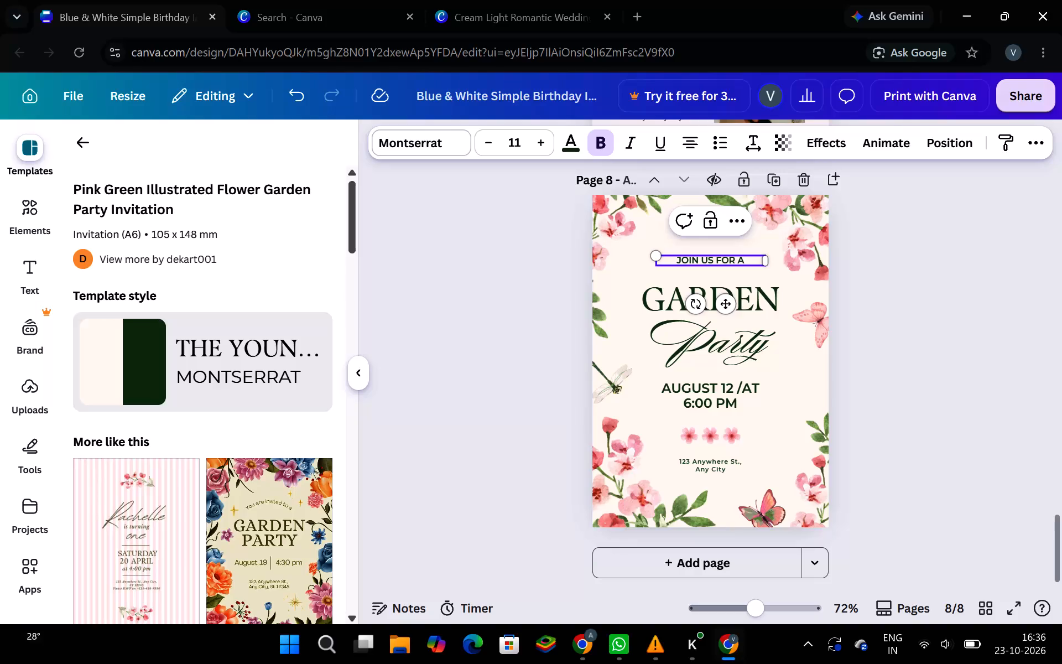
{"action": "left_click", "coordinate": [769, 302]}
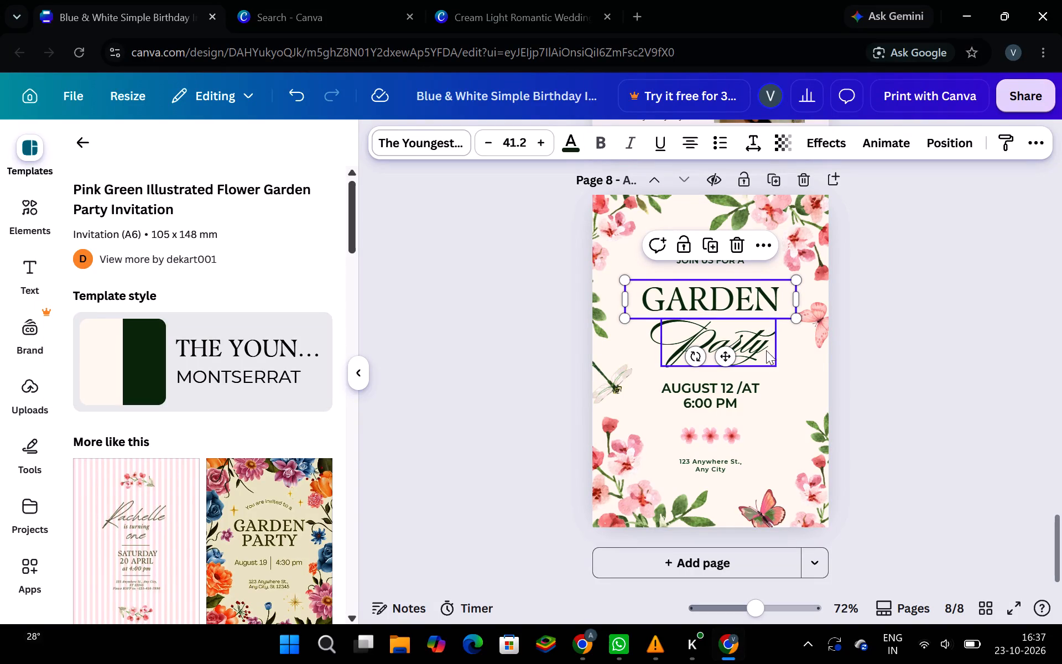
{"action": "left_click", "coordinate": [766, 350]}
{"action": "left_click", "coordinate": [779, 295]}
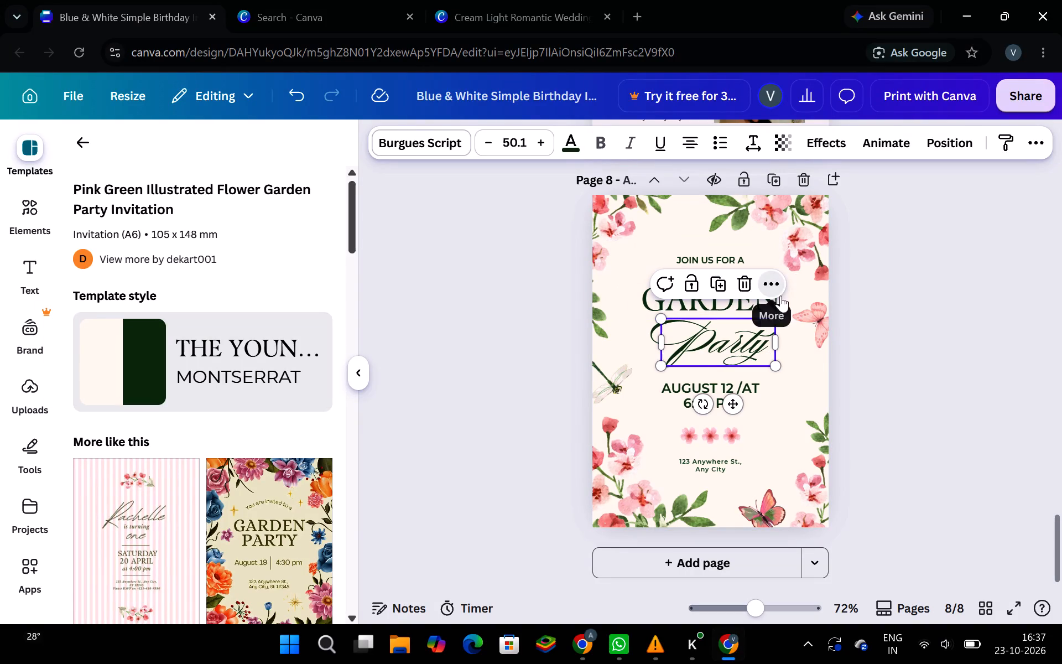
{"action": "left_click", "coordinate": [743, 258]}
{"action": "left_click", "coordinate": [743, 258]}
{"action": "left_click", "coordinate": [749, 260]}
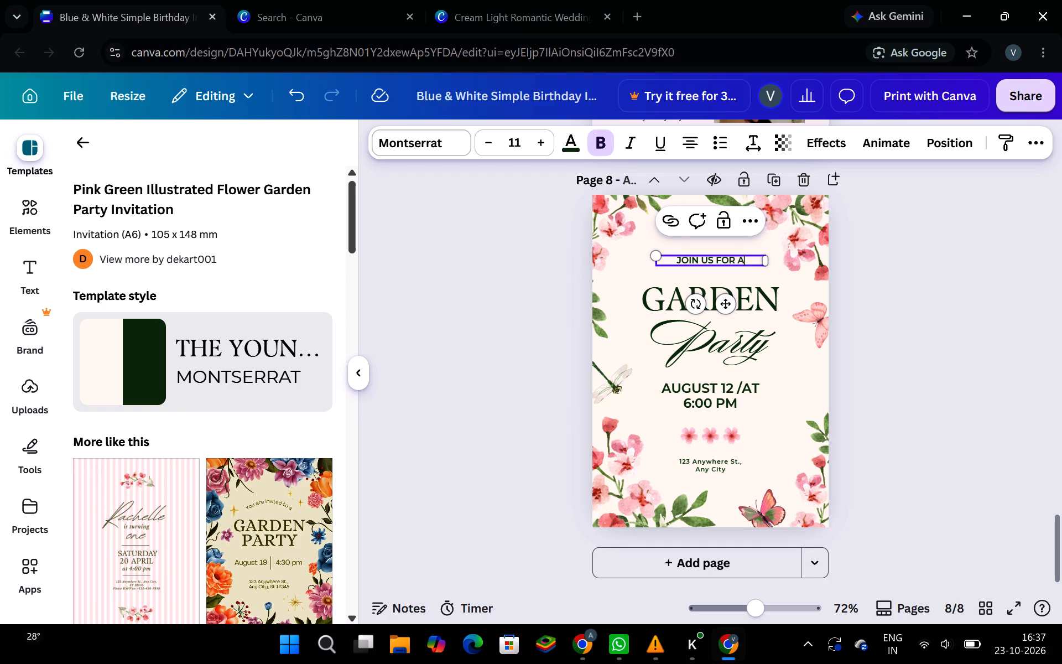
{"action": "key", "text": "BackSpace"}
{"action": "key", "text": "BackSpace"}
{"action": "key", "text": "BackSpace"}
{"action": "key", "text": "BackSpace"}
{"action": "key", "text": "BackSpace"}
{"action": "key", "text": "BackSpace"}
{"action": "key", "text": "BackSpace"}
{"action": "key", "text": "BackSpace"}
{"action": "key", "text": "BackSpace"}
{"action": "key", "text": "BackSpace"}
{"action": "key", "text": "BackSpace"}
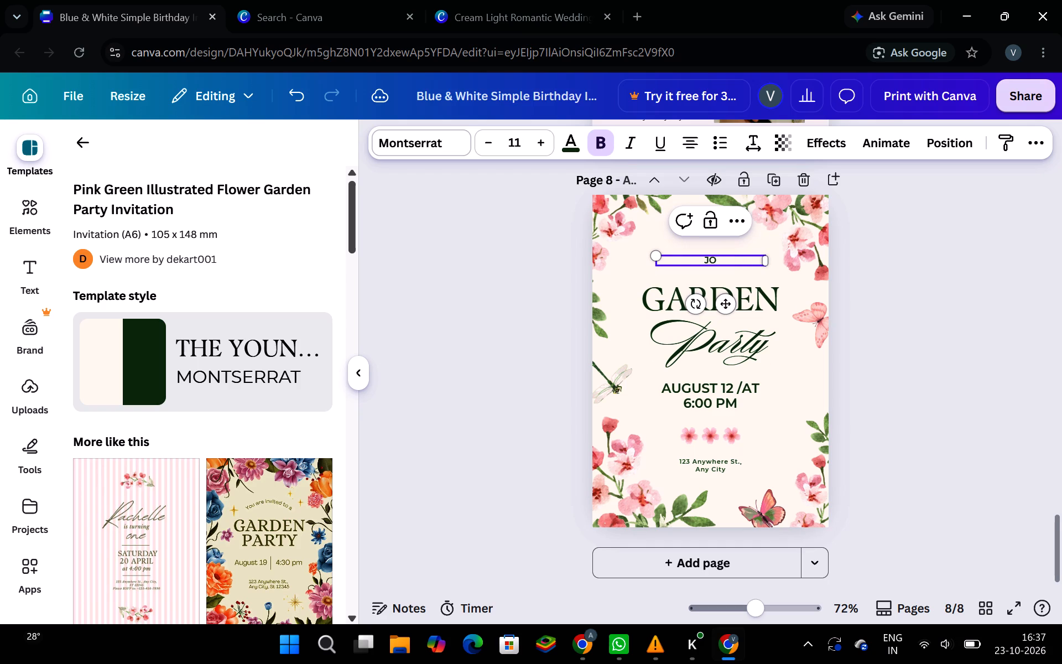
{"action": "key", "text": "BackSpace"}
{"action": "key", "text": "BackSpace"}
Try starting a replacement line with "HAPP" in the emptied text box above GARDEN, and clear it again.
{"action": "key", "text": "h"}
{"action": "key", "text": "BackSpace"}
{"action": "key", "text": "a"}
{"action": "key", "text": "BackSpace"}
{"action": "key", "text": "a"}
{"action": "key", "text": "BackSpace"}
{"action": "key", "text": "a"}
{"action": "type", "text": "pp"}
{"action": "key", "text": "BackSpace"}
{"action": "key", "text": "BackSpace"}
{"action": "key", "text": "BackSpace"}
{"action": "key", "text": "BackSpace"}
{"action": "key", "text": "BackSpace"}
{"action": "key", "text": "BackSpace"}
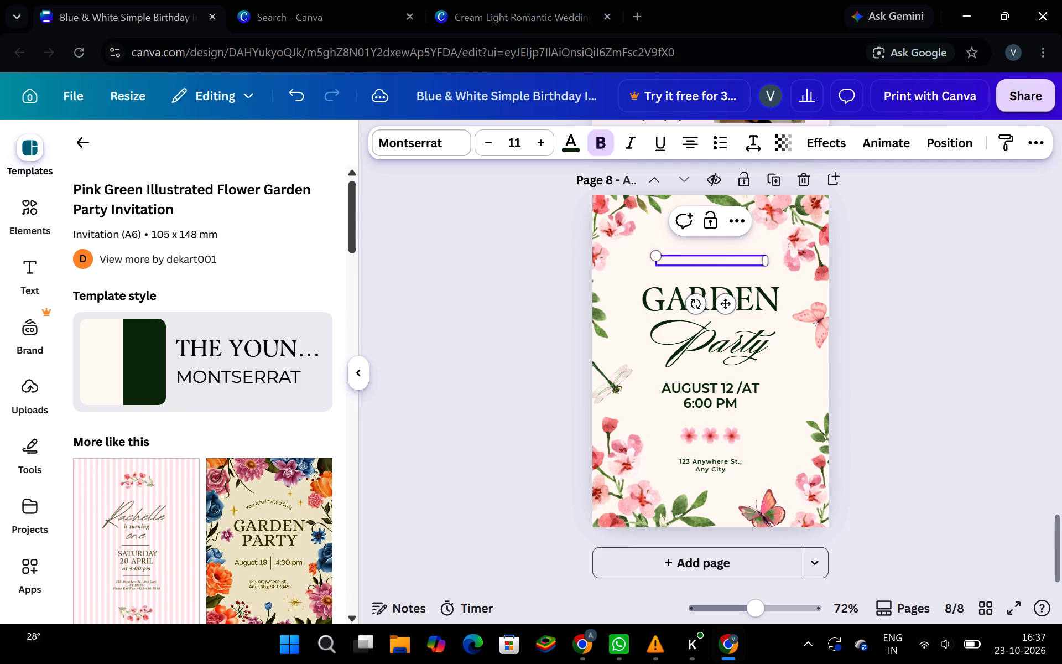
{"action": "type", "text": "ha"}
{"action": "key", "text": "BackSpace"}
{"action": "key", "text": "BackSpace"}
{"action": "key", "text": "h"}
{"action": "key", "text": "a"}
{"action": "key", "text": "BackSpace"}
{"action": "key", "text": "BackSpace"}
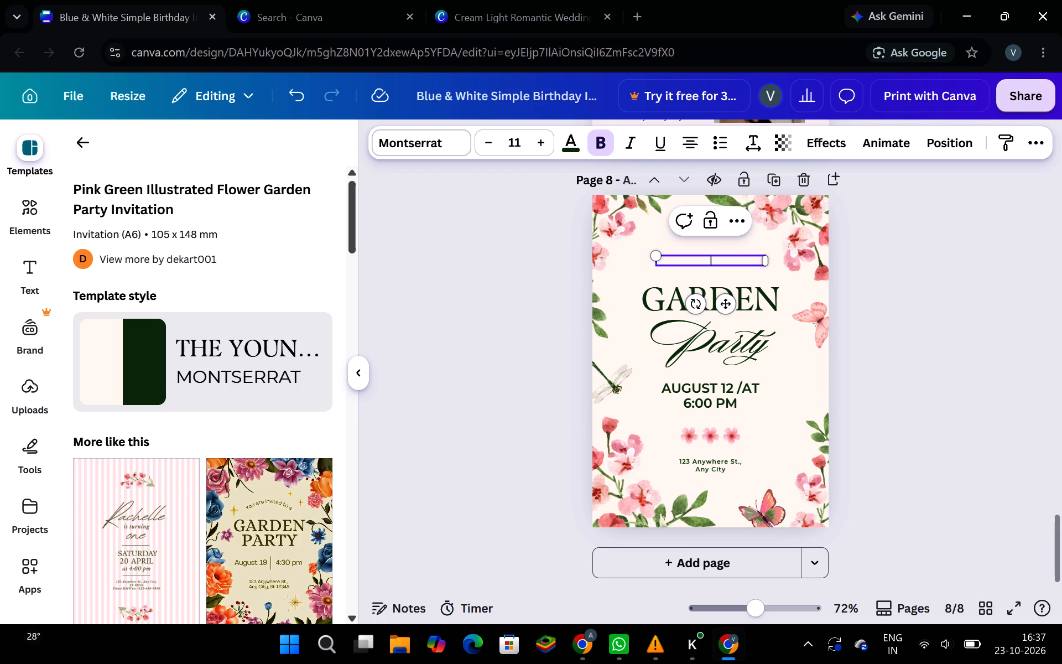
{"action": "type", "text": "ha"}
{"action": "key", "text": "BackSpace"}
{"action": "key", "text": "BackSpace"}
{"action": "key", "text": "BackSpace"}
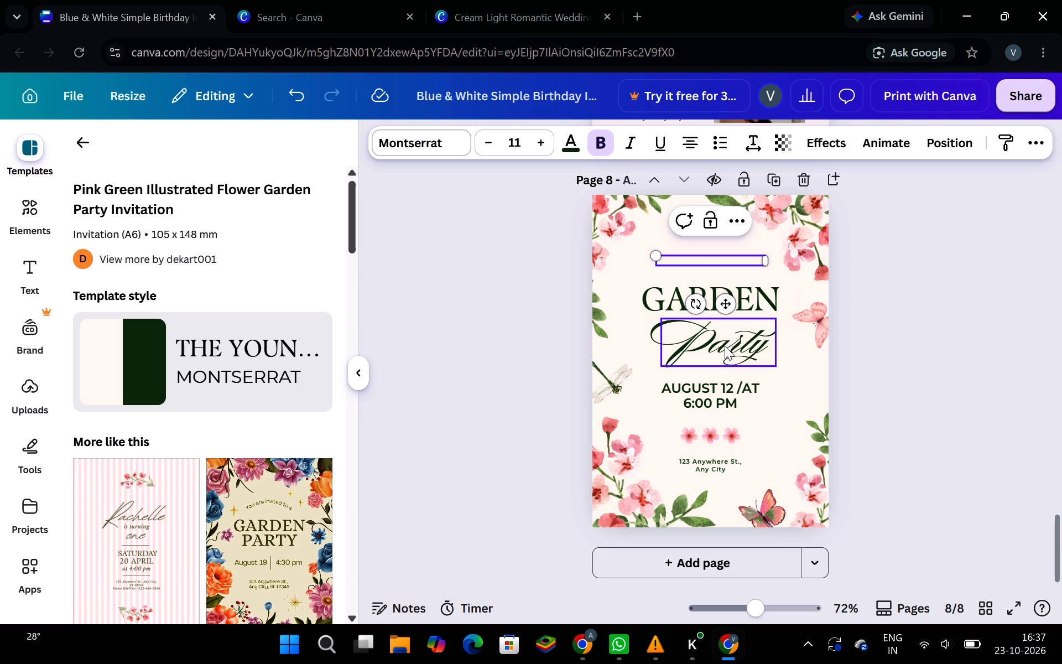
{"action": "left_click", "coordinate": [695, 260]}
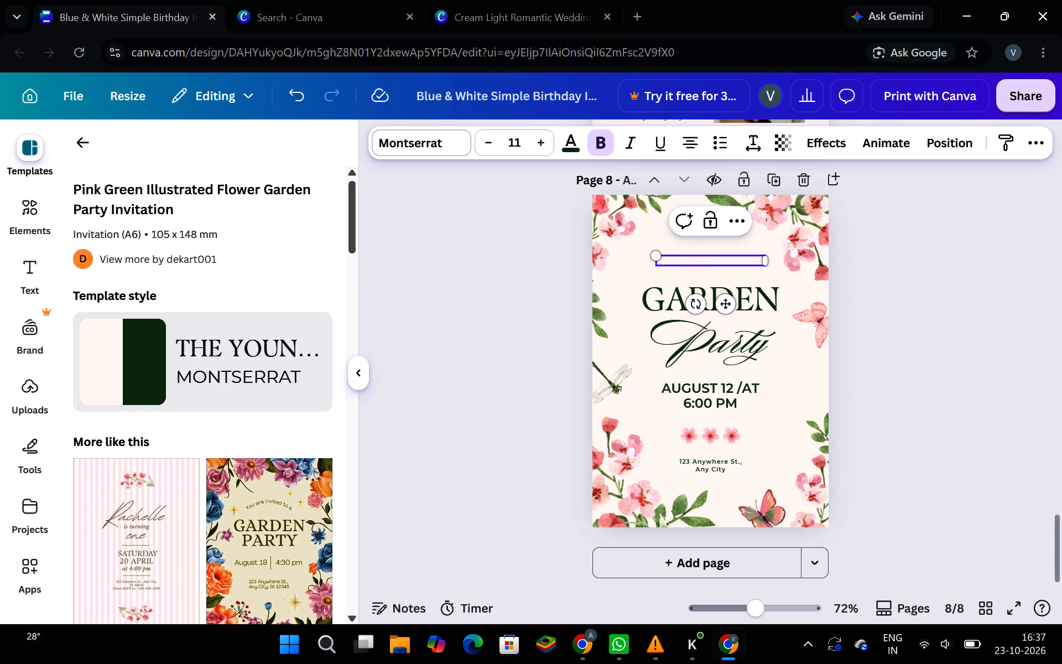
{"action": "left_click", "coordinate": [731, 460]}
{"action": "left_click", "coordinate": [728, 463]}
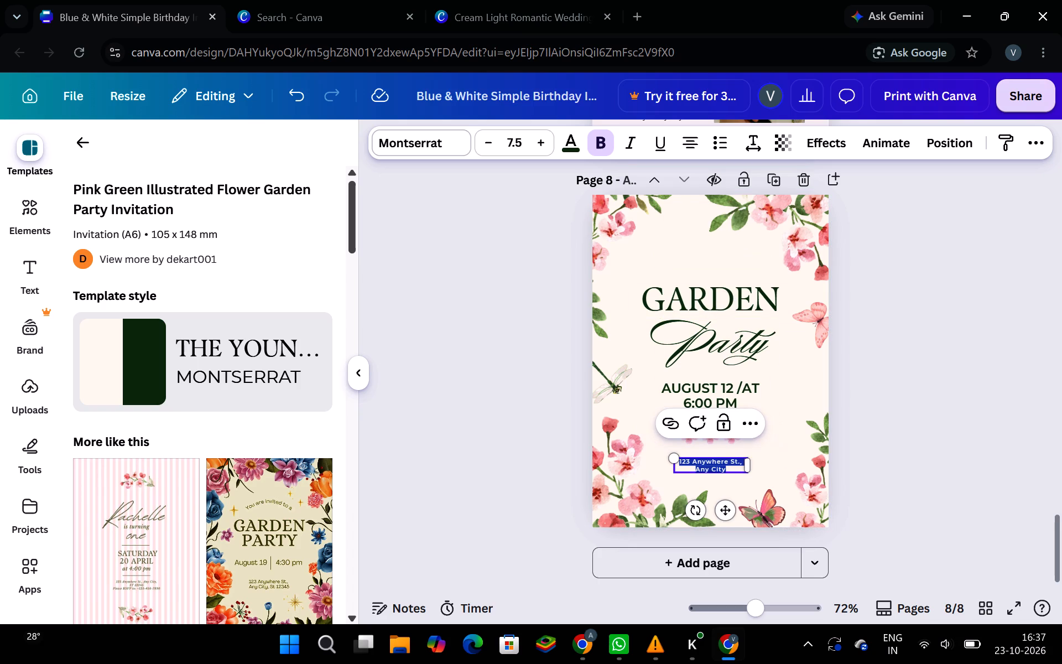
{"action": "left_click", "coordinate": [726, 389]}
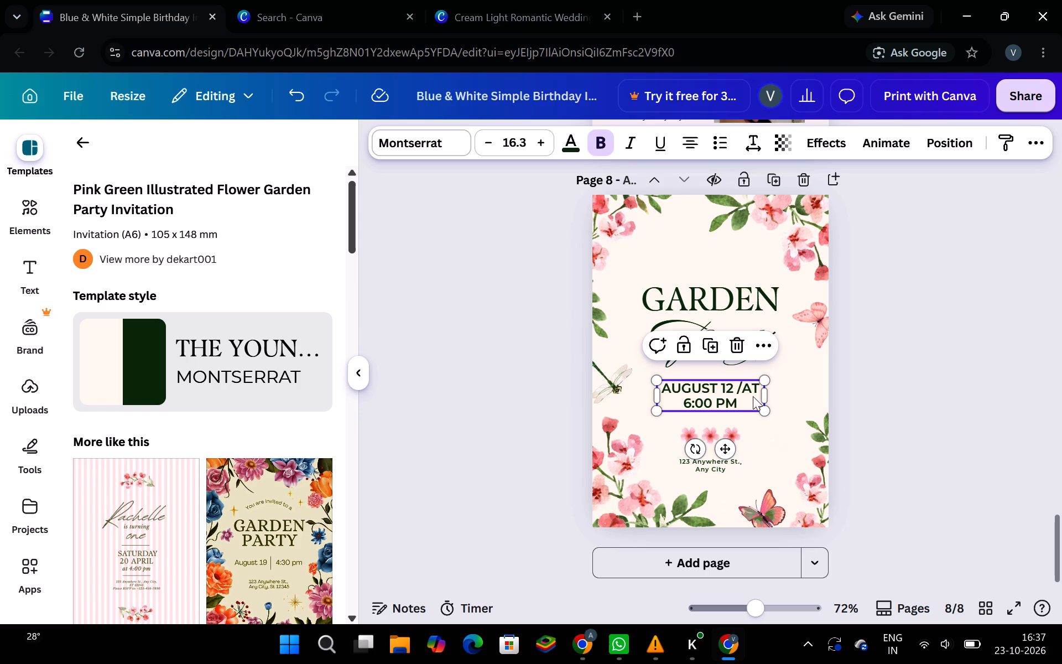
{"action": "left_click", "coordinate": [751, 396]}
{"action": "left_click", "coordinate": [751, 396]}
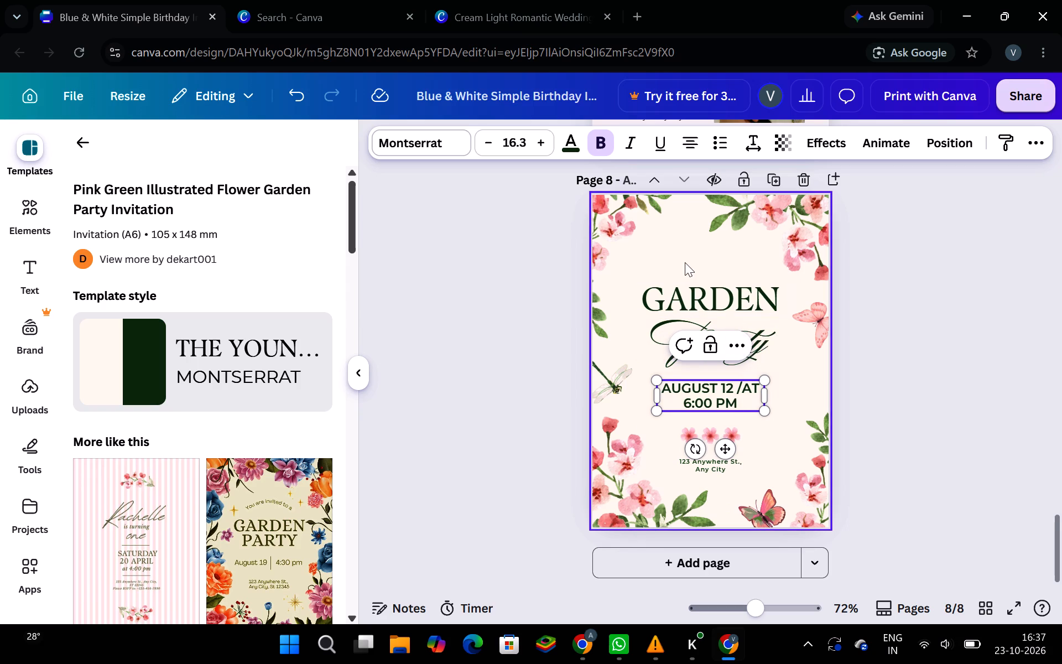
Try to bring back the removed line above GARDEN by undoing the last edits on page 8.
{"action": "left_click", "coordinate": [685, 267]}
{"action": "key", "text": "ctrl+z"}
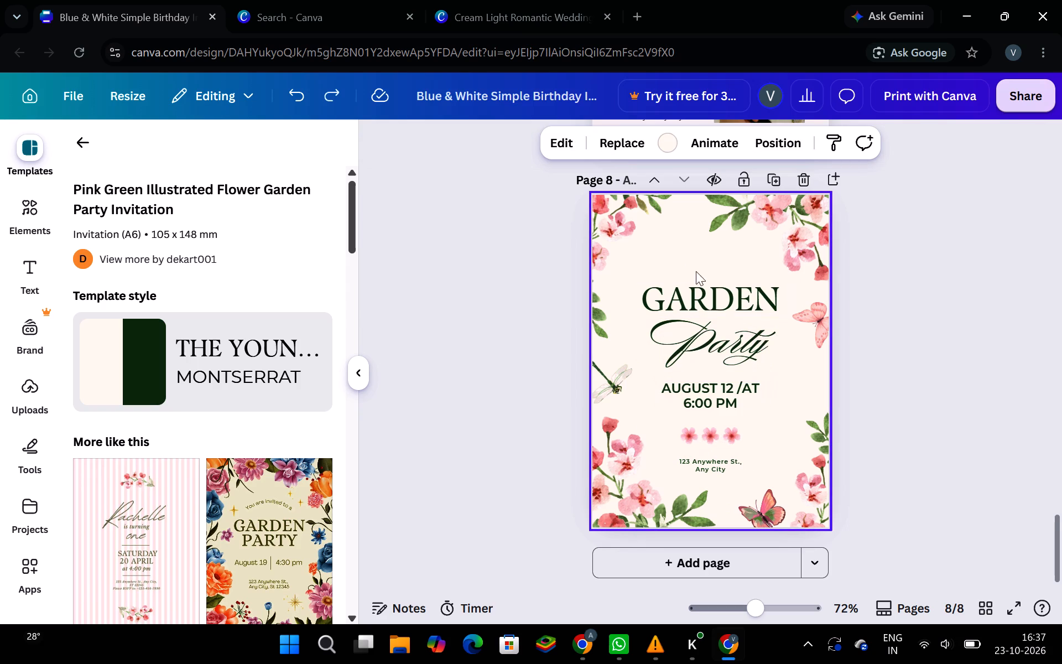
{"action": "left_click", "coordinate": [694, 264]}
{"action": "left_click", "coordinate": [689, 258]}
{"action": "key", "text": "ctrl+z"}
Clear the "AUGUST 12 /AT 6:00 PM" date and time text below the Party heading on page 8.
{"action": "left_click", "coordinate": [738, 396]}
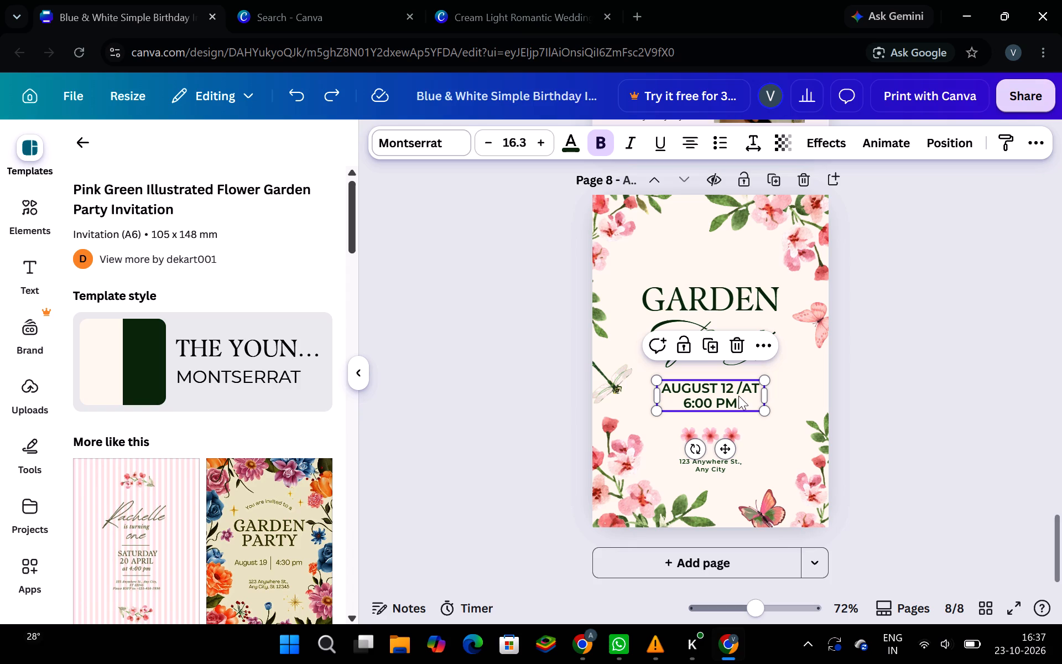
{"action": "left_click", "coordinate": [741, 398]}
{"action": "key", "text": "BackSpace"}
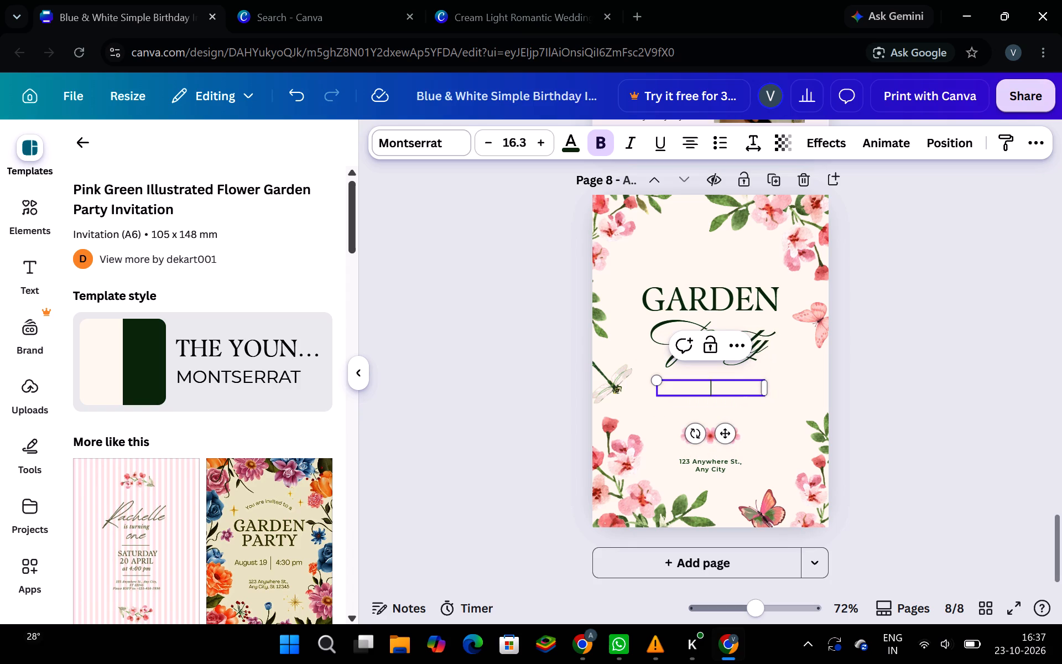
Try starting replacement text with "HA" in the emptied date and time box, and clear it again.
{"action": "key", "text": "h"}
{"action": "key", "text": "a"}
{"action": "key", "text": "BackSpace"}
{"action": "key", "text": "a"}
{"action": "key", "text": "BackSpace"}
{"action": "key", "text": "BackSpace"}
Clear the "123 Anywhere St., Any City" address text below the three small flowers on page 8.
{"action": "left_click", "coordinate": [717, 463]}
{"action": "left_click", "coordinate": [717, 463]}
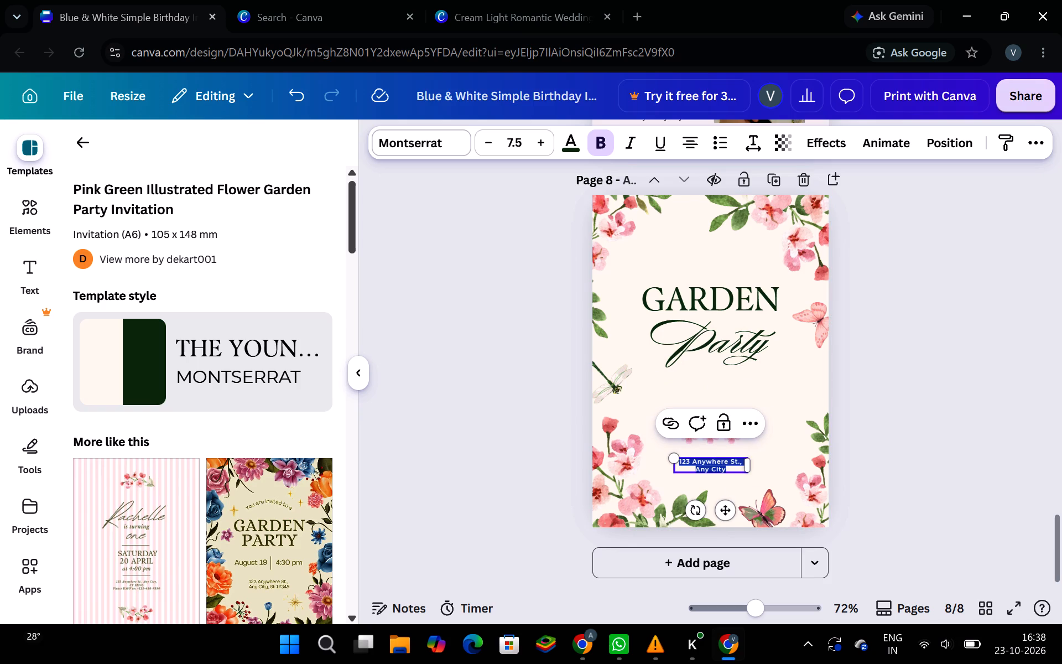
{"action": "left_click", "coordinate": [731, 467]}
{"action": "left_click", "coordinate": [731, 467]}
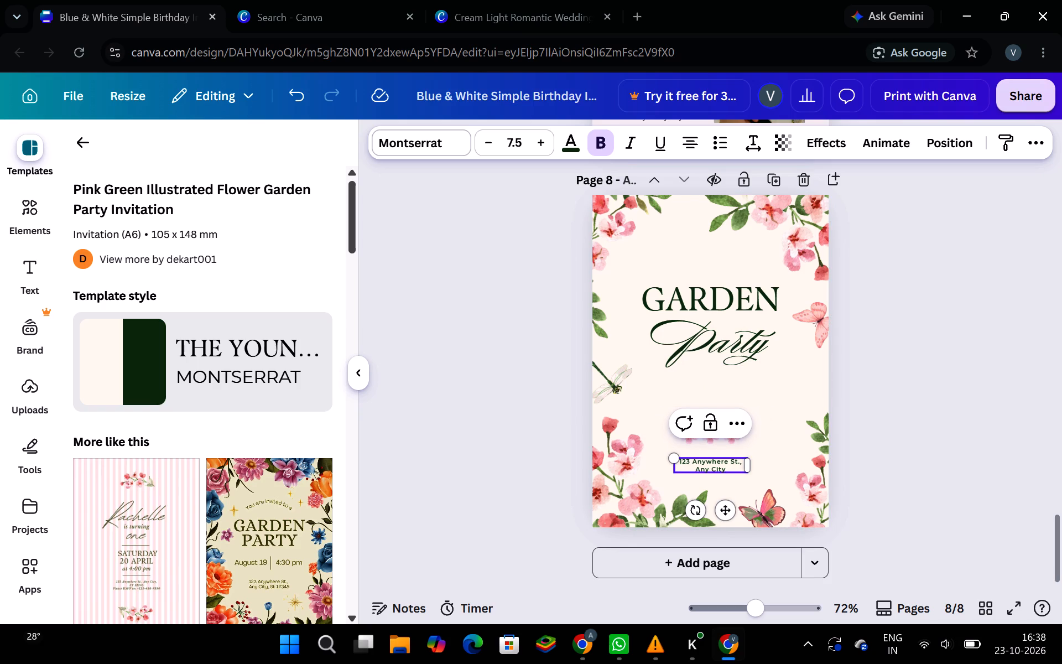
{"action": "key", "text": "BackSpace"}
{"action": "key", "text": "BackSpace"}
{"action": "key", "text": "BackSpace"}
{"action": "key", "text": "BackSpace"}
{"action": "key", "text": "BackSpace"}
{"action": "key", "text": "BackSpace"}
{"action": "key", "text": "BackSpace"}
{"action": "key", "text": "BackSpace"}
{"action": "key", "text": "BackSpace"}
{"action": "key", "text": "BackSpace"}
{"action": "key", "text": "BackSpace"}
{"action": "key", "text": "BackSpace"}
{"action": "key", "text": "BackSpace"}
{"action": "key", "text": "BackSpace"}
{"action": "key", "text": "BackSpace"}
{"action": "key", "text": "BackSpace"}
{"action": "key", "text": "BackSpace"}
{"action": "key", "text": "BackSpace"}
{"action": "key", "text": "BackSpace"}
{"action": "key", "text": "BackSpace"}
{"action": "key", "text": "BackSpace"}
{"action": "key", "text": "BackSpace"}
{"action": "key", "text": "BackSpace"}
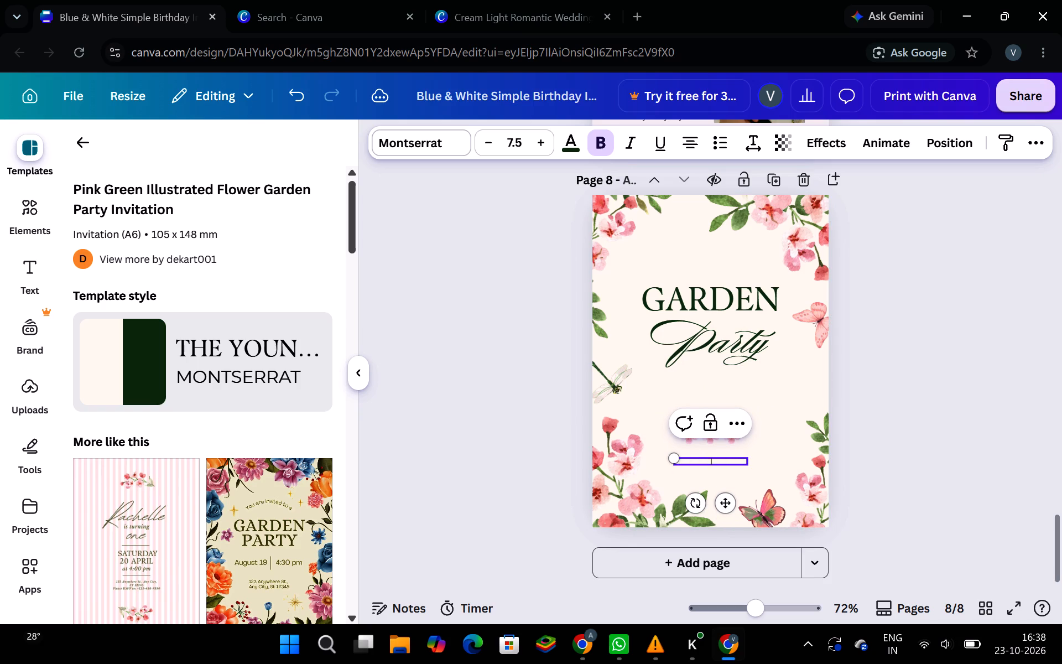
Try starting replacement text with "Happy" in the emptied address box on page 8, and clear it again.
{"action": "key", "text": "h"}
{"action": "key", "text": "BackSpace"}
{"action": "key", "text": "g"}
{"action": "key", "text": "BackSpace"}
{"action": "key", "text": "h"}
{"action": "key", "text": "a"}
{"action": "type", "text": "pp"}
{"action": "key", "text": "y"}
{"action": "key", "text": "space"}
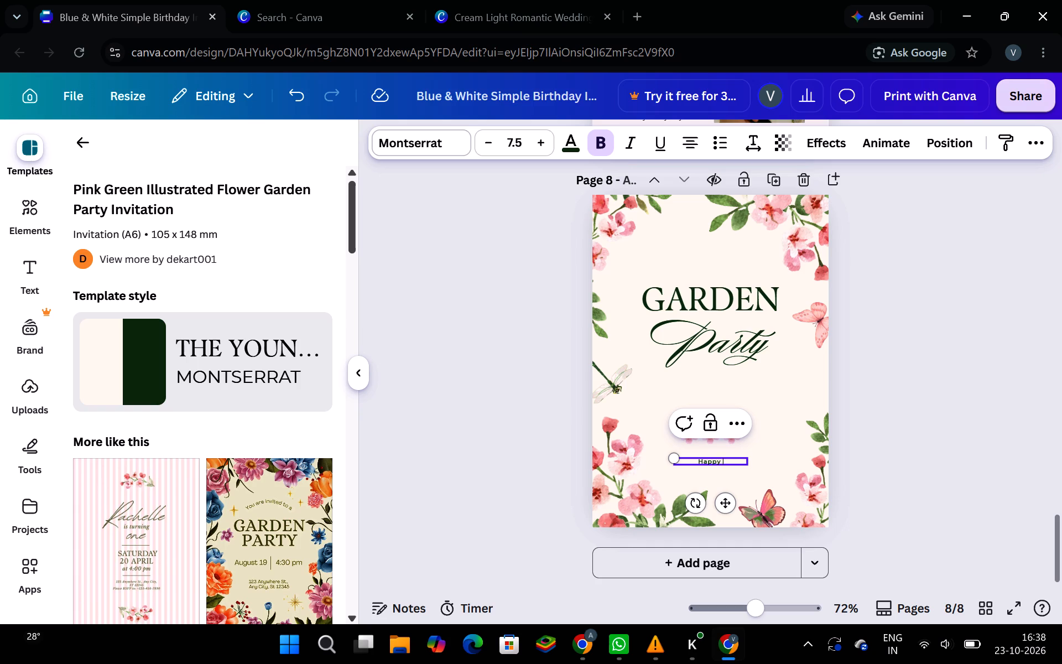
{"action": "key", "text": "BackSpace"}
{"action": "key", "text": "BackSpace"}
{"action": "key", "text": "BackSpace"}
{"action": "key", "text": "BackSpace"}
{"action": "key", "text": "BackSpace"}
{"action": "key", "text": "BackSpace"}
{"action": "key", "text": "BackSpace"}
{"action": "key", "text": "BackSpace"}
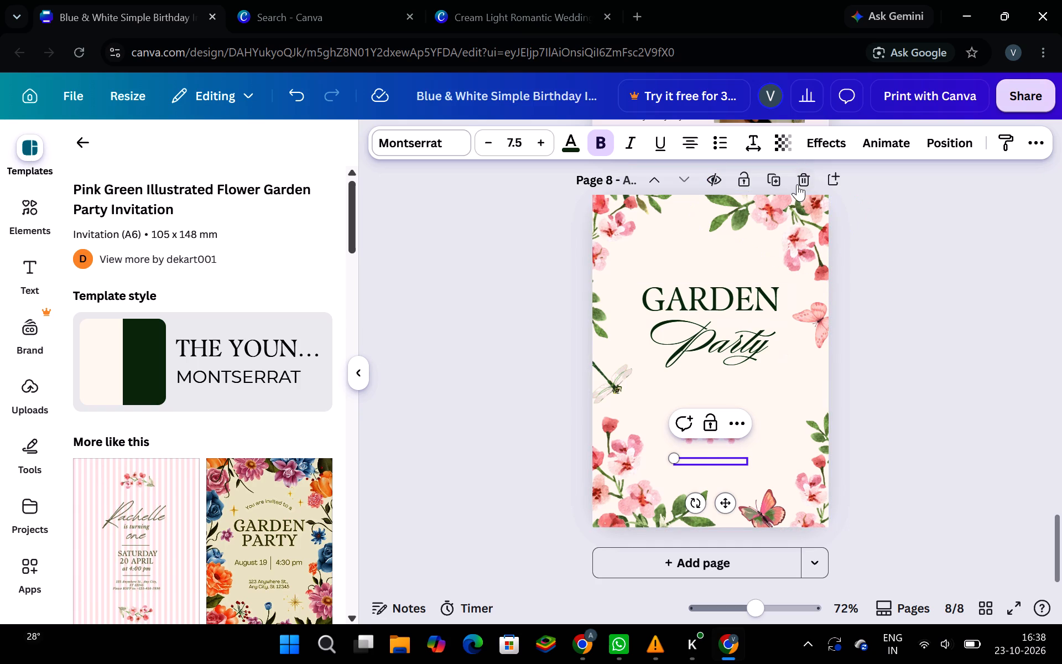
Delete the garden party page 8 and add a new blank page in its place after page 7.
{"action": "left_click", "coordinate": [797, 179]}
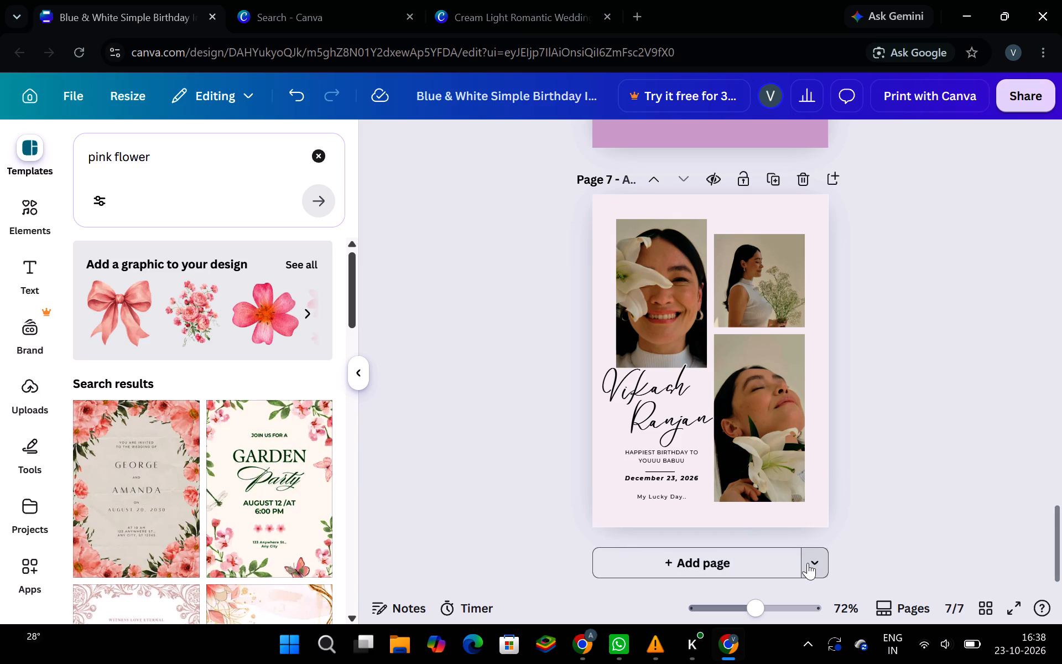
{"action": "left_click", "coordinate": [685, 558]}
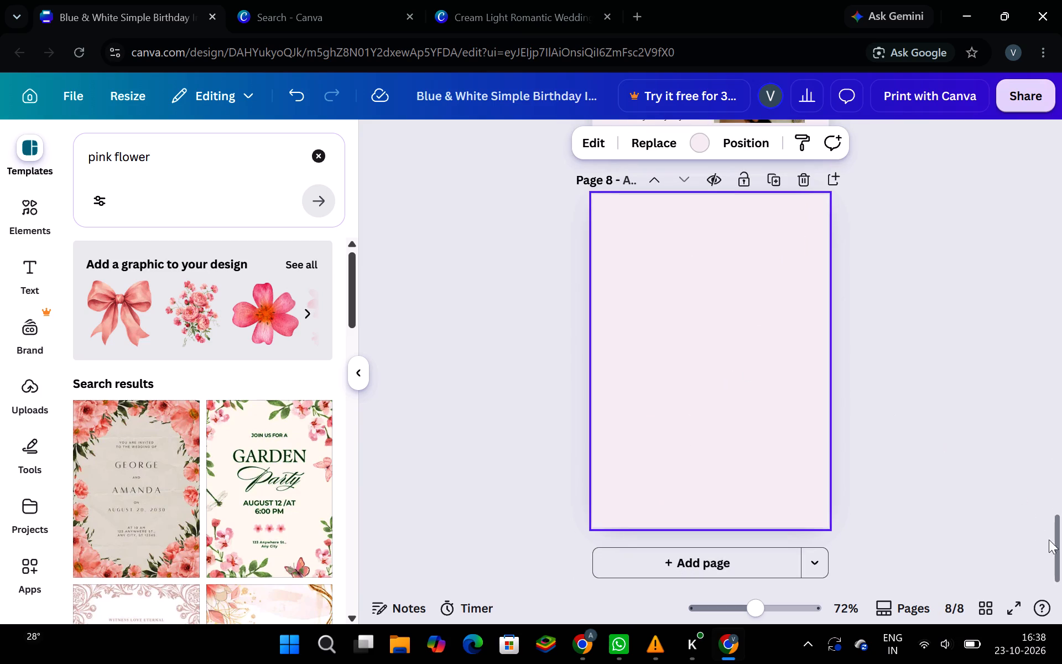
Apply the Beige Pink Flower Wedding Invitation template from the pink flower results to the blank page 8.
{"action": "left_click_drag", "start_coordinate": [1056, 543], "coordinate": [1061, 496]}
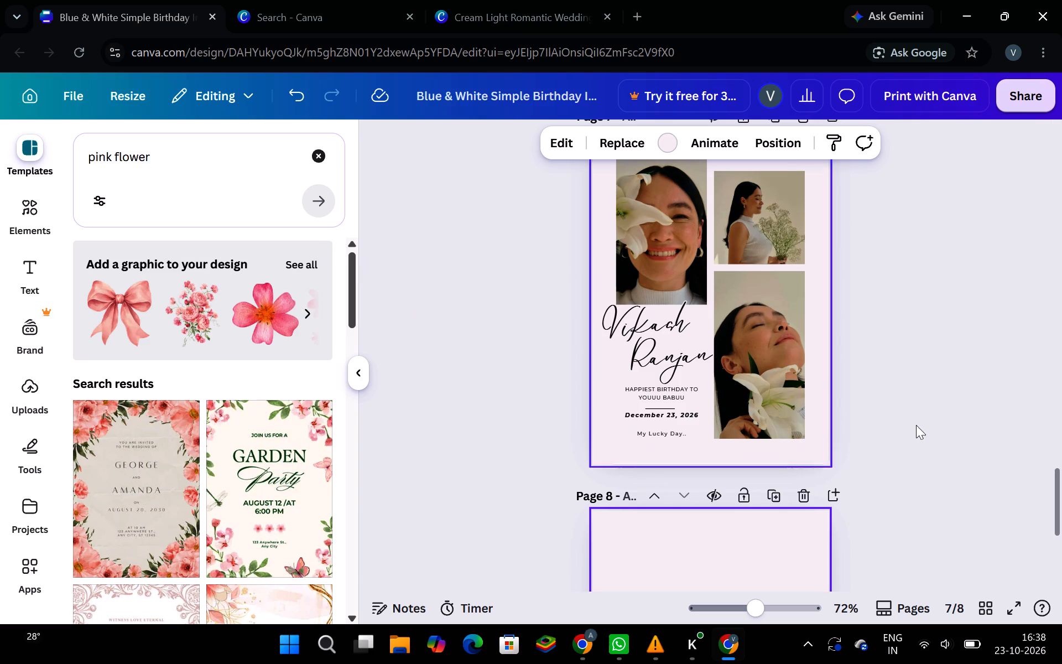
{"action": "left_click_drag", "start_coordinate": [1042, 515], "coordinate": [1058, 509]}
{"action": "left_click", "coordinate": [1058, 509]}
{"action": "left_click_drag", "start_coordinate": [1058, 509], "coordinate": [1053, 587]}
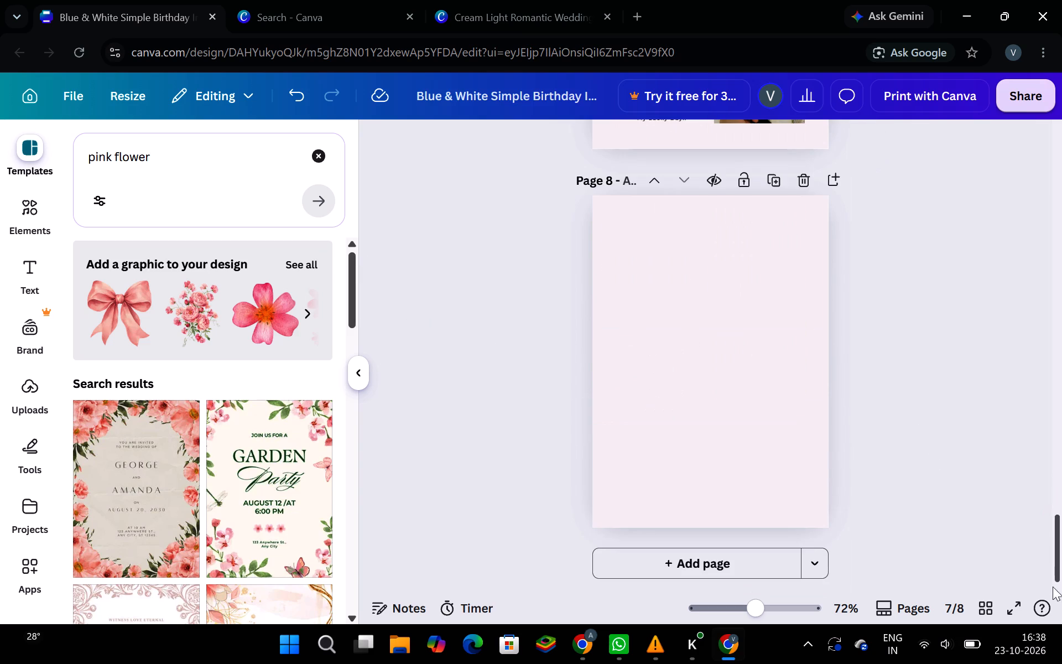
{"action": "left_click_drag", "start_coordinate": [1053, 587], "coordinate": [1050, 604]}
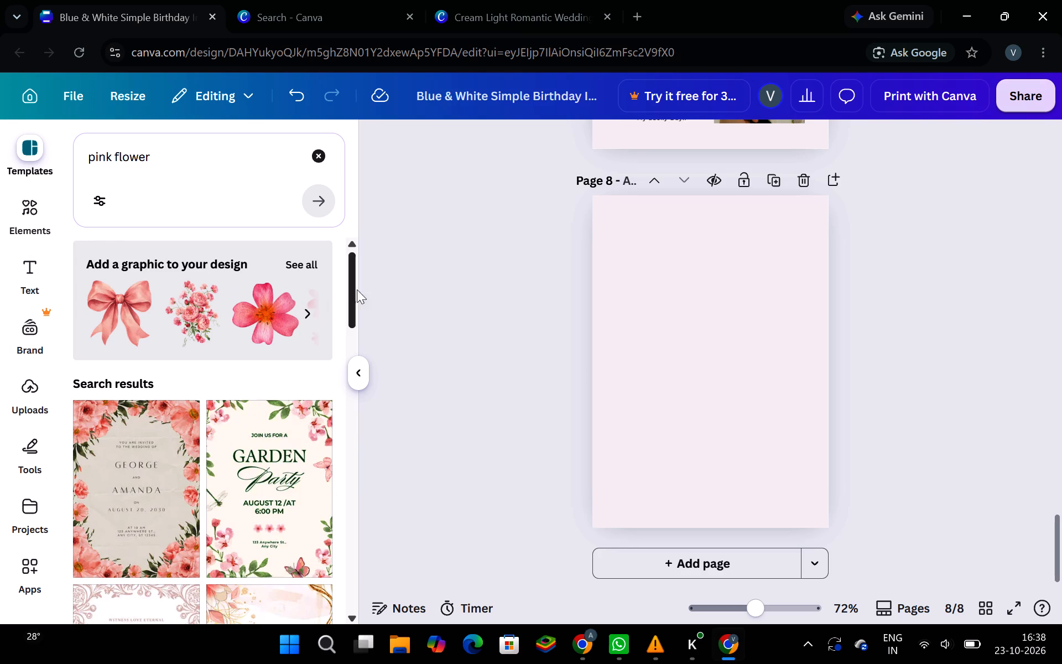
{"action": "left_click_drag", "start_coordinate": [350, 290], "coordinate": [339, 369]}
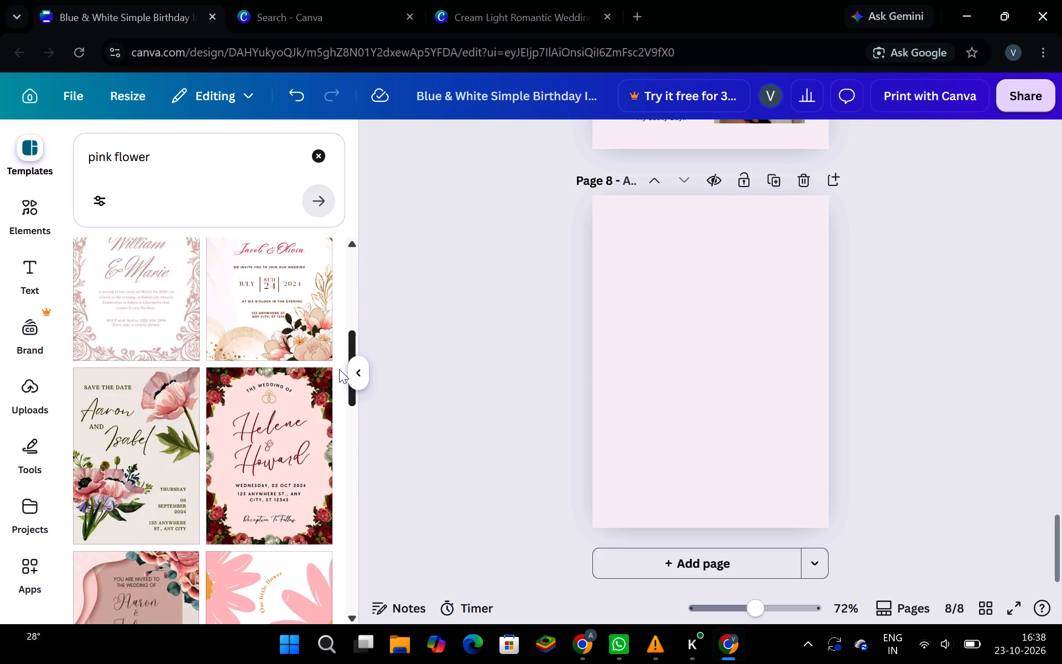
{"action": "left_click_drag", "start_coordinate": [339, 369], "coordinate": [334, 325]}
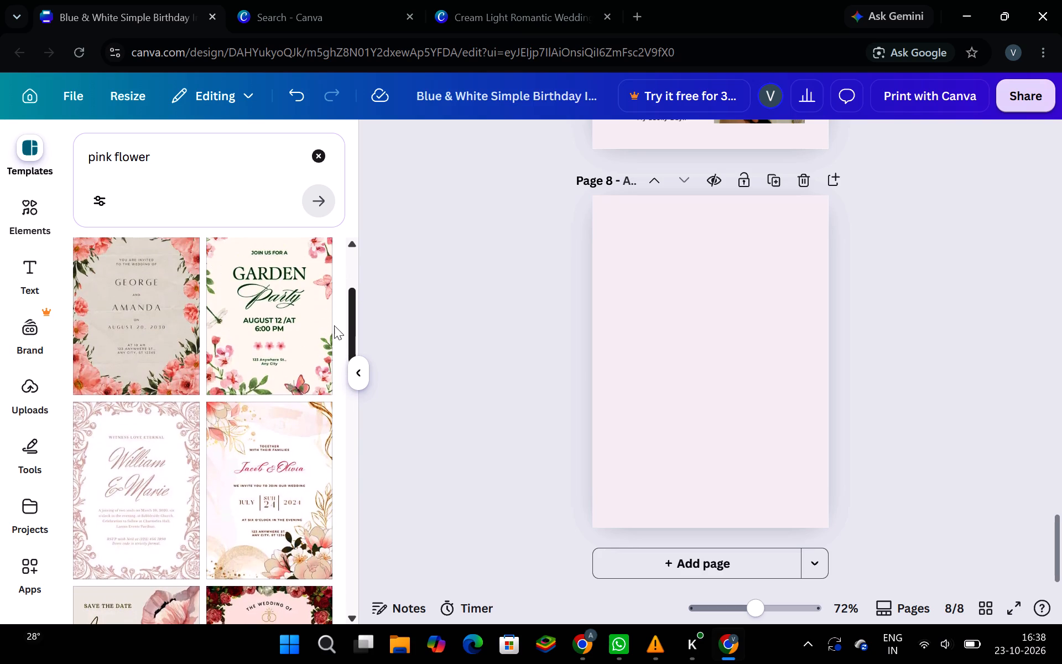
{"action": "left_click_drag", "start_coordinate": [334, 325], "coordinate": [334, 303]}
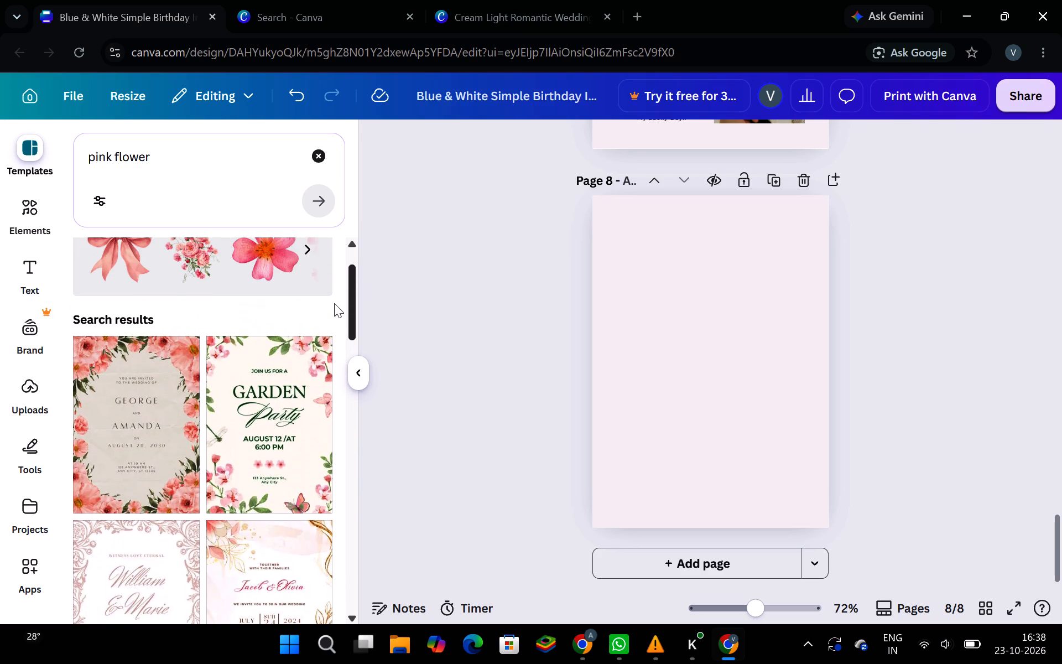
{"action": "left_click_drag", "start_coordinate": [334, 303], "coordinate": [340, 330]}
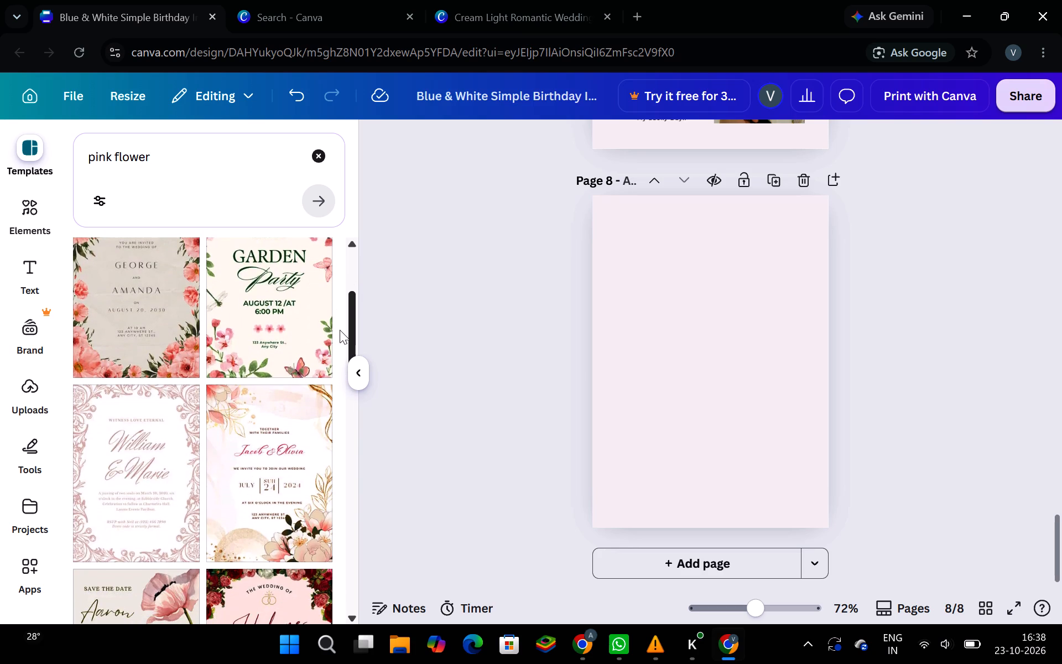
{"action": "left_click_drag", "start_coordinate": [340, 330], "coordinate": [343, 340]}
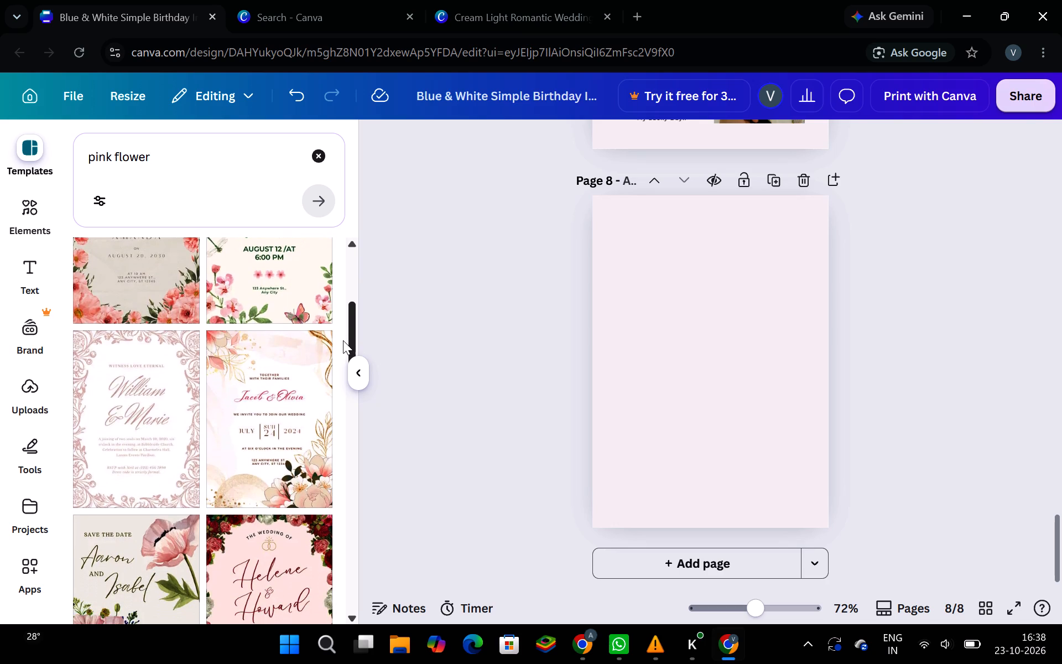
{"action": "left_click_drag", "start_coordinate": [343, 340], "coordinate": [346, 355]}
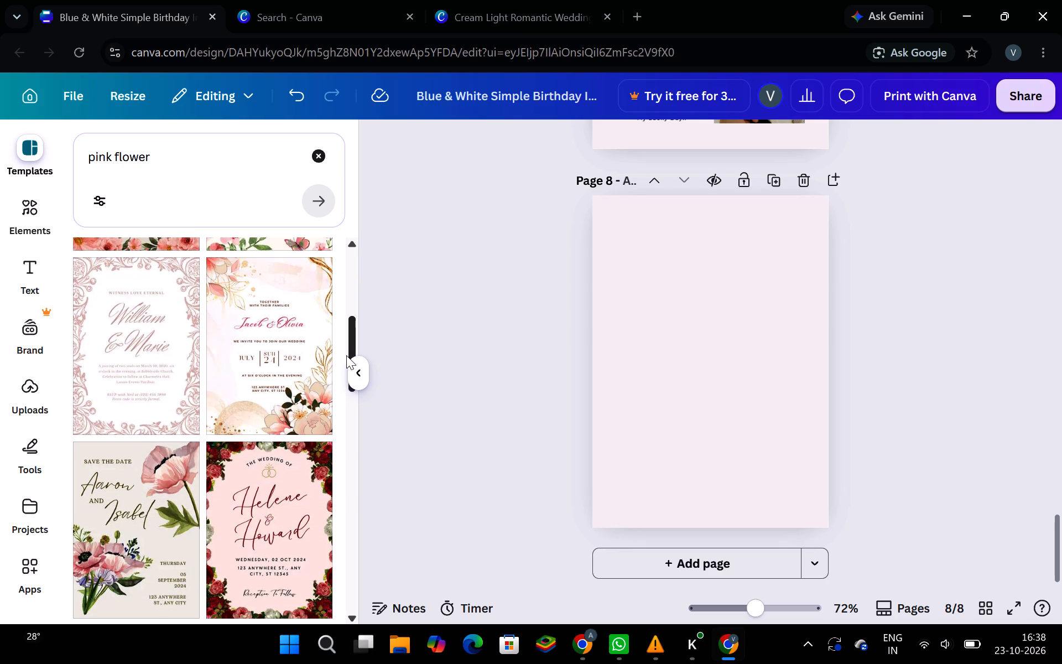
{"action": "left_click_drag", "start_coordinate": [346, 355], "coordinate": [349, 359]}
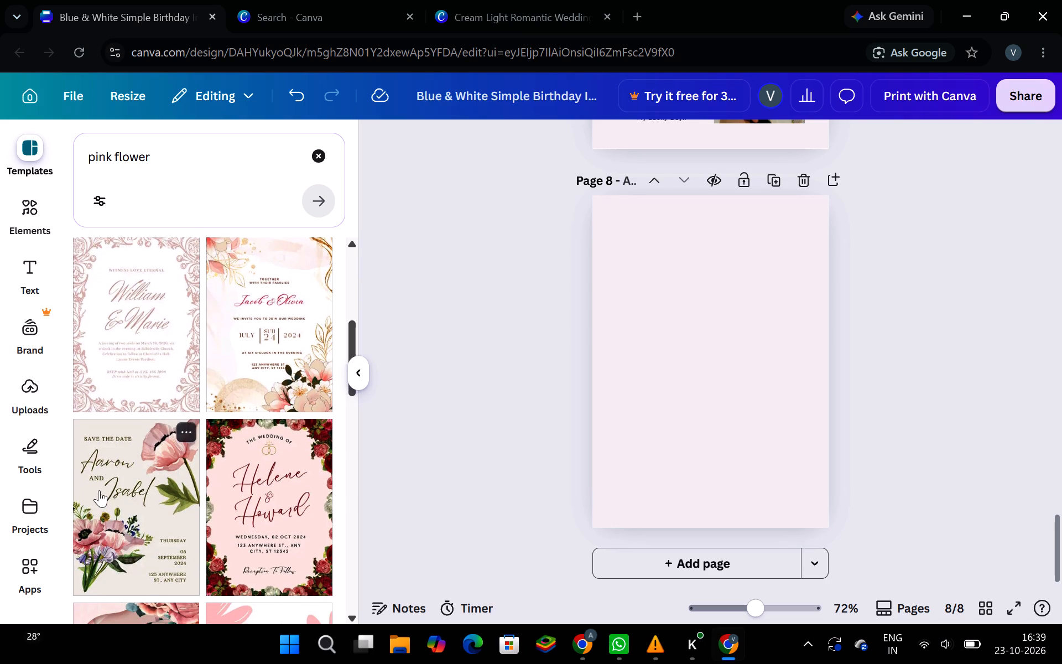
{"action": "left_click", "coordinate": [120, 453]}
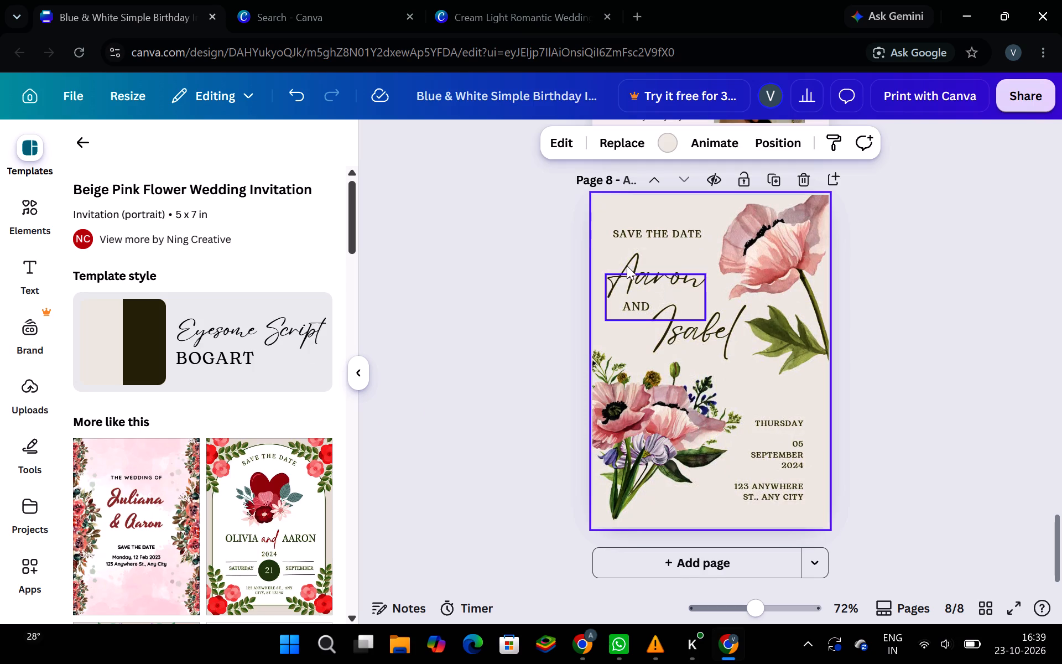
Clear the "SAVE THE DATE" heading text above the script names on page 8.
{"action": "left_click", "coordinate": [692, 229]}
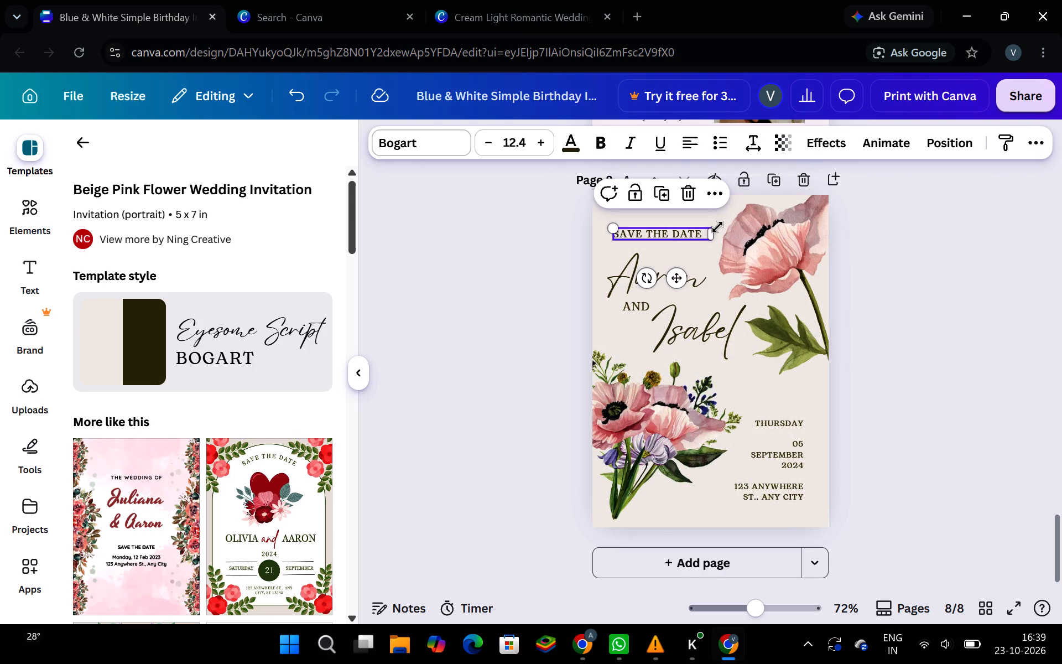
{"action": "left_click", "coordinate": [717, 227]}
{"action": "left_click", "coordinate": [717, 227]}
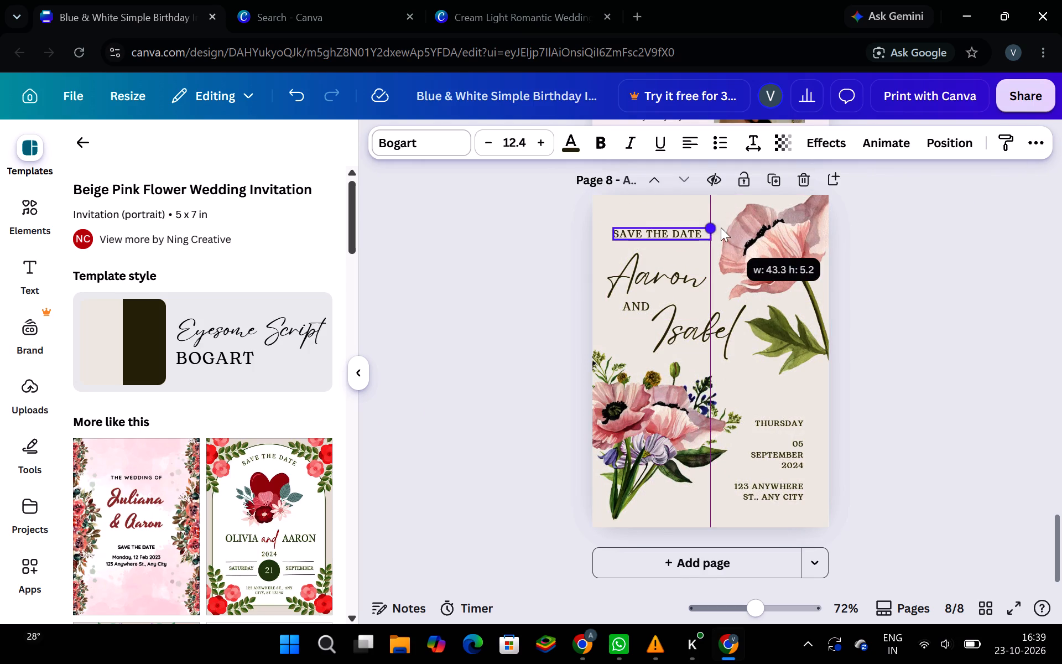
{"action": "left_click", "coordinate": [700, 228]}
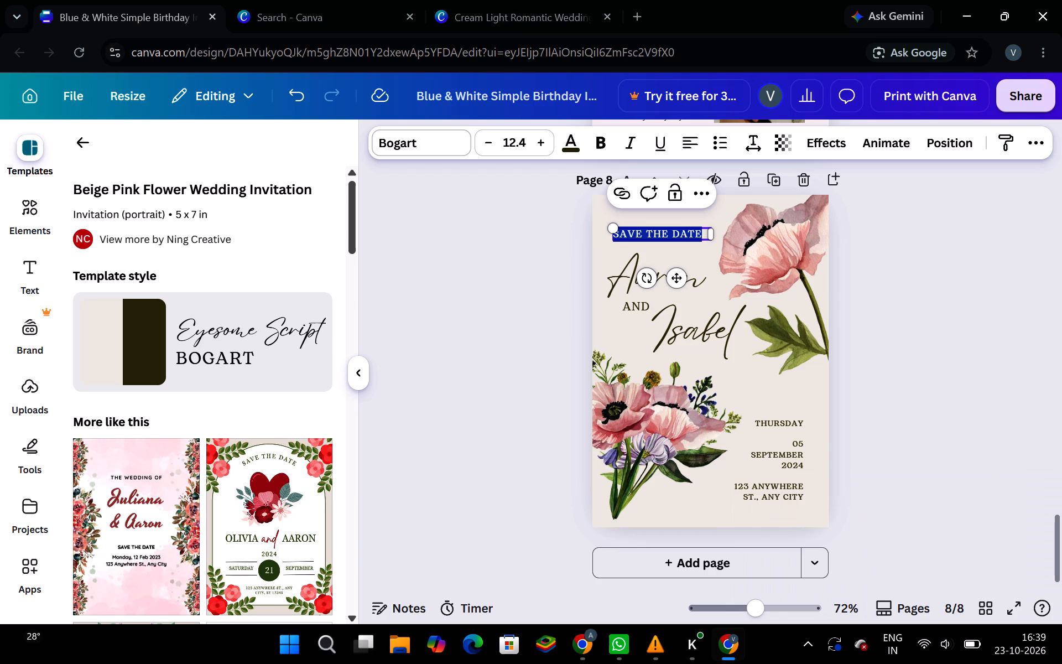
{"action": "left_click", "coordinate": [700, 228]}
{"action": "key", "text": "BackSpace"}
{"action": "key", "text": "BackSpace"}
{"action": "key", "text": "BackSpace"}
{"action": "key", "text": "BackSpace"}
{"action": "key", "text": "BackSpace"}
{"action": "key", "text": "BackSpace"}
{"action": "key", "text": "BackSpace"}
{"action": "key", "text": "BackSpace"}
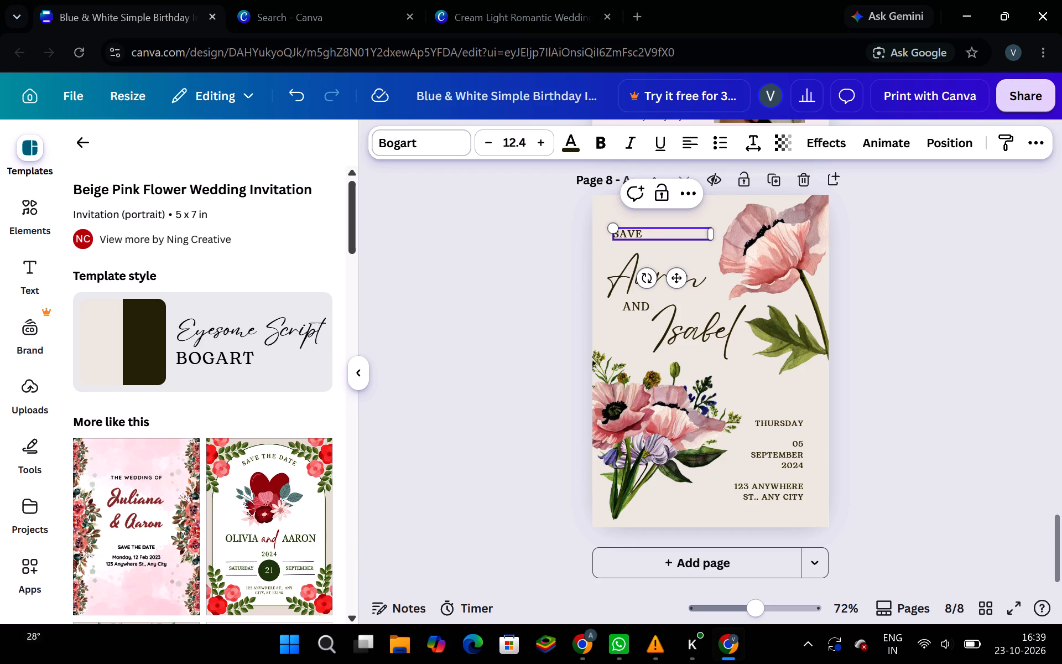
{"action": "key", "text": "BackSpace"}
{"action": "key", "text": "BackSpace"}
{"action": "key", "text": "BackSpace"}
{"action": "key", "text": "BackSpace"}
{"action": "key", "text": "BackSpace"}
{"action": "key", "text": "BackSpace"}
Enter "Happy birthday once again!" in the emptied heading text box at the top of page 8.
{"action": "key", "text": "h"}
{"action": "left_click", "coordinate": [669, 232]}
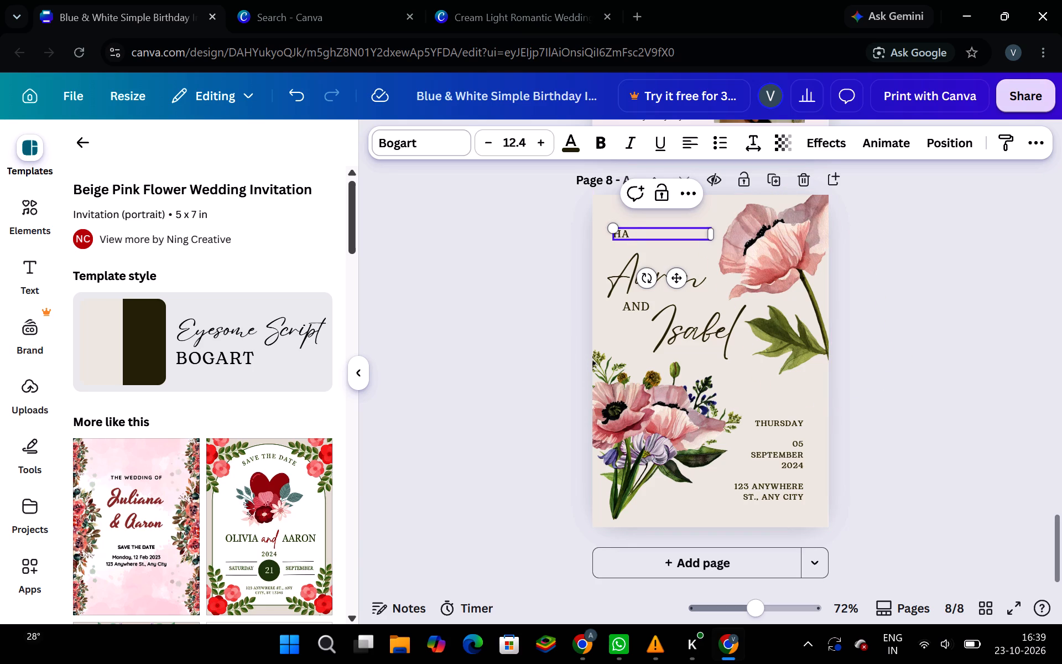
{"action": "type", "text": "ppy bi"}
{"action": "type", "text": "rthday once"}
{"action": "key", "text": "space"}
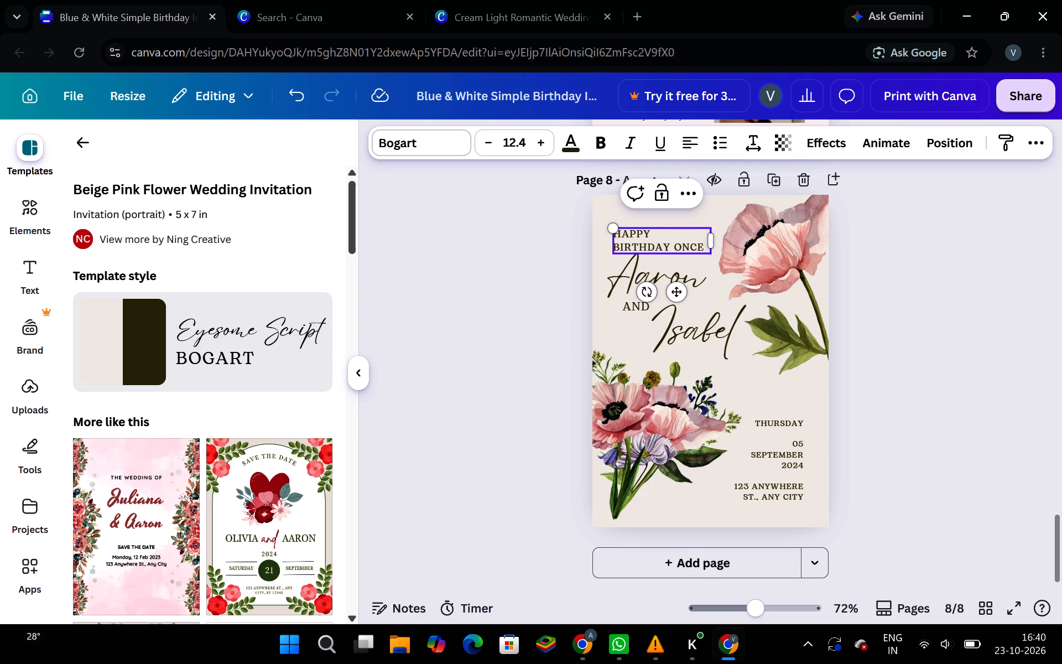
{"action": "key", "text": "a"}
{"action": "key", "text": "g"}
{"action": "type", "text": "ain"}
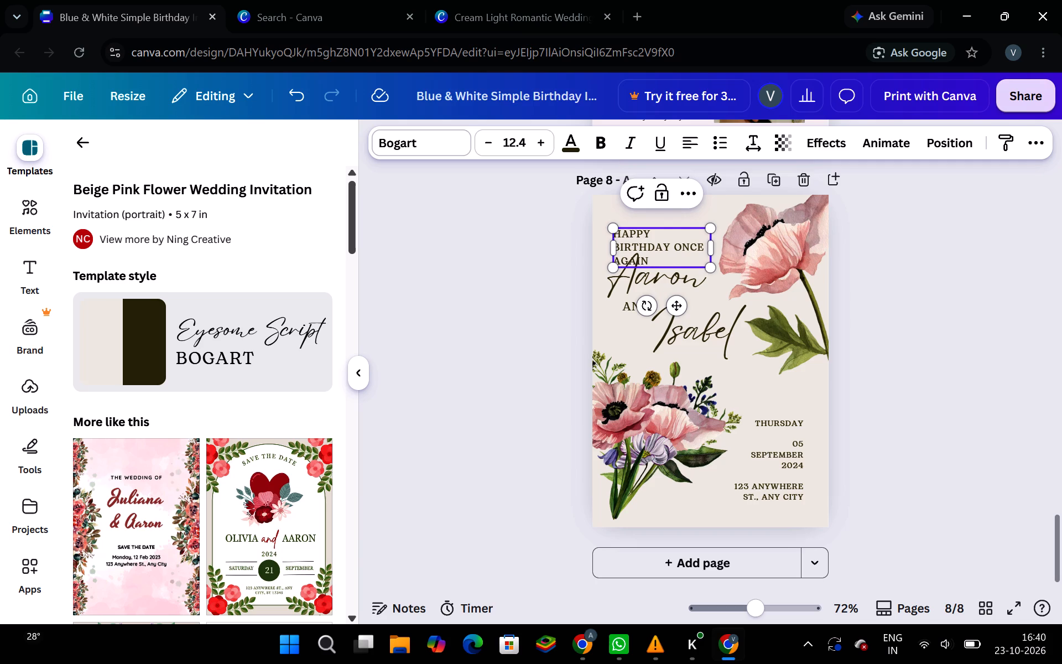
{"action": "key", "text": "shift+exclam"}
Continue the page 8 heading message with "keep smiling and keep shining .".
{"action": "key", "text": "space"}
{"action": "type", "text": "kee"}
{"action": "type", "text": "p sm"}
{"action": "type", "text": "iling"}
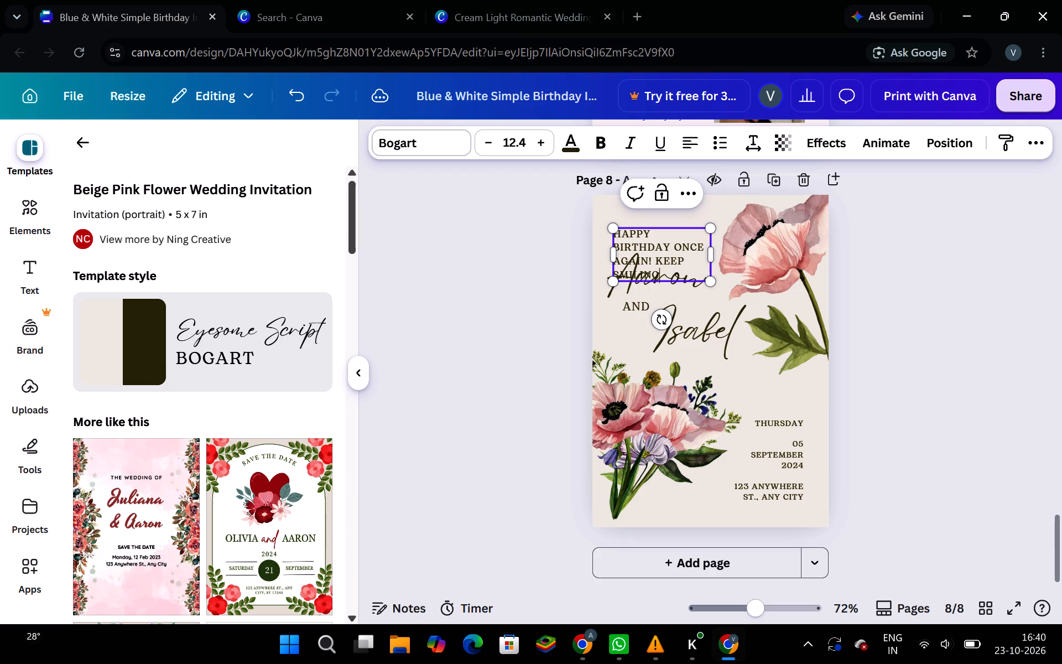
{"action": "key", "text": "space"}
{"action": "key", "text": "a"}
{"action": "type", "text": "nd keep sh"}
{"action": "key", "text": "i"}
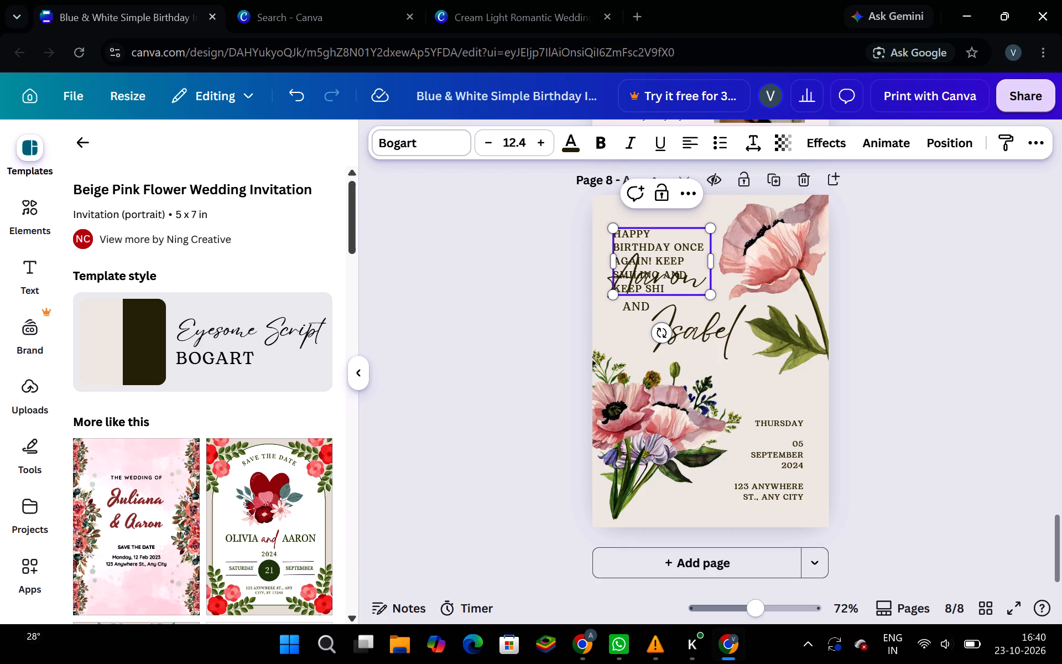
{"action": "key", "text": "n"}
{"action": "type", "text": "ing"}
{"action": "key", "text": "space"}
{"action": "key", "text": "comma"}
{"action": "key", "text": "BackSpace"}
{"action": "type", "text": "."}
{"action": "key", "text": "space"}
Continue the page 8 heading message with "you deserve the best".
{"action": "type", "text": "yo"}
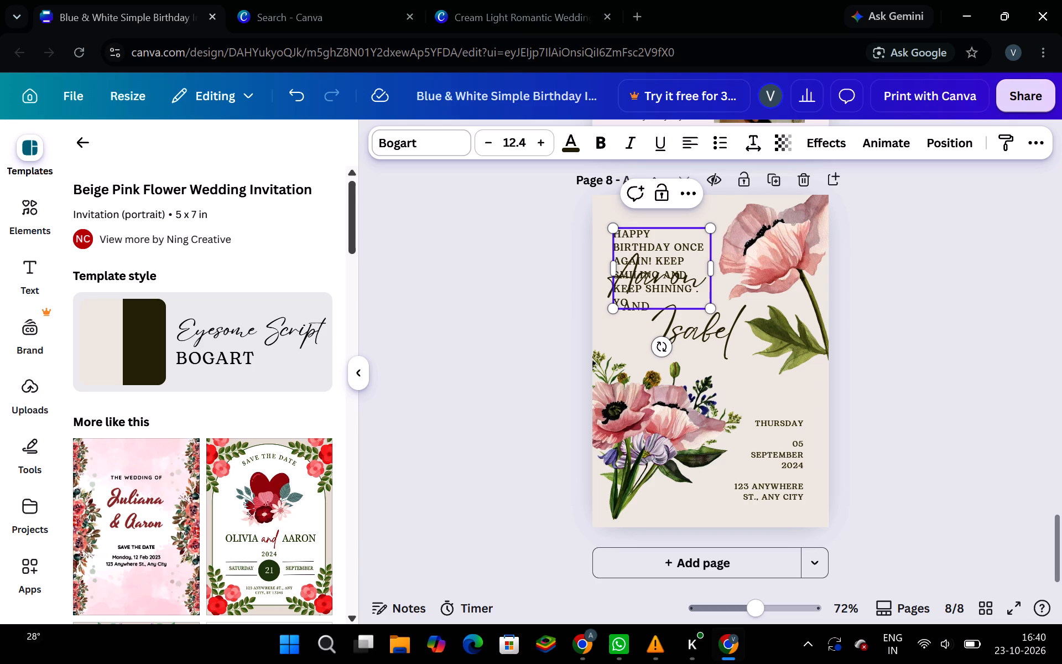
{"action": "key", "text": "u"}
{"action": "key", "text": "space"}
{"action": "type", "text": "de"}
{"action": "type", "text": "serve"}
{"action": "key", "text": "space"}
{"action": "type", "text": "the best"}
{"action": "key", "text": "space"}
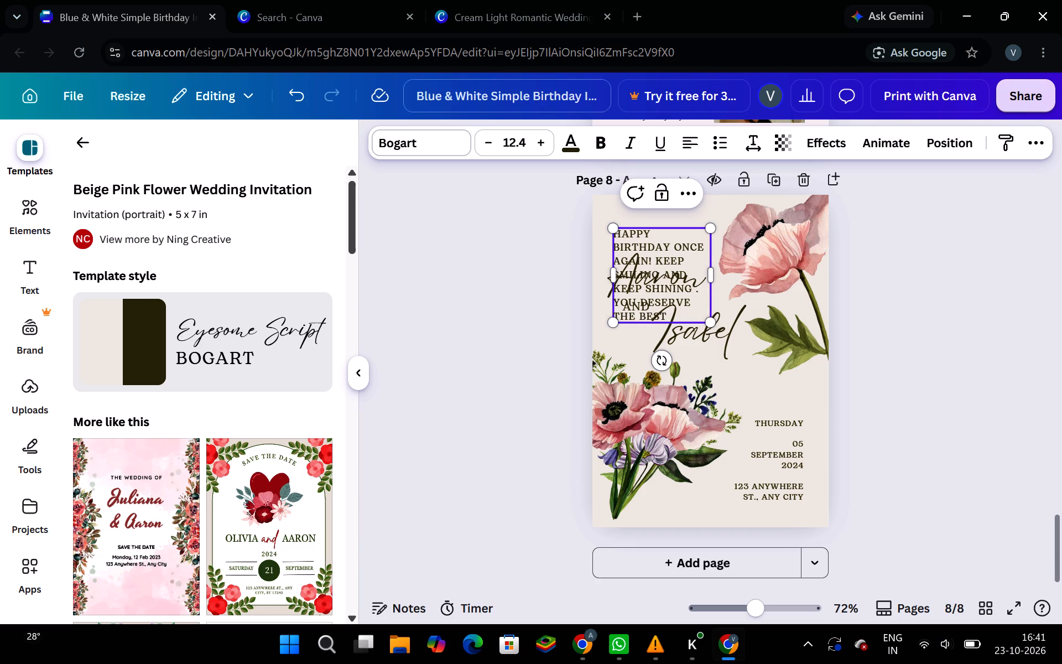
Move the birthday message clear of the script names and delete the "Aaron", "AND" and "Isabel" texts from page 8.
{"action": "left_click_drag", "start_coordinate": [687, 230], "coordinate": [700, 230]}
{"action": "left_click_drag", "start_coordinate": [674, 225], "coordinate": [657, 187]}
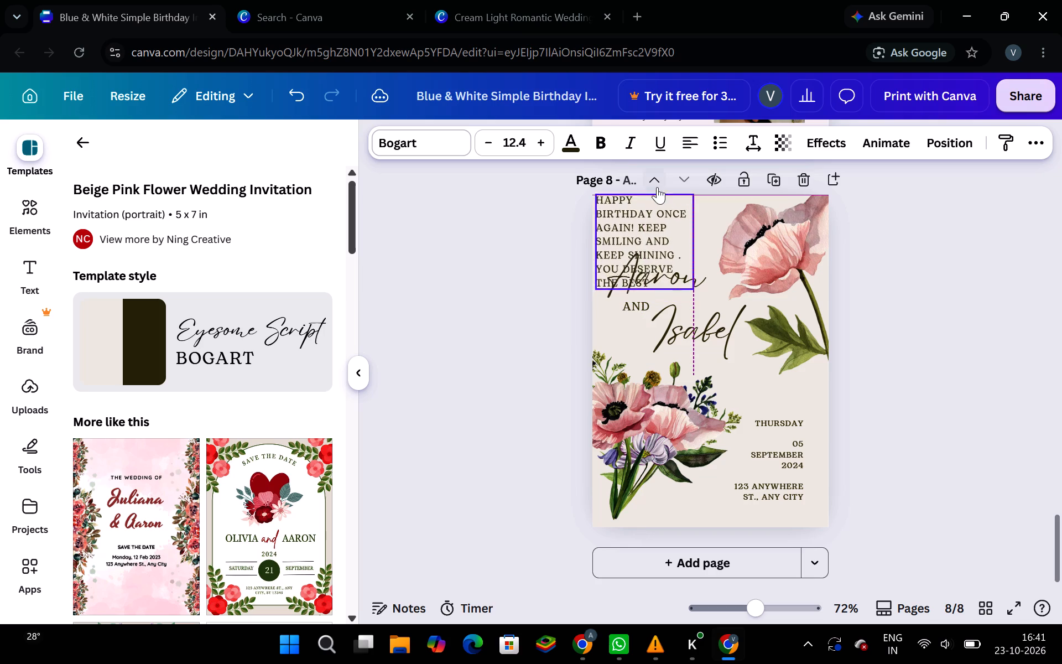
{"action": "left_click_drag", "start_coordinate": [657, 187], "coordinate": [749, 193]}
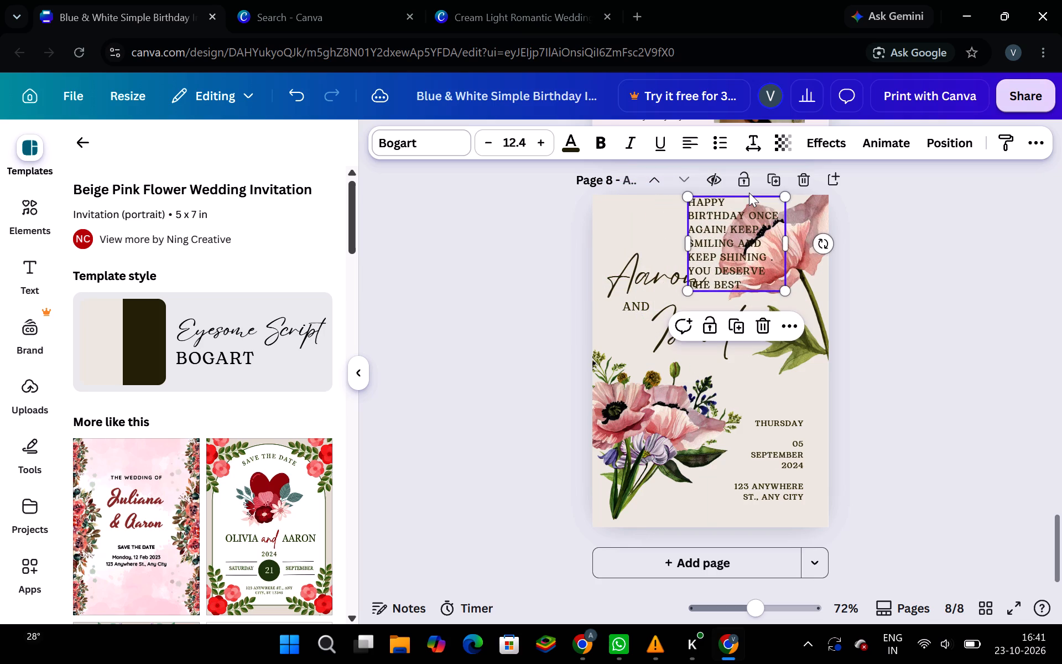
{"action": "left_click", "coordinate": [639, 268]}
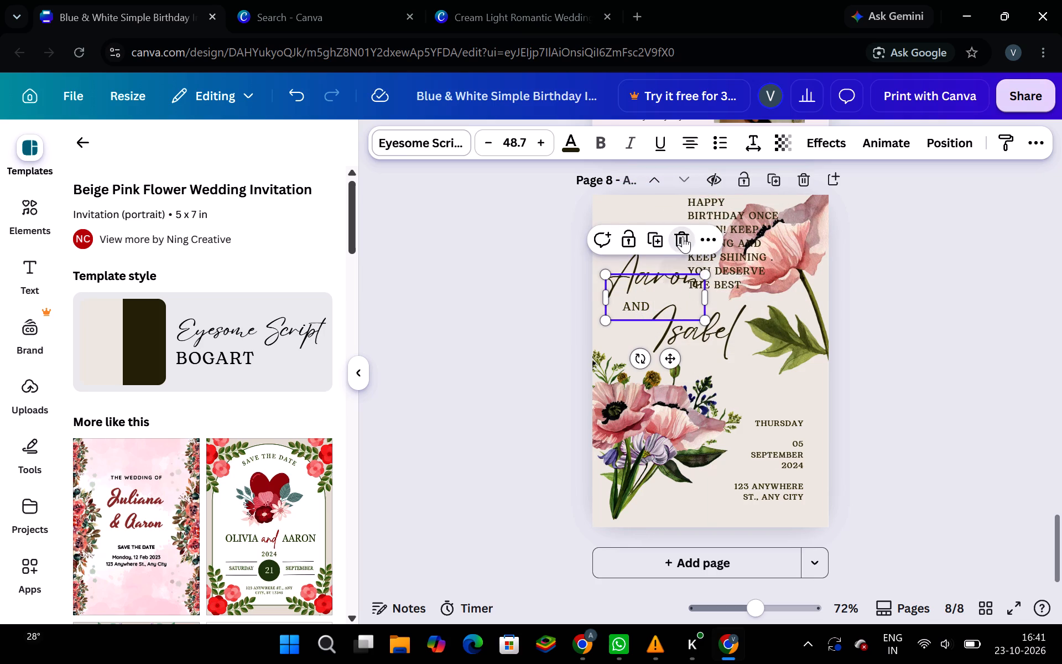
{"action": "left_click", "coordinate": [688, 232]}
{"action": "left_click", "coordinate": [632, 302]}
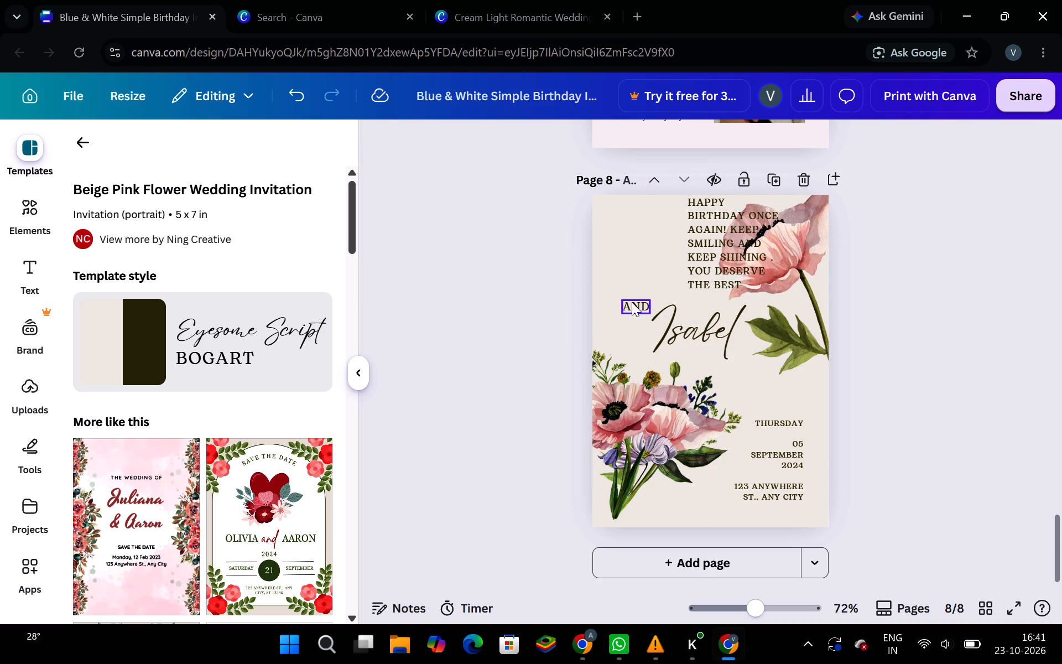
{"action": "left_click", "coordinate": [659, 277]}
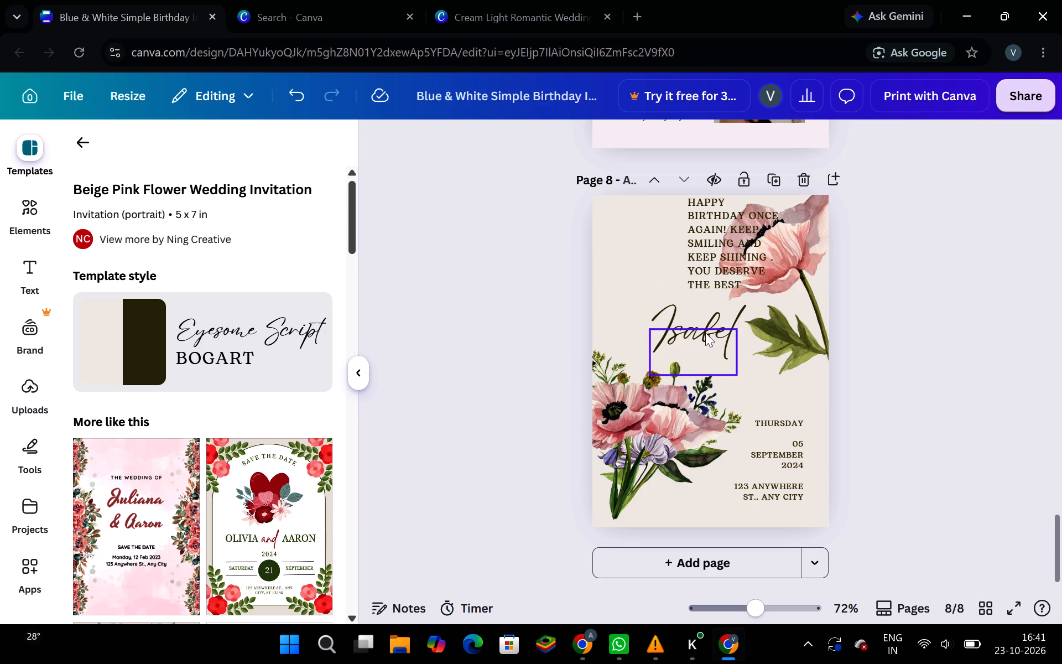
{"action": "left_click", "coordinate": [705, 333]}
{"action": "left_click", "coordinate": [715, 292]}
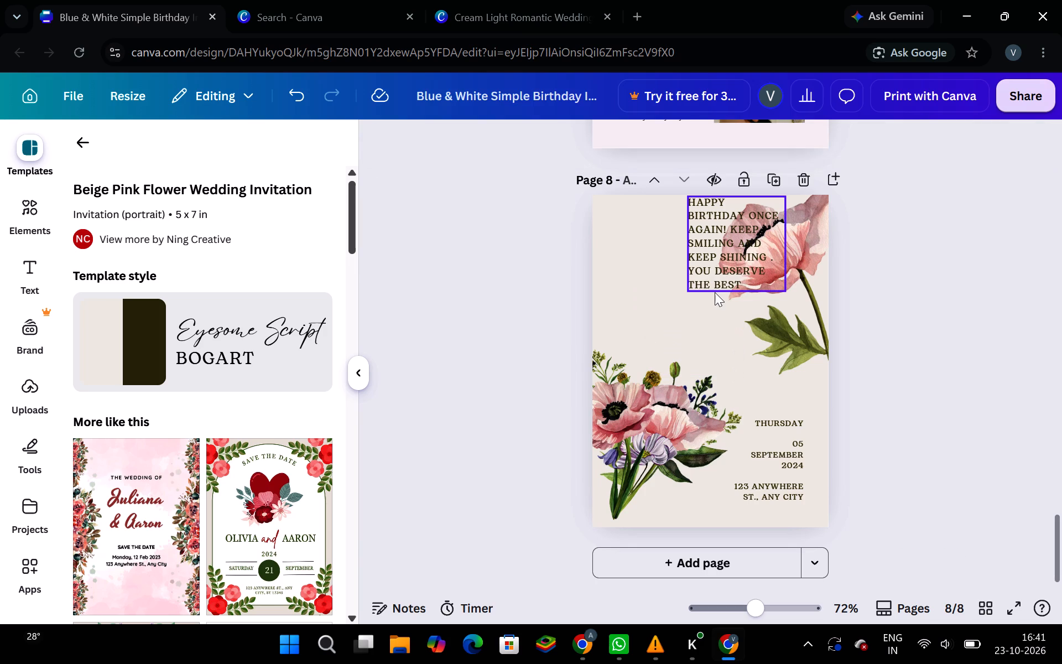
Move the birthday message into the empty upper-left area of page 8, beside the large poppy.
{"action": "left_click_drag", "start_coordinate": [723, 241], "coordinate": [648, 253]}
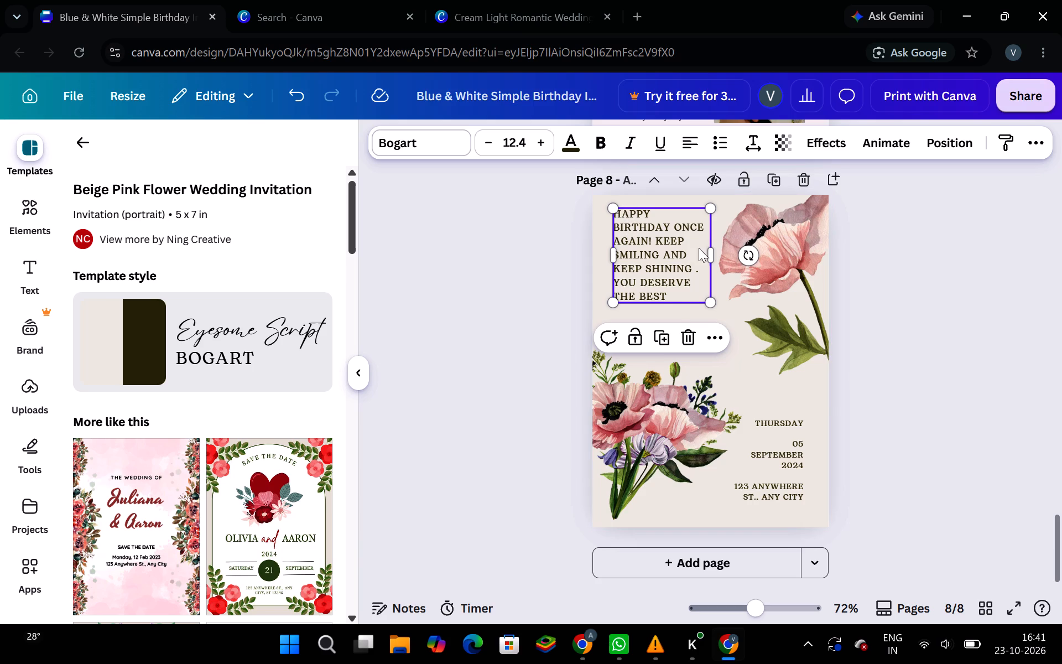
Add an exclamation mark after "the best" at the end of the birthday message.
{"action": "left_click", "coordinate": [668, 298]}
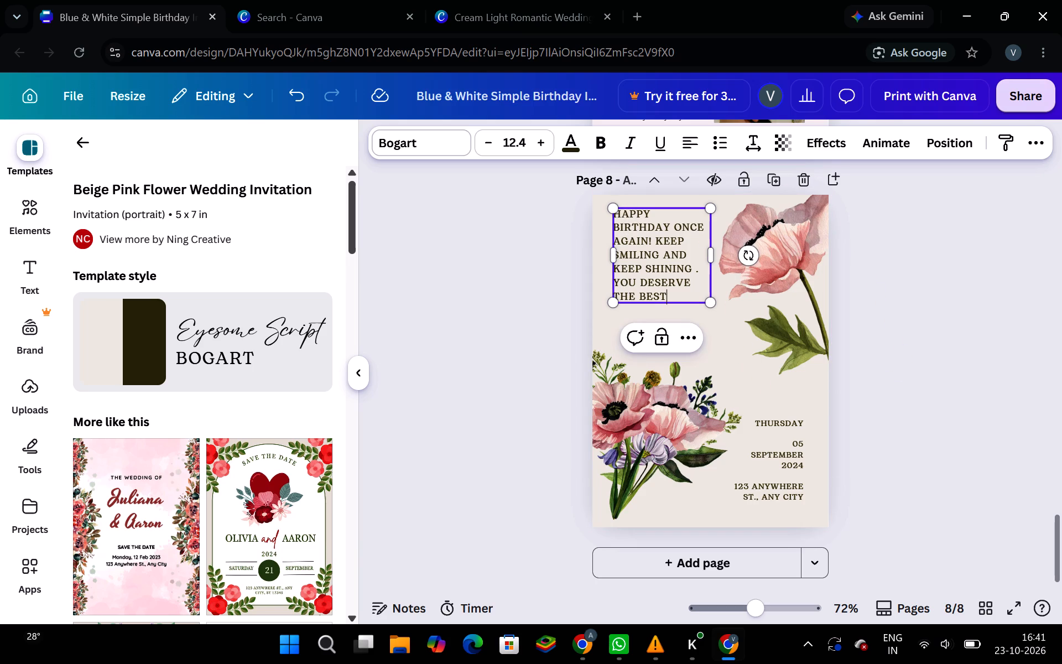
{"action": "key", "text": "shift+exclam"}
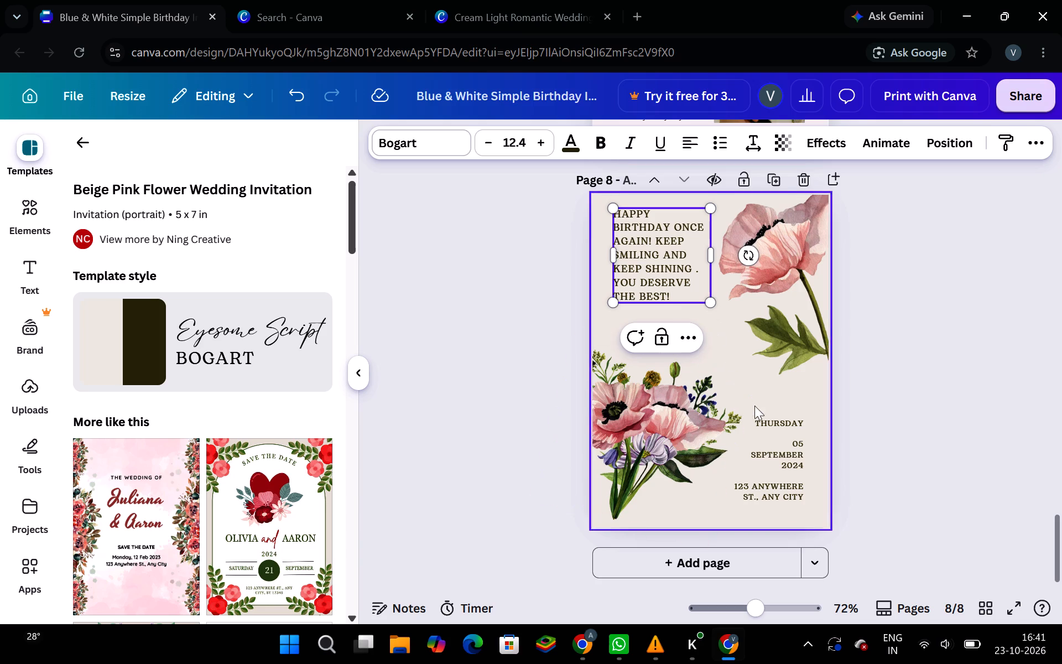
Clear the word "THURSDAY" from its text box on page 8.
{"action": "left_click", "coordinate": [774, 423]}
{"action": "left_click", "coordinate": [796, 422]}
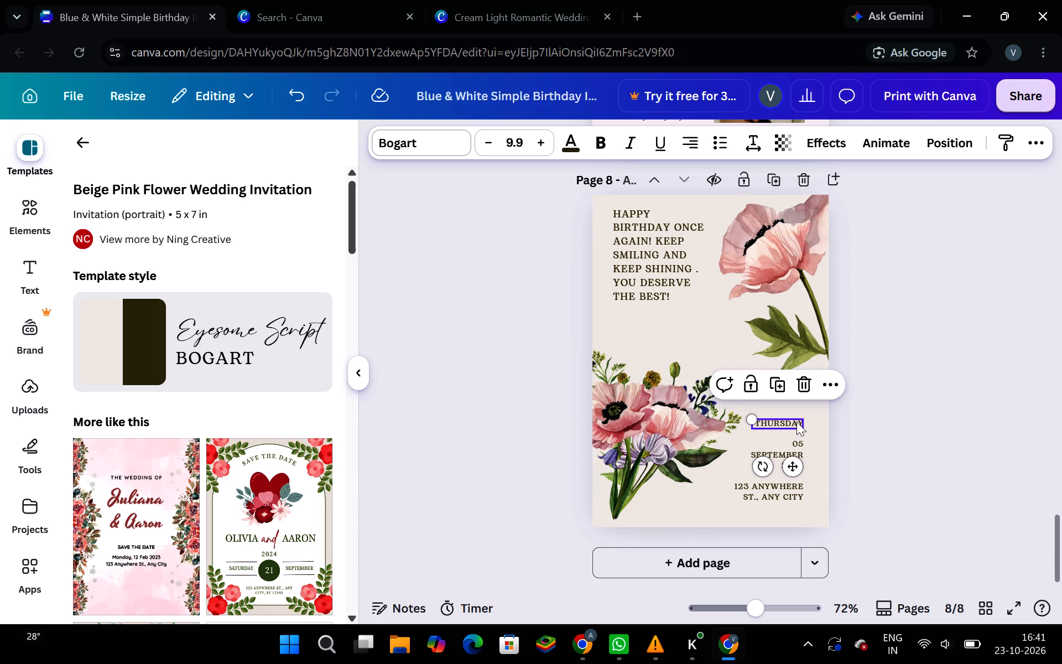
{"action": "left_click", "coordinate": [796, 422]}
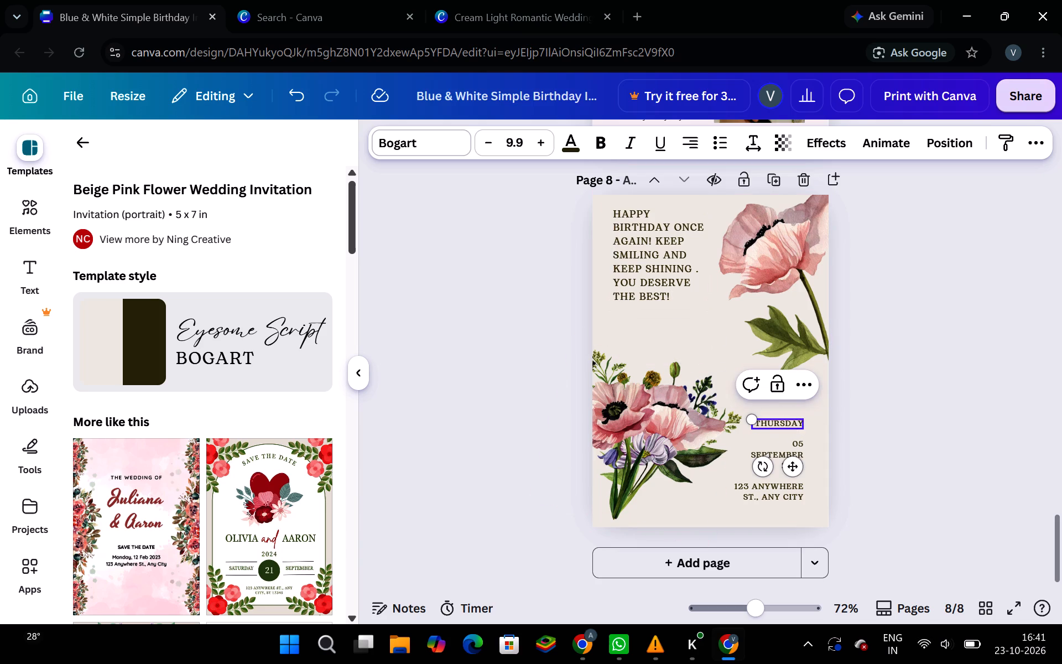
{"action": "left_click", "coordinate": [799, 422]}
{"action": "left_click", "coordinate": [796, 422]}
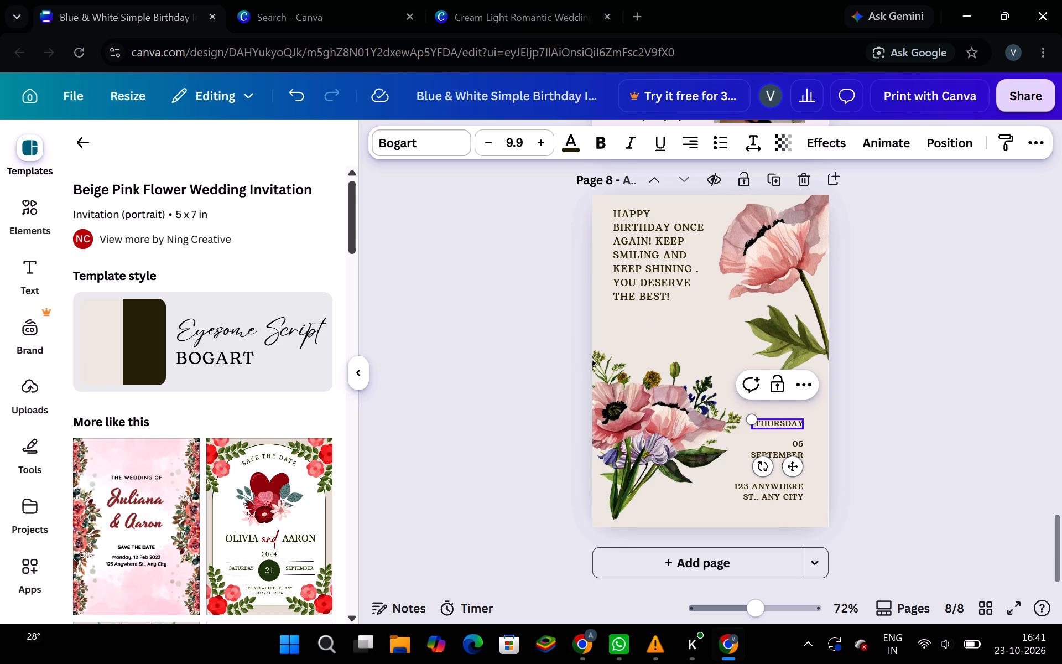
{"action": "left_click", "coordinate": [798, 424]}
{"action": "left_click", "coordinate": [798, 424]}
{"action": "key", "text": "Return"}
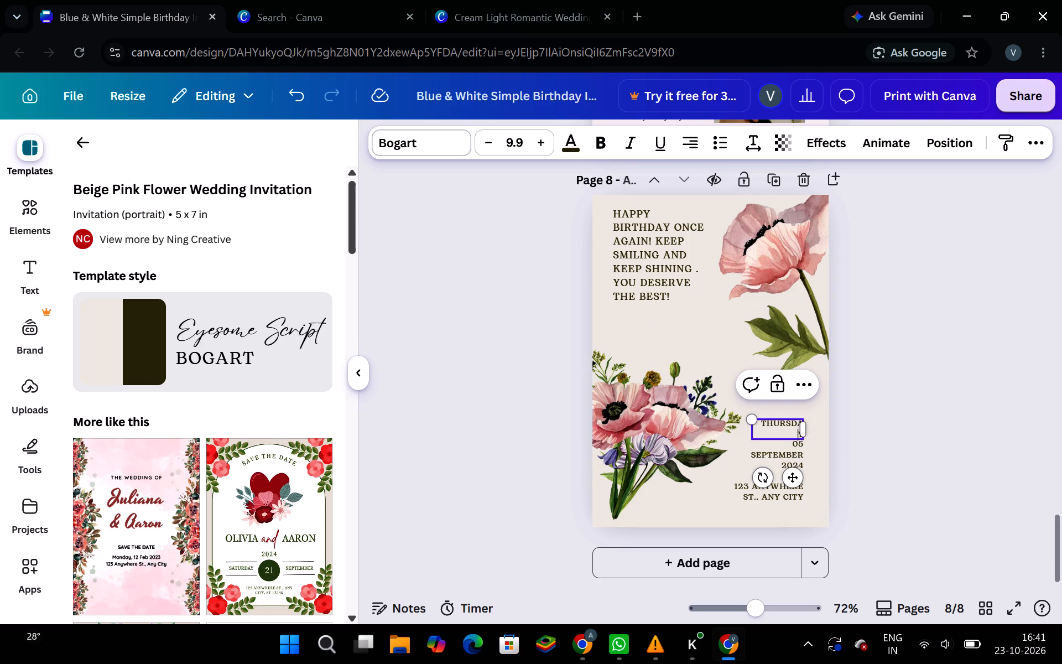
{"action": "key", "text": "BackSpace"}
{"action": "key", "text": "BackSpace"}
{"action": "key", "text": "BackSpace"}
{"action": "key", "text": "BackSpace"}
{"action": "key", "text": "BackSpace"}
{"action": "key", "text": "BackSpace"}
{"action": "key", "text": "BackSpace"}
{"action": "key", "text": "BackSpace"}
{"action": "key", "text": "BackSpace"}
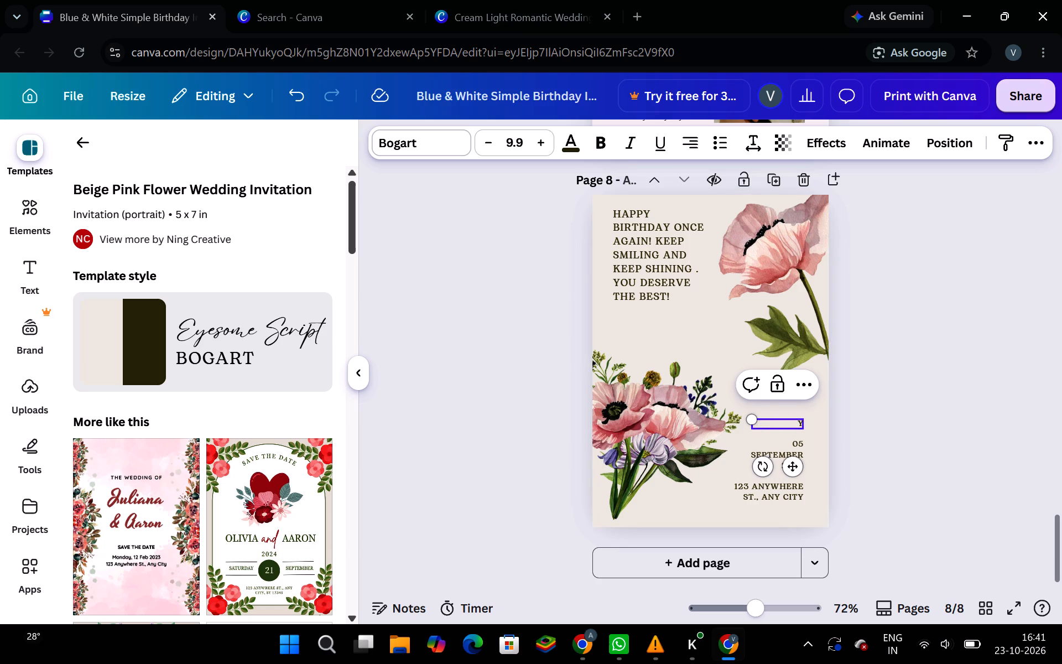
{"action": "key", "text": "Right"}
{"action": "key", "text": "BackSpace"}
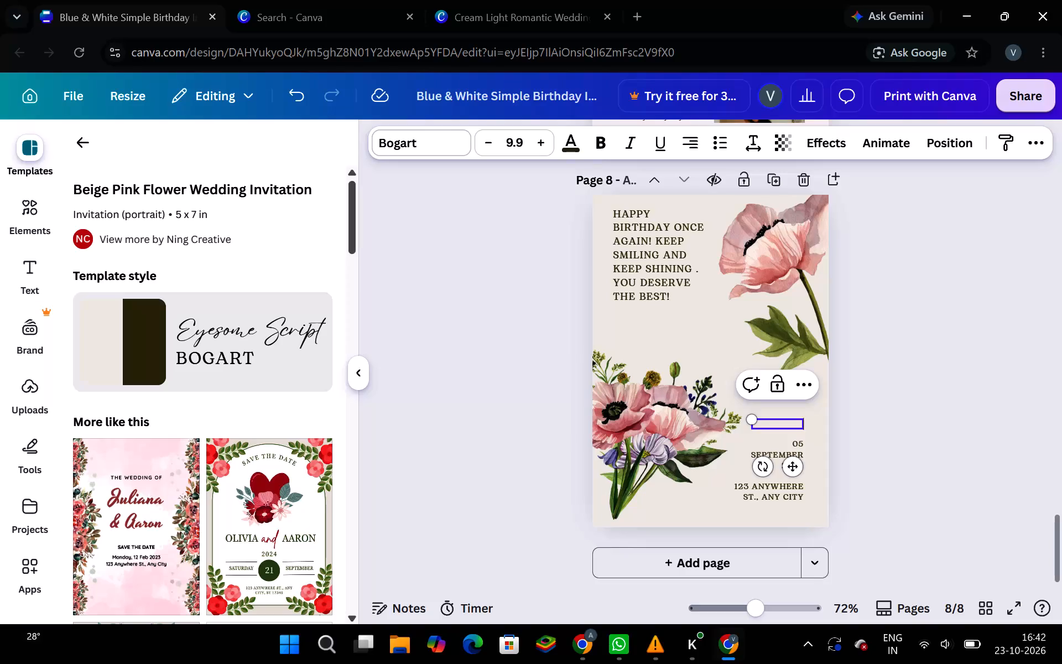
{"action": "key", "text": "BackSpace"}
Enter "enjoy this day evey moment" in the emptied weekday text box on page 8.
{"action": "type", "text": "enjo"}
{"action": "type", "text": "y this day"}
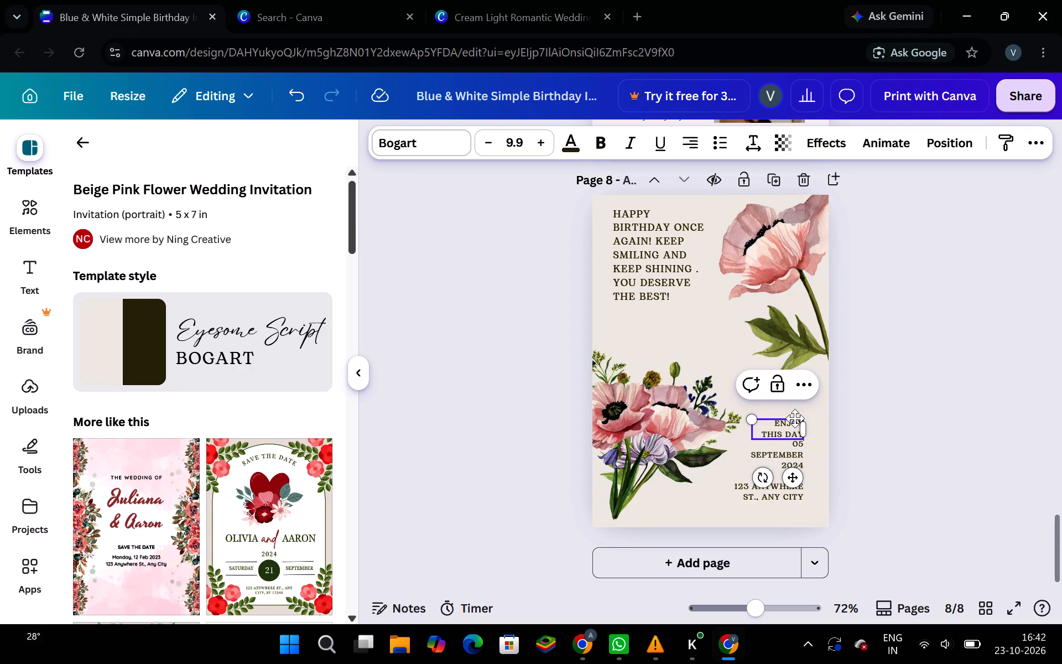
{"action": "key", "text": "space"}
{"action": "type", "text": "an"}
{"action": "key", "text": "BackSpace"}
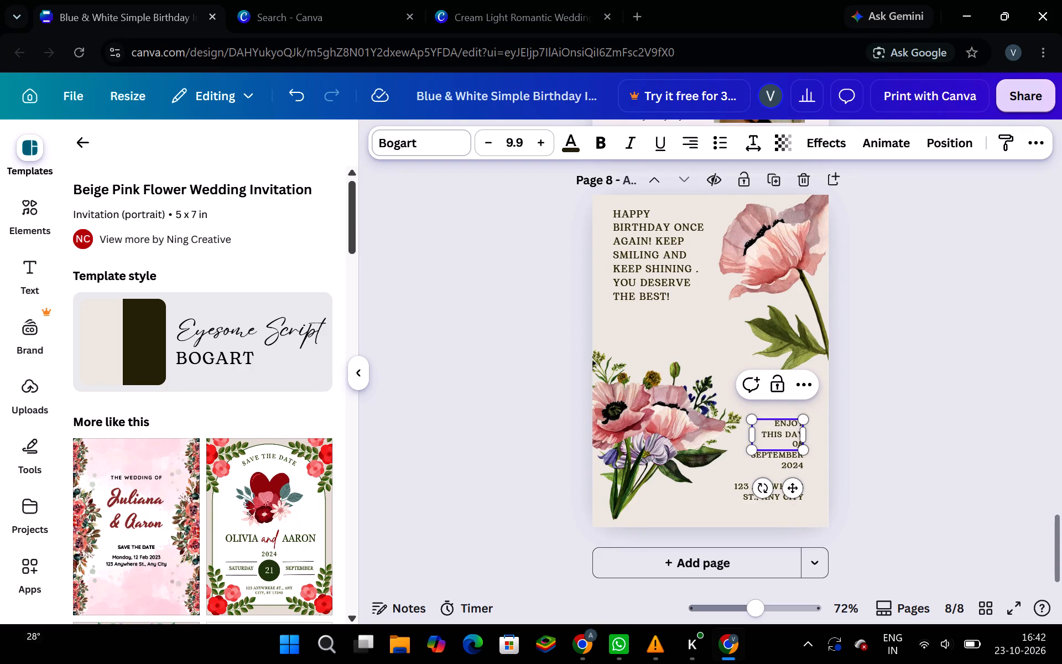
{"action": "key", "text": "BackSpace"}
{"action": "type", "text": "ea"}
{"action": "key", "text": "BackSpace"}
{"action": "key", "text": "BackSpace"}
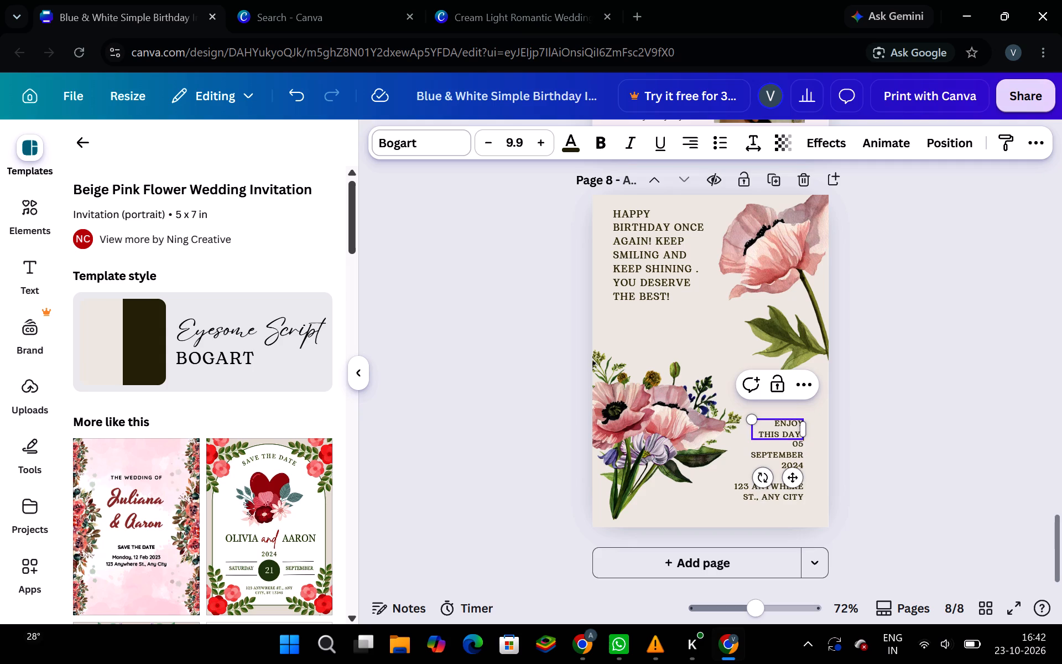
{"action": "type", "text": "evey"}
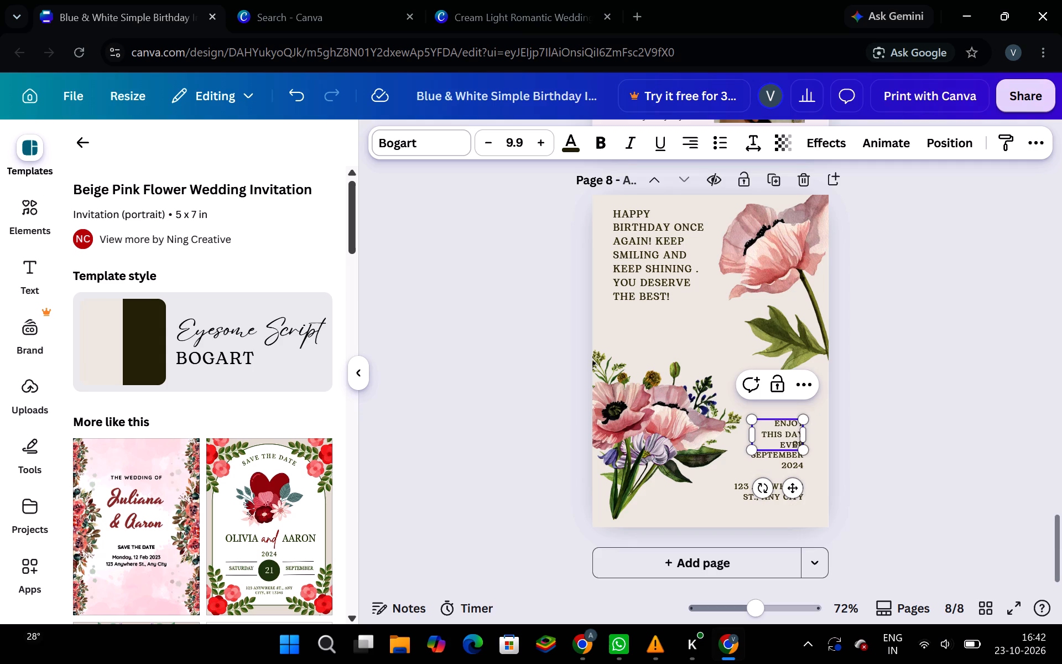
{"action": "key", "text": "space"}
{"action": "type", "text": "moment"}
{"action": "key", "text": "space"}
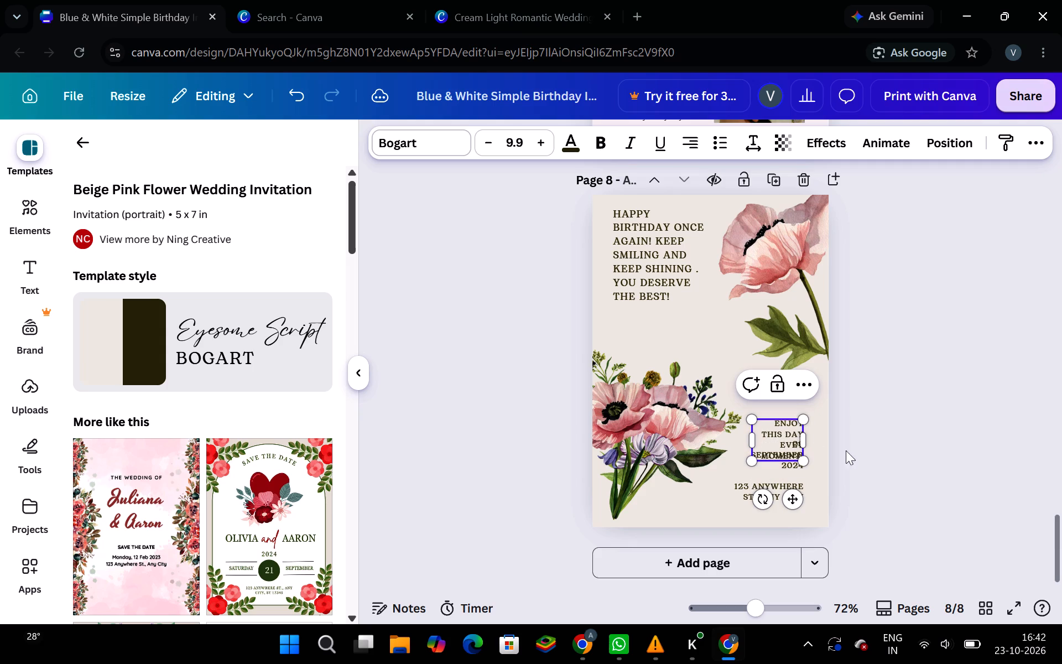
Move the "Enjoy this day evey moment" text directly below the birthday message, above the flower bouquet.
{"action": "left_click_drag", "start_coordinate": [771, 418], "coordinate": [667, 301]}
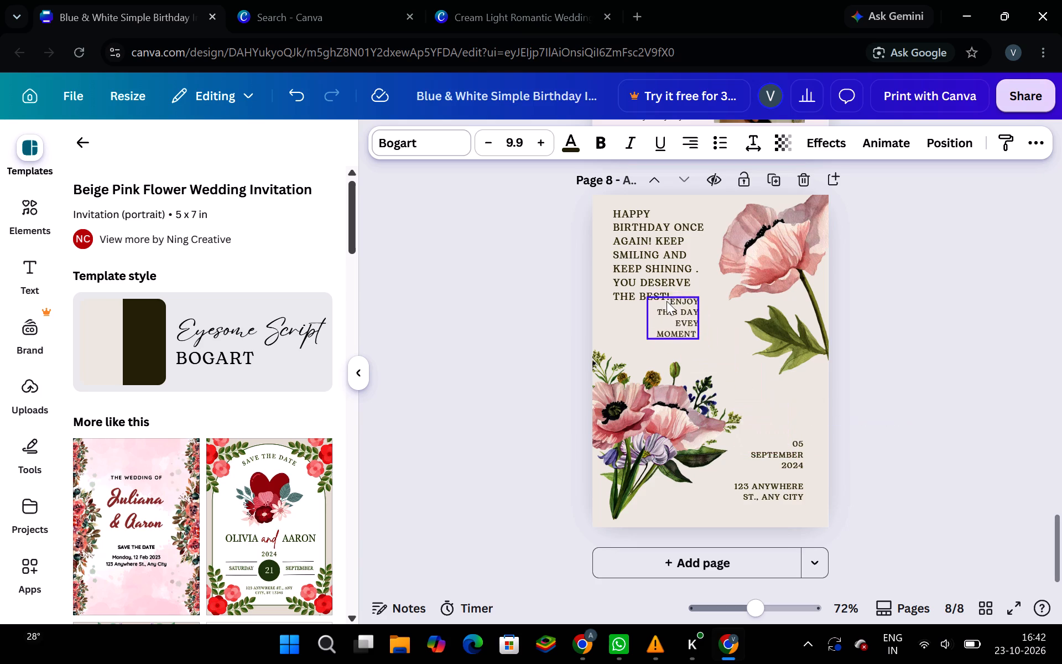
{"action": "left_click_drag", "start_coordinate": [667, 301], "coordinate": [635, 317]}
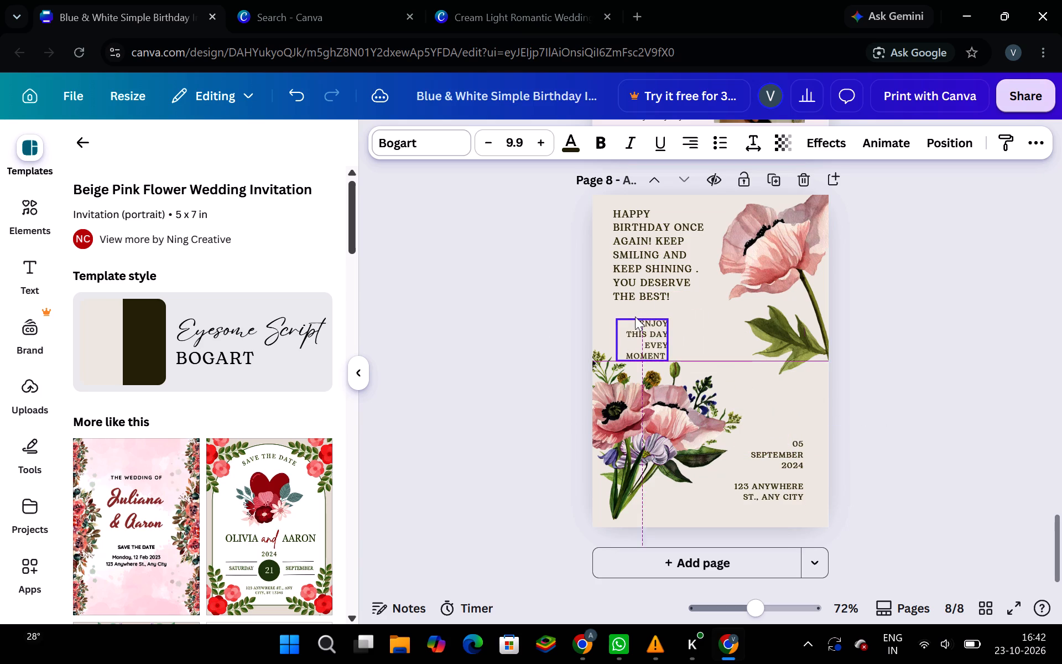
{"action": "left_click_drag", "start_coordinate": [635, 317], "coordinate": [632, 315]}
{"action": "left_click_drag", "start_coordinate": [641, 328], "coordinate": [641, 318]}
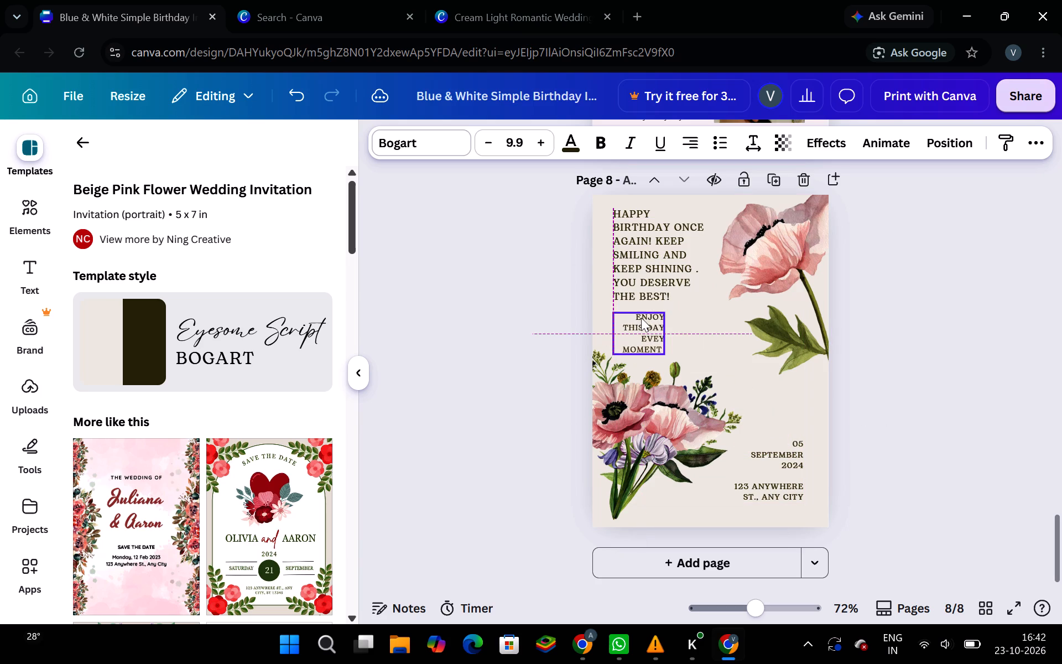
{"action": "left_click_drag", "start_coordinate": [662, 336], "coordinate": [655, 330]}
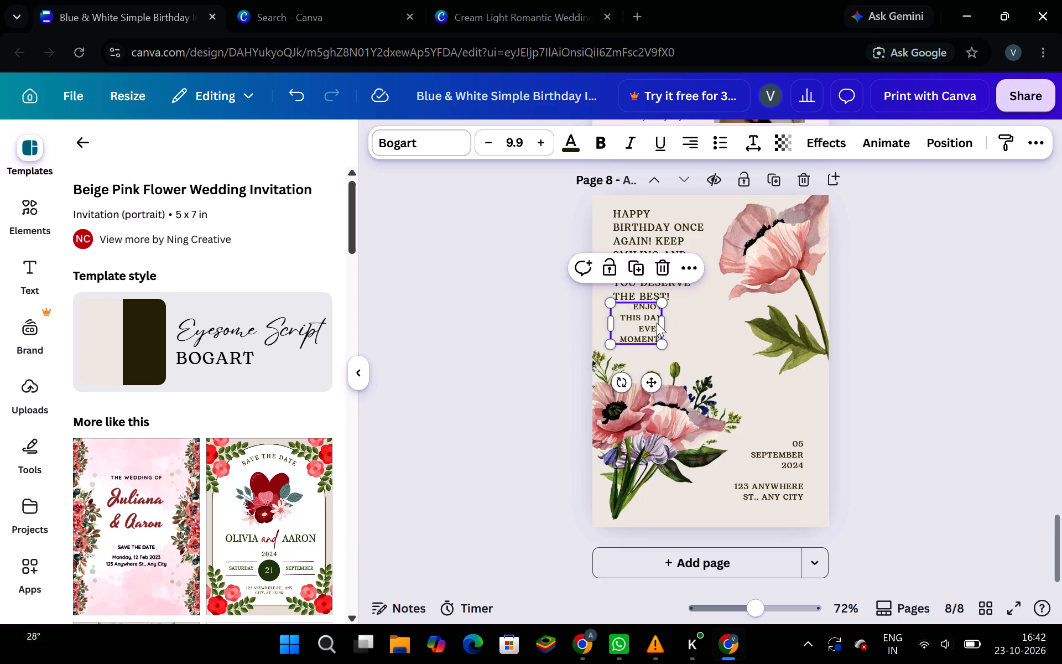
{"action": "left_click_drag", "start_coordinate": [643, 325], "coordinate": [645, 333]}
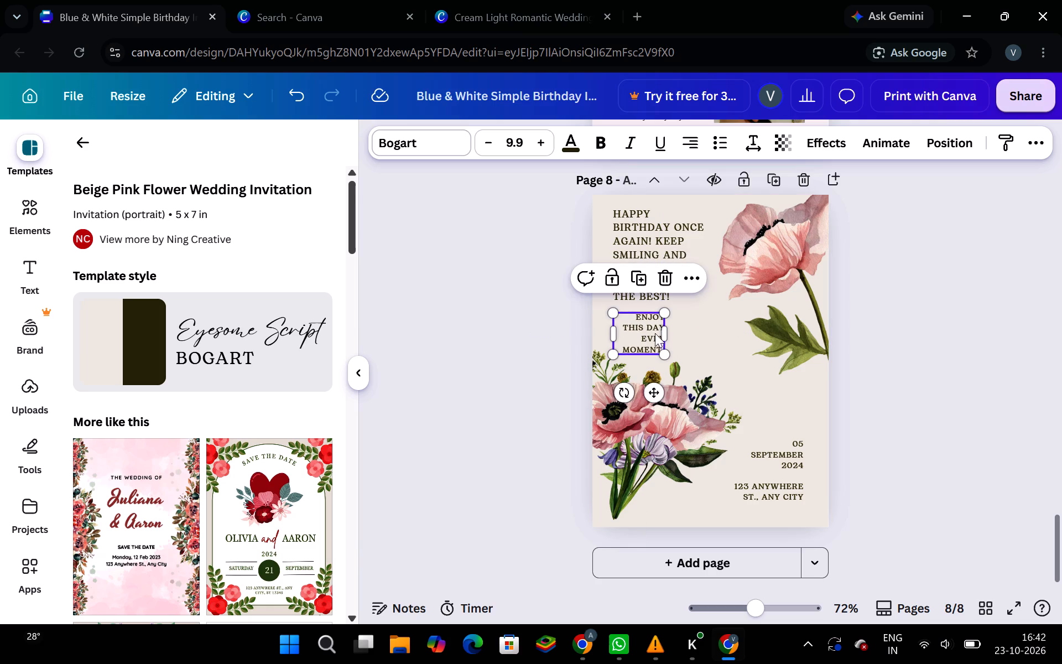
Narrow the "Enjoy this day evey moment" text box slightly, keeping the text on four lines.
{"action": "left_click_drag", "start_coordinate": [665, 334], "coordinate": [665, 334]}
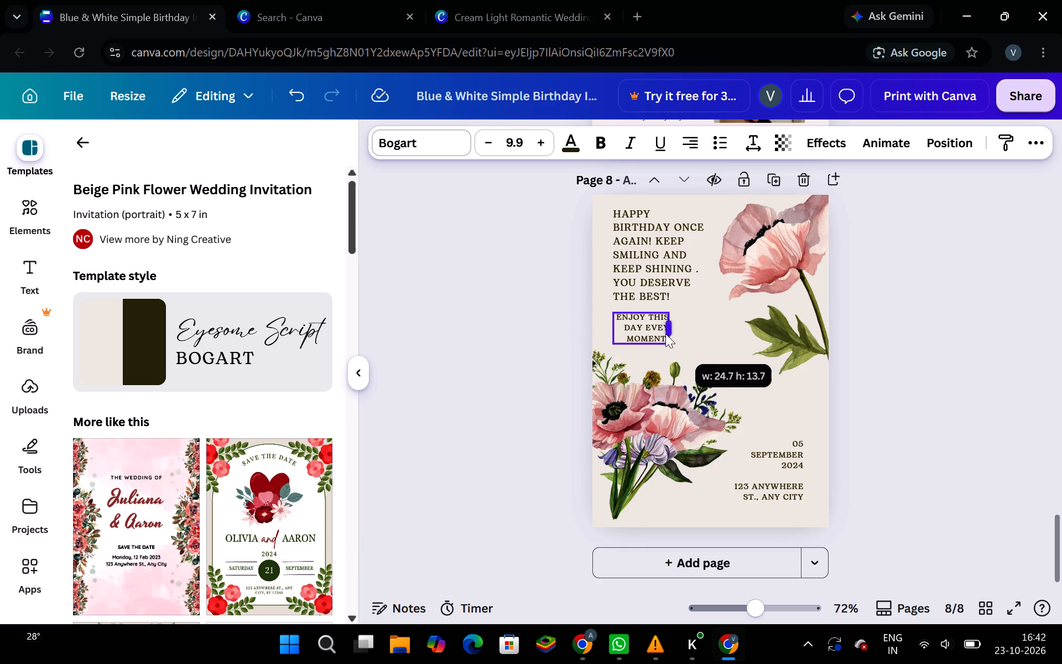
{"action": "left_click_drag", "start_coordinate": [665, 334], "coordinate": [660, 330]}
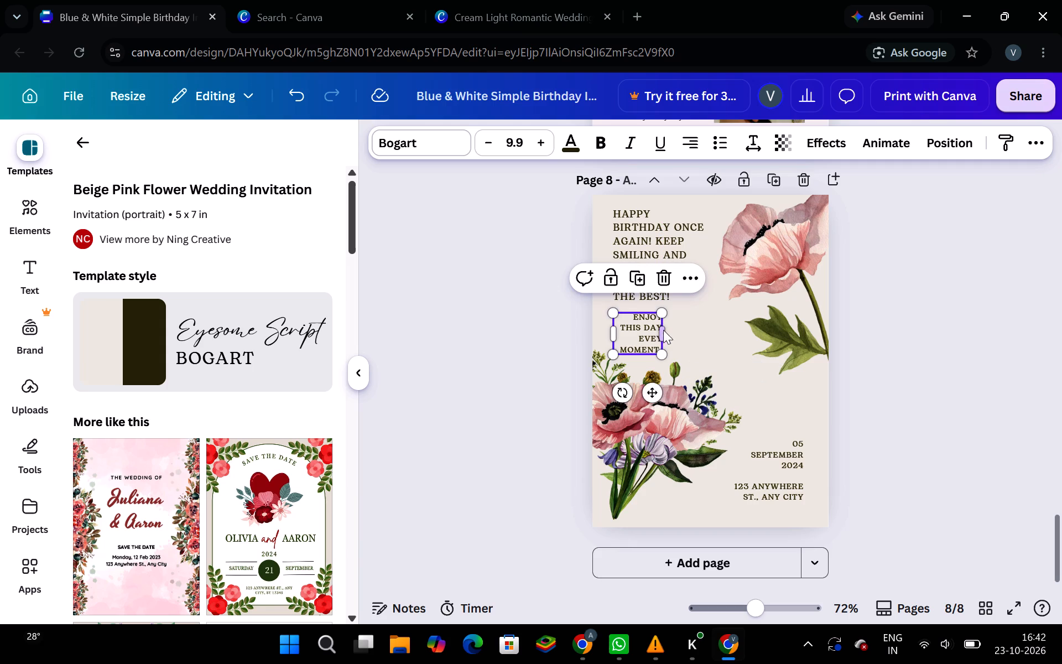
{"action": "left_click", "coordinate": [680, 330]}
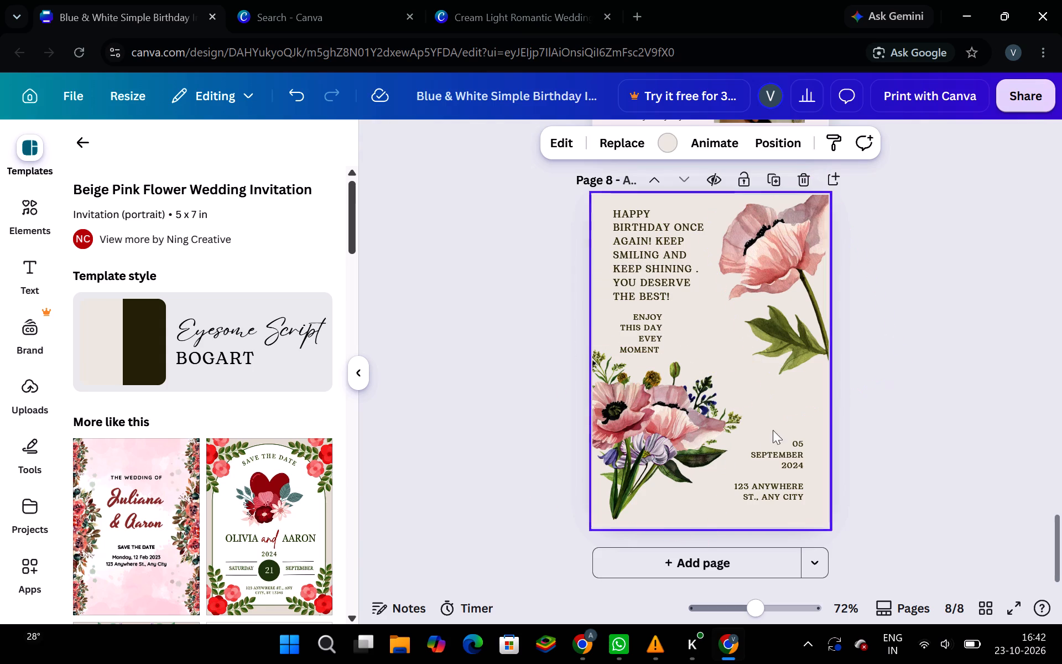
Widen the "05 SEPTEMBER 2024" text box slightly and place the text cursor at the end of the date.
{"action": "left_click", "coordinate": [783, 446]}
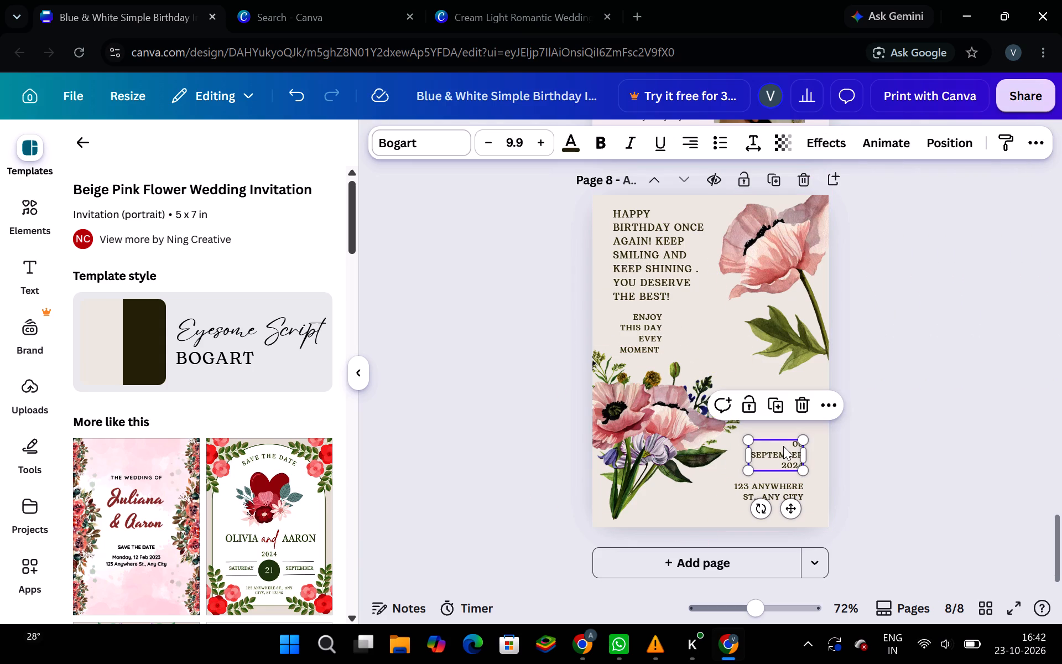
{"action": "left_click", "coordinate": [790, 450]}
{"action": "left_click_drag", "start_coordinate": [808, 463], "coordinate": [815, 453]}
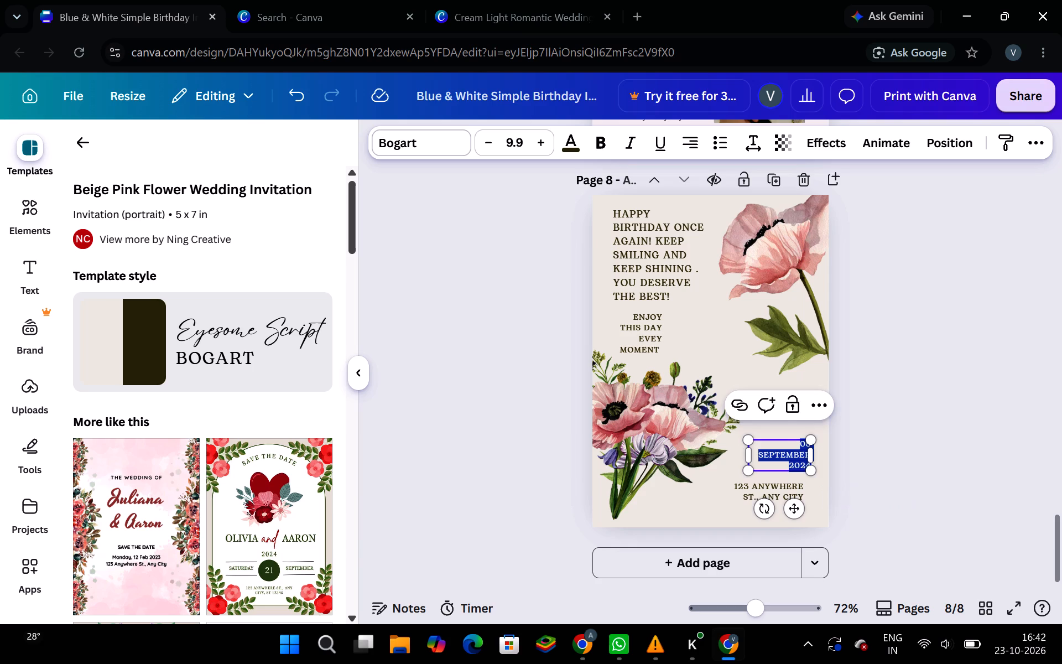
{"action": "left_click", "coordinate": [801, 448]}
{"action": "left_click", "coordinate": [804, 466]}
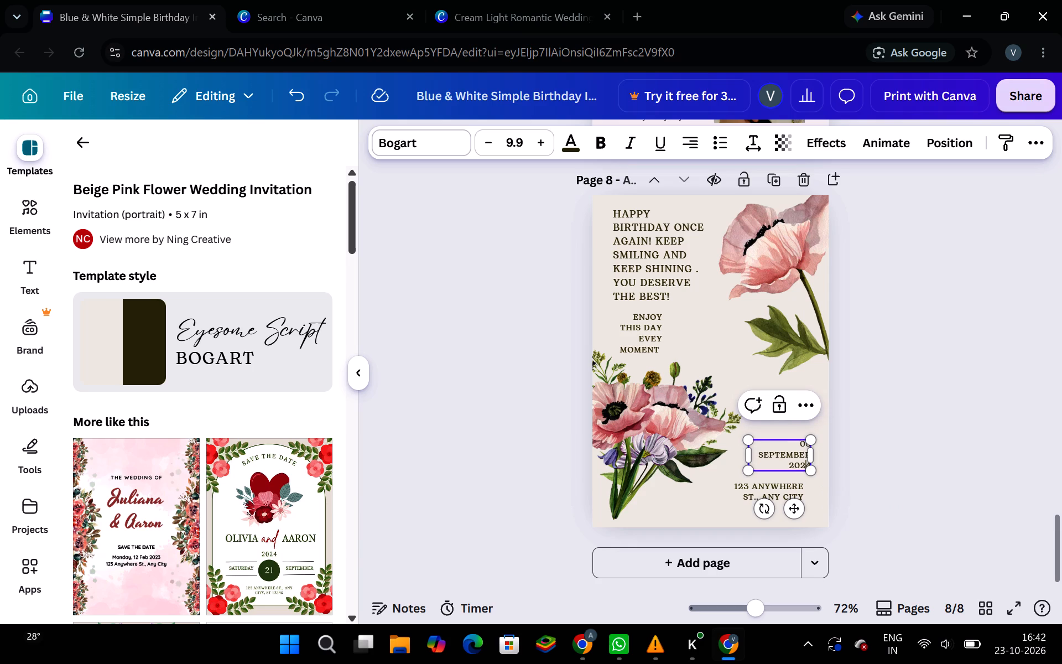
{"action": "left_click", "coordinate": [797, 457]}
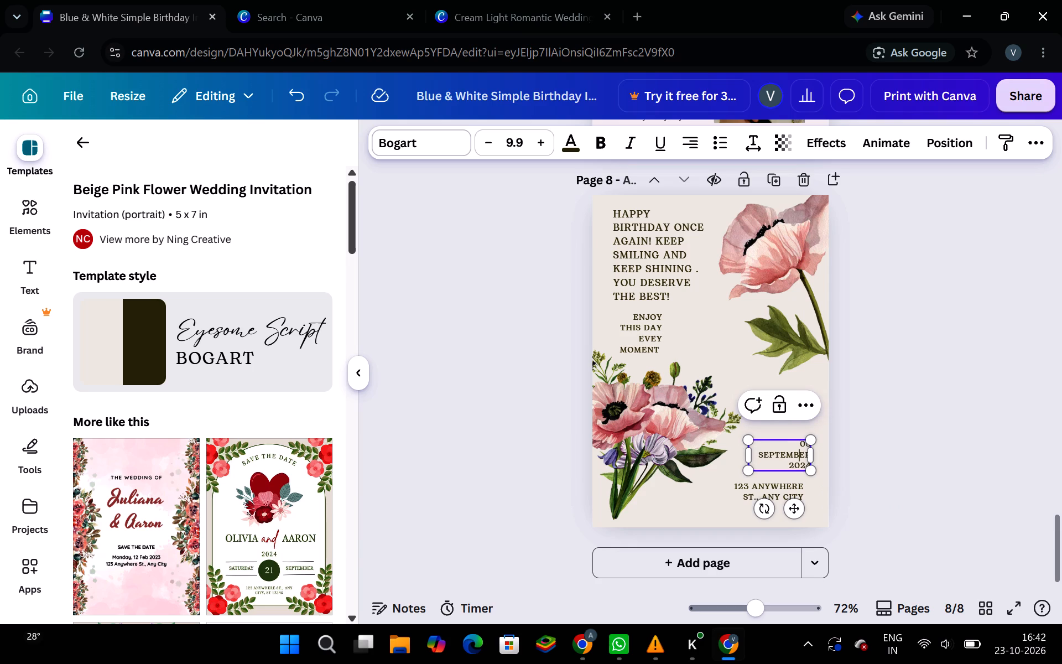
{"action": "left_click", "coordinate": [803, 465]}
{"action": "key", "text": "Right"}
{"action": "key", "text": "Right"}
{"action": "key", "text": "Right"}
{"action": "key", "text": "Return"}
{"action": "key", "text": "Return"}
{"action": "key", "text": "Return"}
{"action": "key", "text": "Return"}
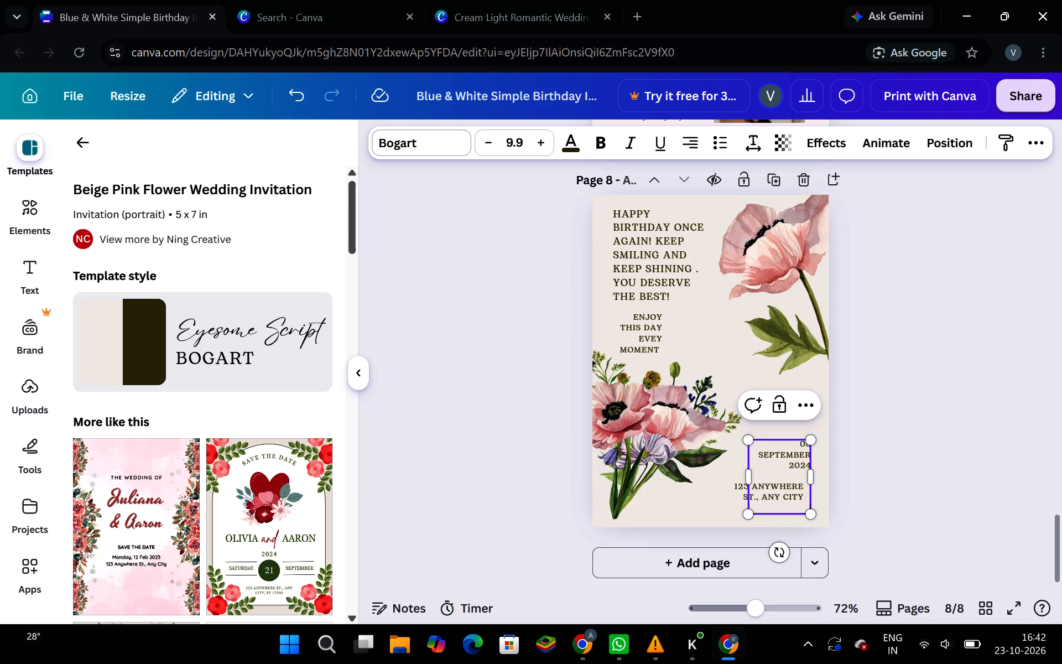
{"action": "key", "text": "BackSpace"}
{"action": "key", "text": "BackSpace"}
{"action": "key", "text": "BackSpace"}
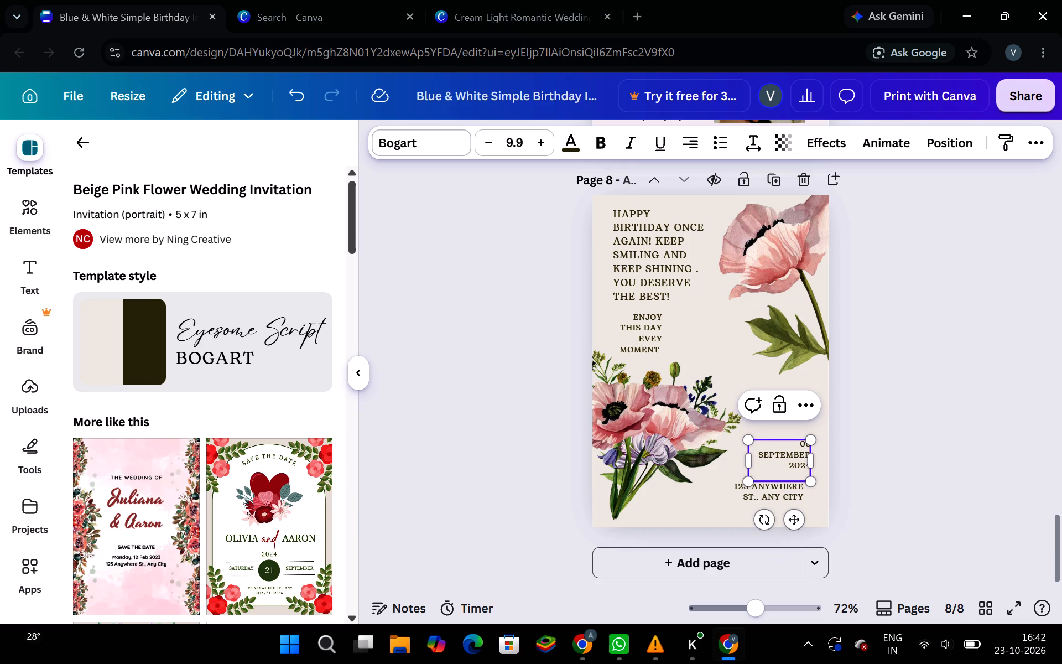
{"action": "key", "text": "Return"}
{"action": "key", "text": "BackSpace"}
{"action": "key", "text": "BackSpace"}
Clear the whole date "05 SEPTEMBER 2024" from its text box on page 8.
{"action": "key", "text": "BackSpace"}
{"action": "key", "text": "BackSpace"}
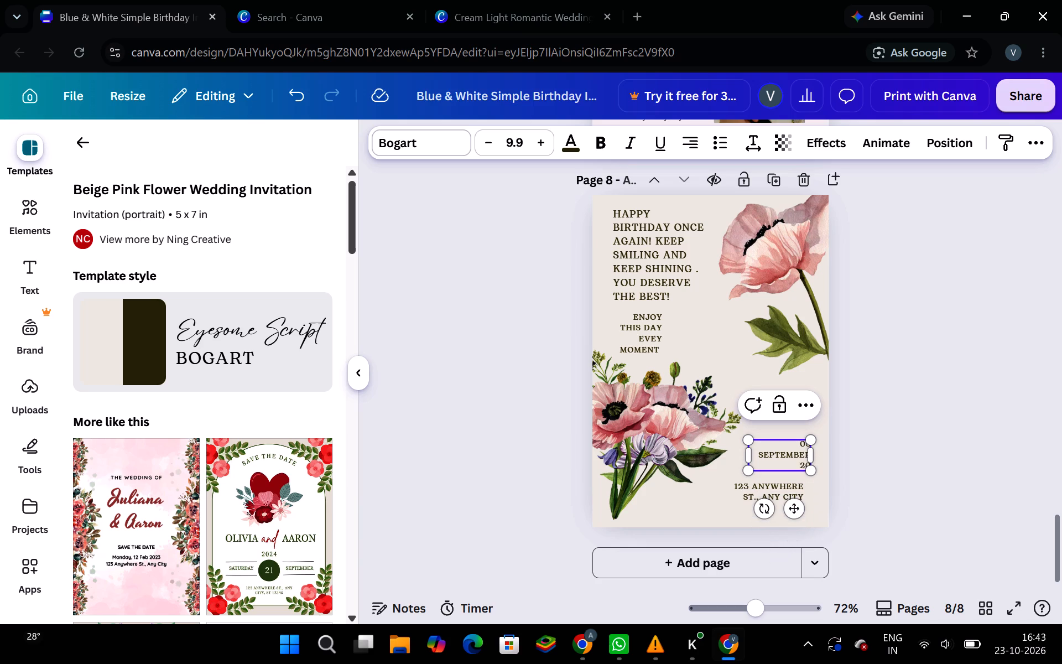
{"action": "key", "text": "BackSpace"}
{"action": "key", "text": "BackSpace"}
{"action": "key", "text": "BackSpace"}
{"action": "key", "text": "BackSpace"}
{"action": "key", "text": "BackSpace"}
{"action": "key", "text": "BackSpace"}
{"action": "key", "text": "BackSpace"}
{"action": "key", "text": "BackSpace"}
{"action": "key", "text": "BackSpace"}
{"action": "key", "text": "BackSpace"}
{"action": "key", "text": "BackSpace"}
{"action": "key", "text": "BackSpace"}
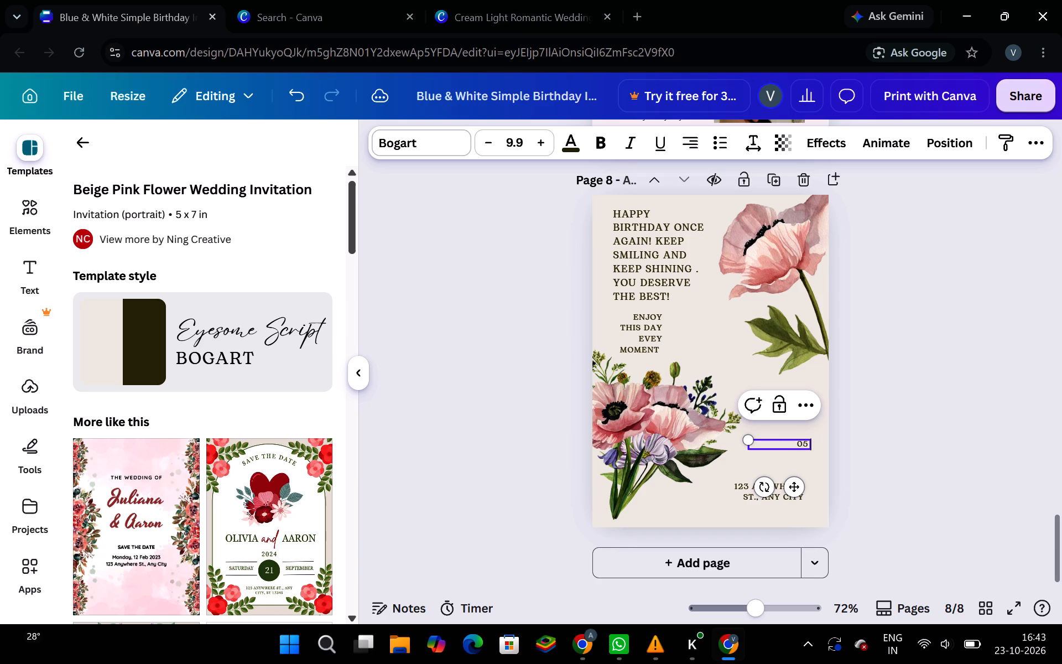
{"action": "key", "text": "BackSpace"}
{"action": "key", "text": "BackSpace"}
{"action": "key", "text": "BackSpace"}
Enter "i love you more" in the emptied date text box beside the flower bouquet on page 8.
{"action": "left_click", "coordinate": [767, 446]}
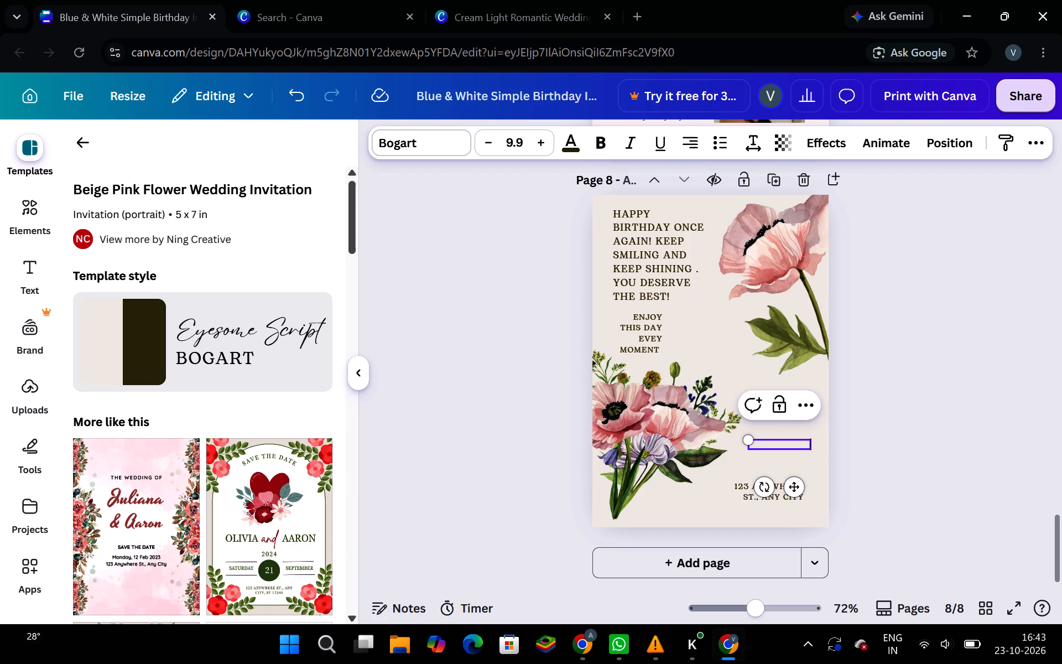
{"action": "left_click", "coordinate": [767, 446]}
{"action": "left_click", "coordinate": [756, 444]}
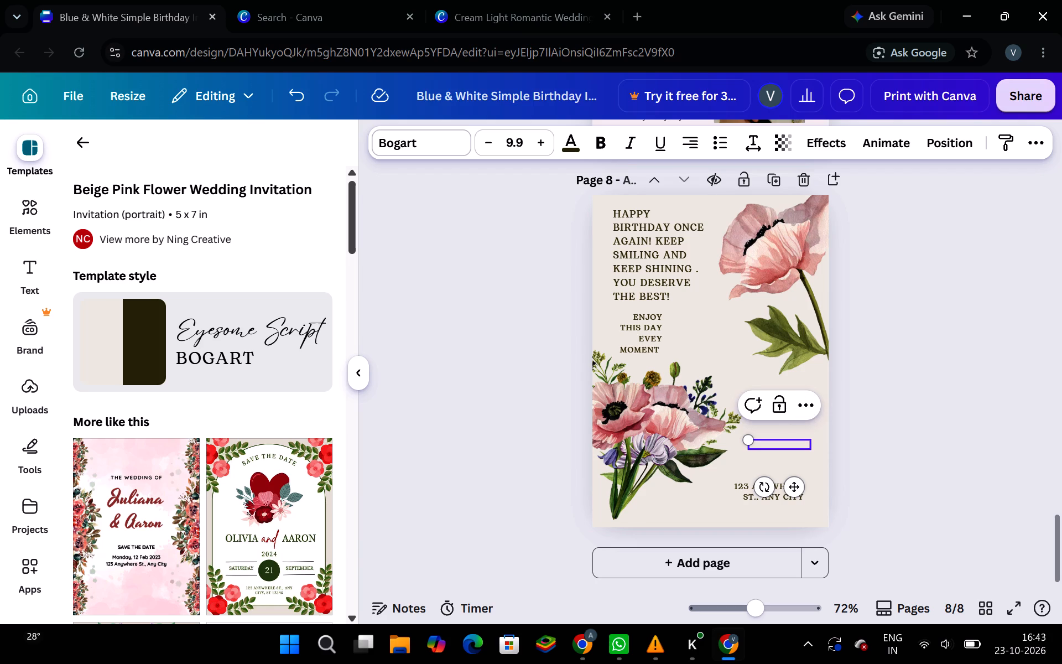
{"action": "left_click", "coordinate": [756, 444]}
{"action": "left_click", "coordinate": [763, 444]}
{"action": "key", "text": "i"}
{"action": "key", "text": "space"}
{"action": "type", "text": "lo"}
{"action": "type", "text": "ve you"}
{"action": "key", "text": "space"}
{"action": "type", "text": "more"}
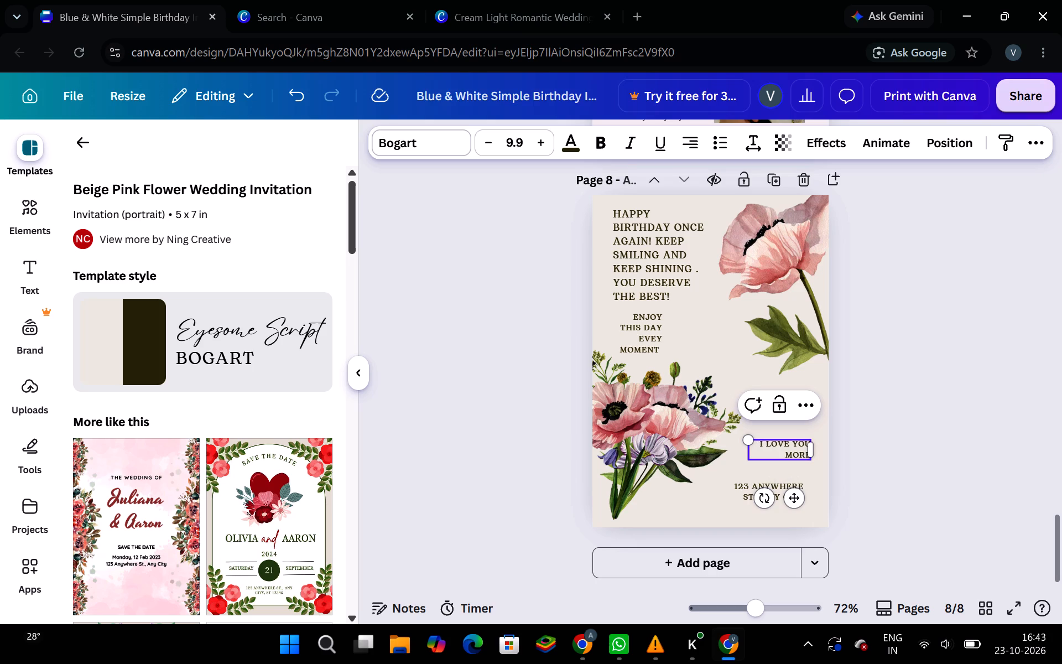
Replace the word "more" with "so much" so the text reads "i love you so much".
{"action": "key", "text": "space"}
{"action": "key", "text": "a"}
{"action": "key", "text": "BackSpace"}
{"action": "key", "text": "BackSpace"}
{"action": "key", "text": "BackSpace"}
{"action": "key", "text": "BackSpace"}
{"action": "key", "text": "BackSpace"}
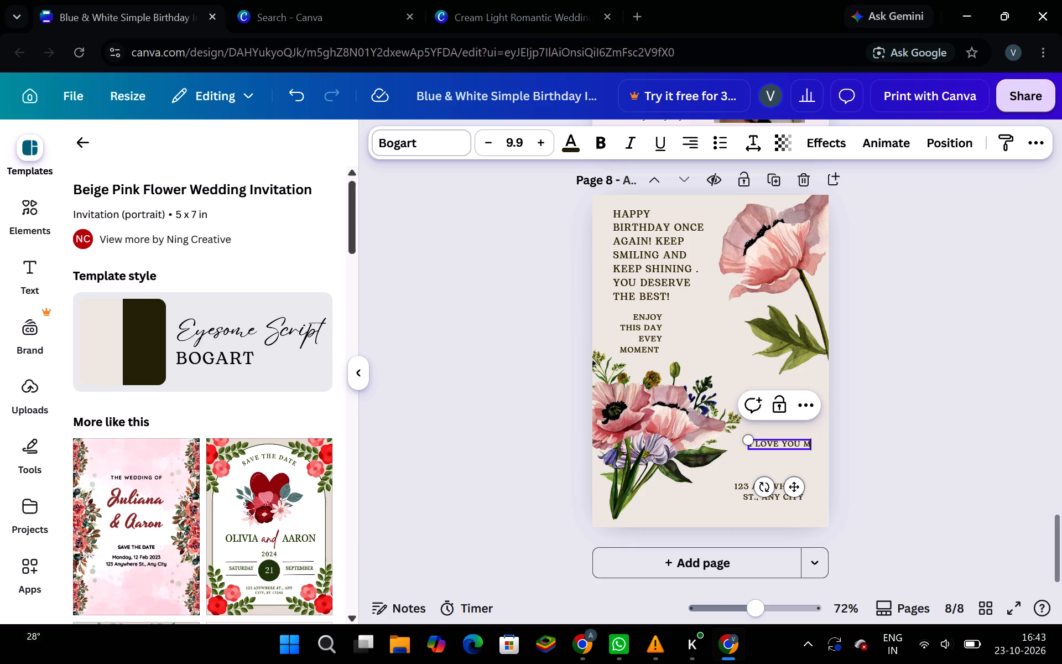
{"action": "key", "text": "BackSpace"}
{"action": "type", "text": "so"}
{"action": "key", "text": "space"}
{"action": "type", "text": "mo"}
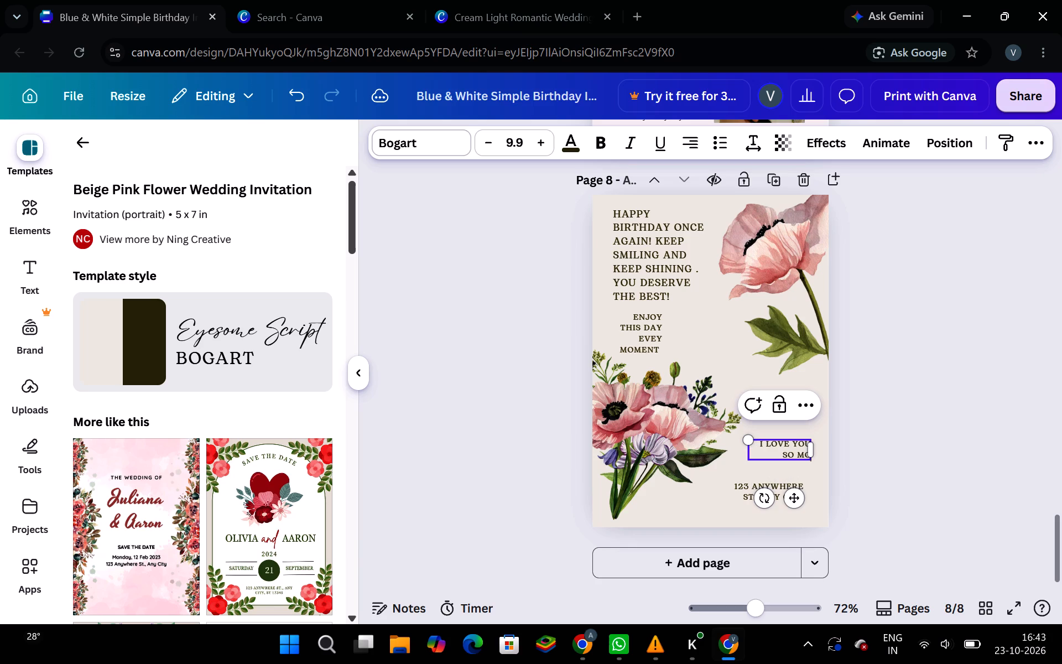
{"action": "key", "text": "BackSpace"}
{"action": "type", "text": "uch"}
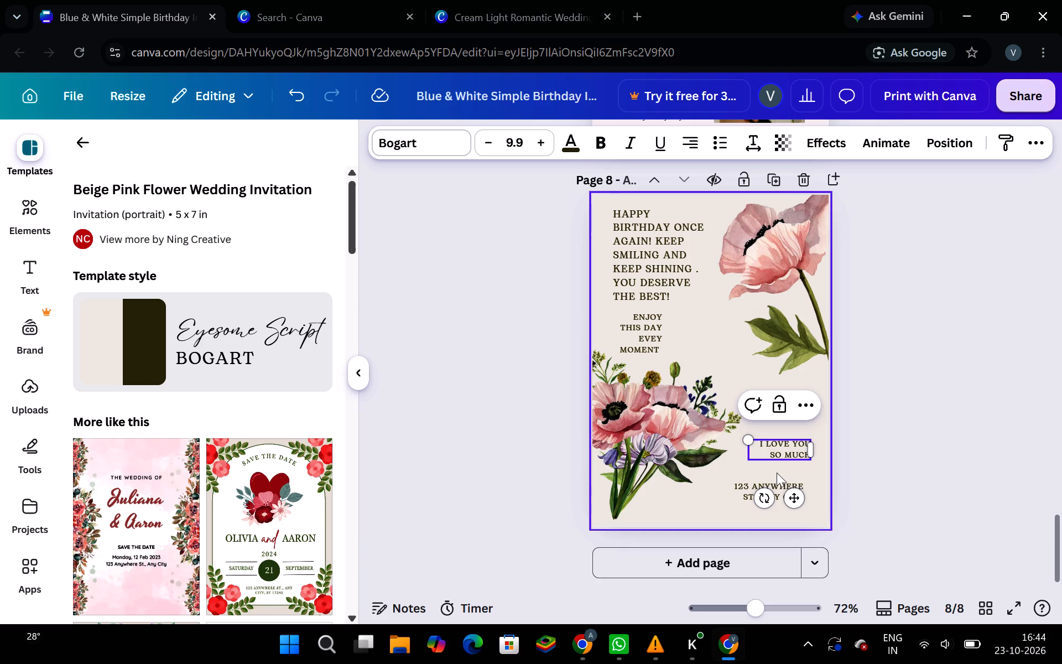
Add "..." at the end of the "I love you so much" text and leave the text box.
{"action": "left_click", "coordinate": [774, 452]}
{"action": "left_click", "coordinate": [774, 452]}
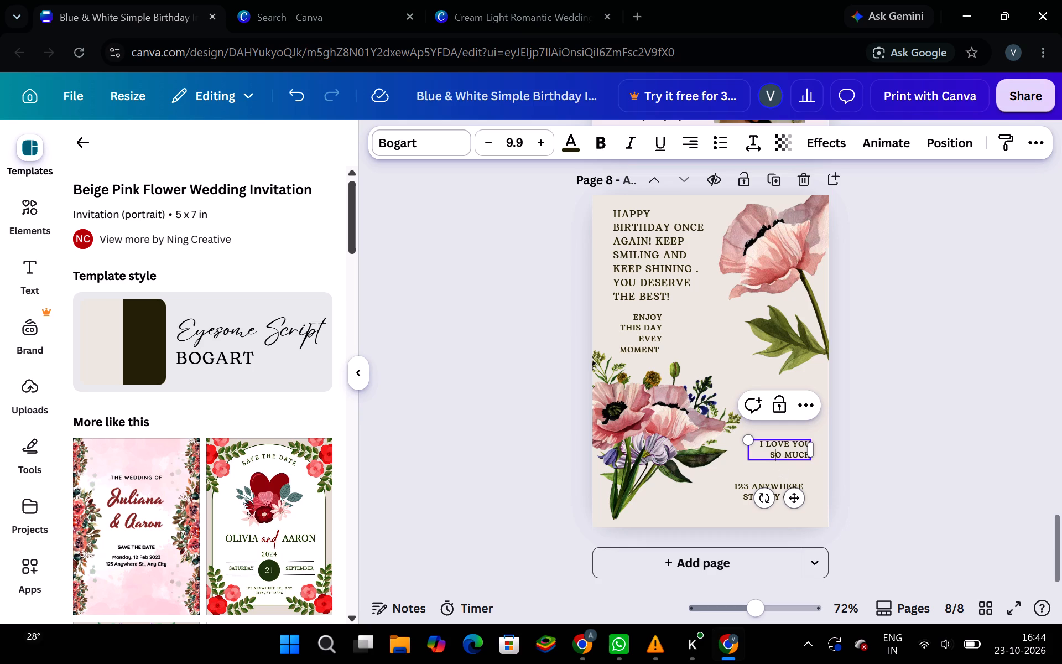
{"action": "left_click", "coordinate": [774, 452]}
{"action": "left_click_drag", "start_coordinate": [774, 452], "coordinate": [773, 447]}
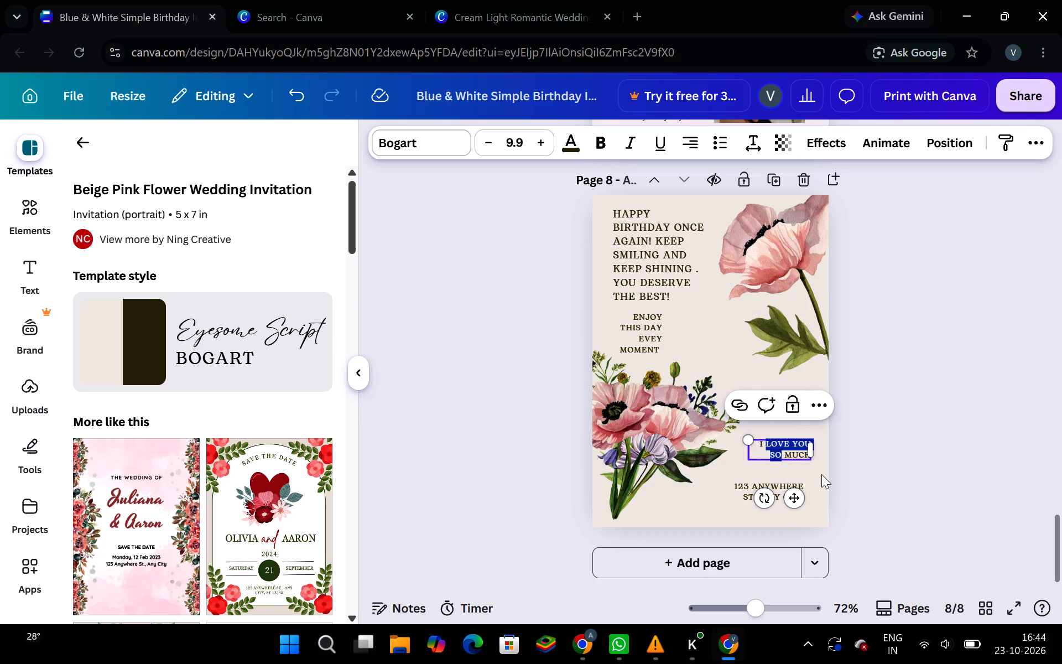
{"action": "left_click", "coordinate": [803, 456]}
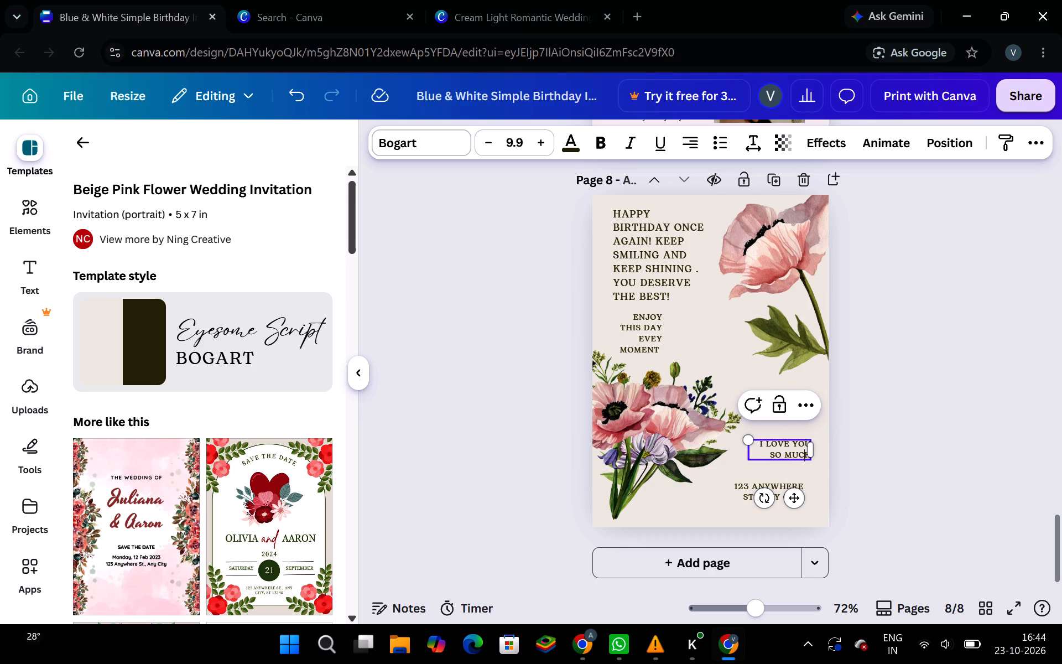
{"action": "key", "text": "Right"}
{"action": "key", "text": "Right"}
{"action": "type", "text": "..."}
{"action": "left_click", "coordinate": [726, 466]}
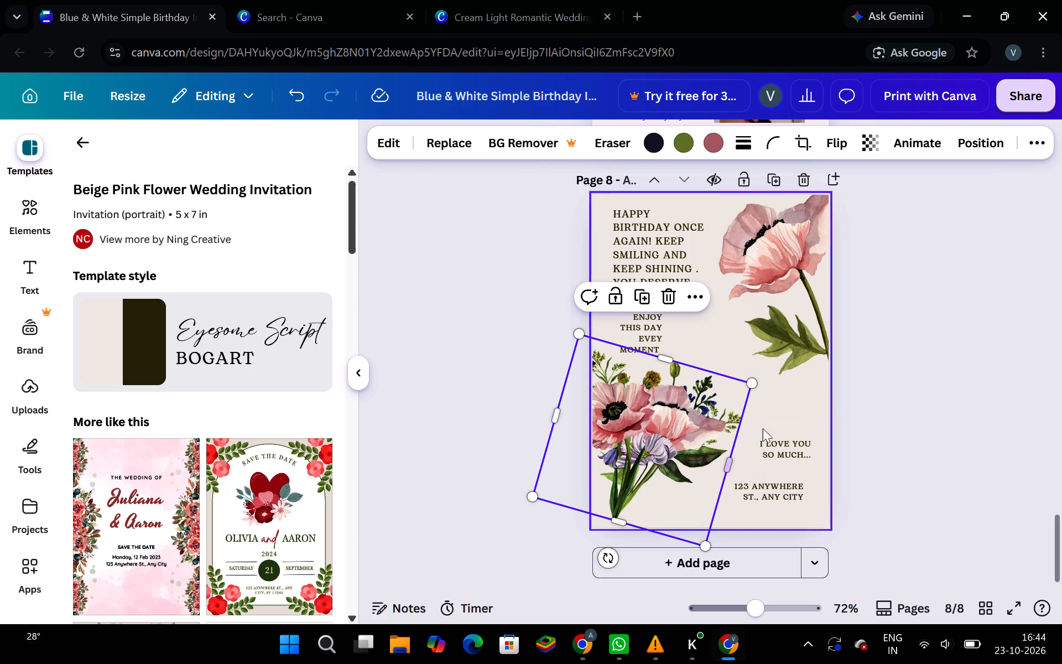
Clear the whole placeholder address "123 Anywhere St., Any City" from its text box on page 8.
{"action": "left_click", "coordinate": [786, 493]}
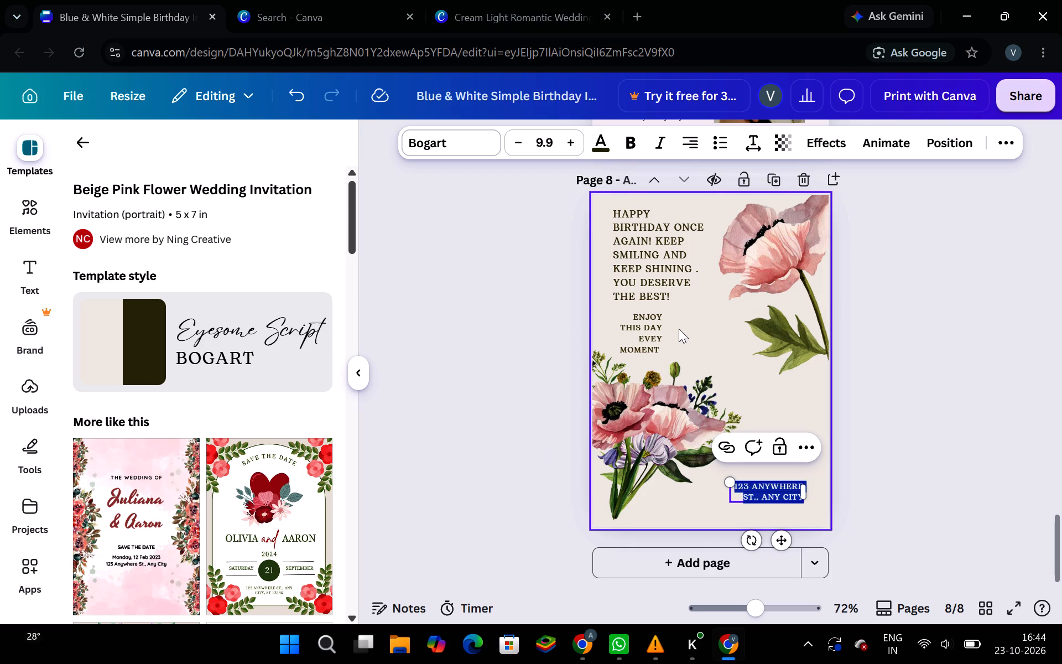
{"action": "scroll", "coordinate": [730, 314], "scroll_direction": "up", "scroll_amount": 4}
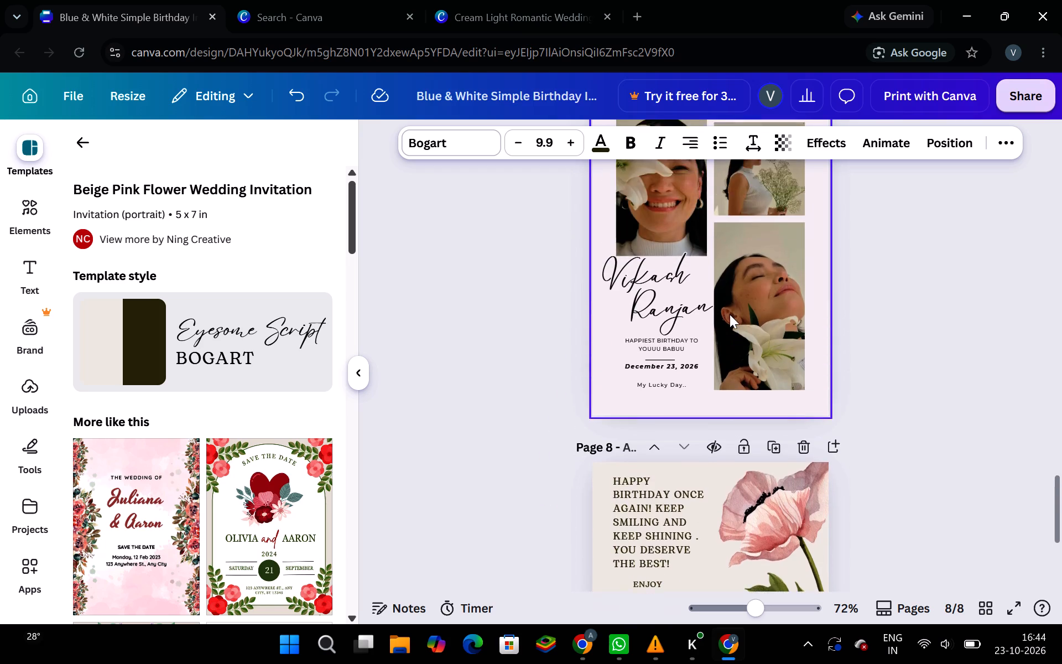
{"action": "scroll", "coordinate": [730, 314], "scroll_direction": "up", "scroll_amount": 6}
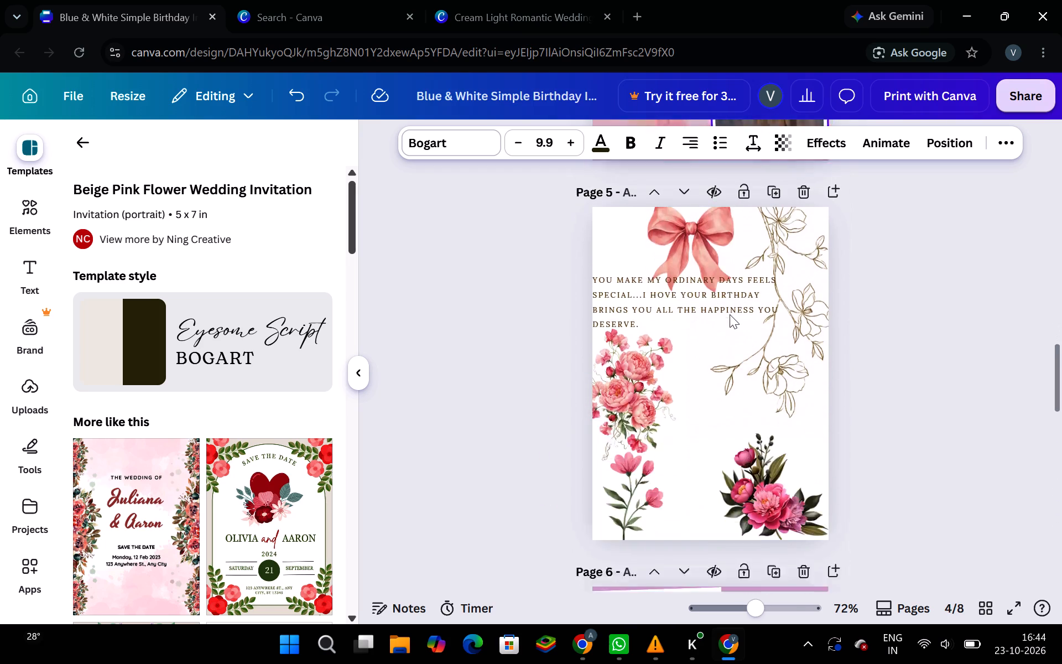
{"action": "scroll", "coordinate": [717, 320], "scroll_direction": "up", "scroll_amount": 5}
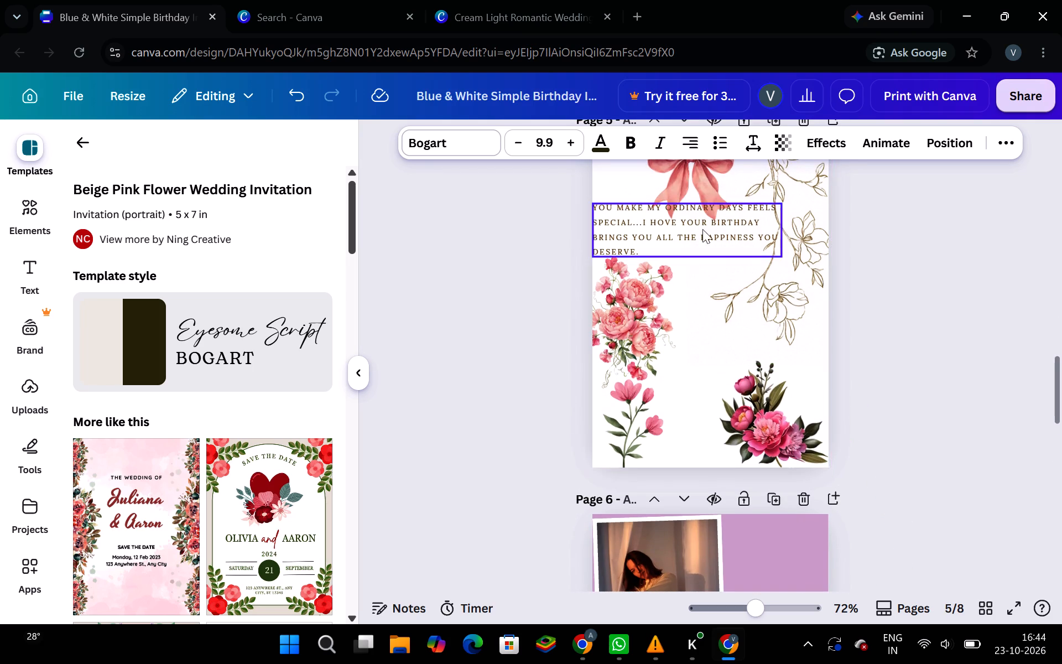
{"action": "scroll", "coordinate": [696, 318], "scroll_direction": "down", "scroll_amount": 7}
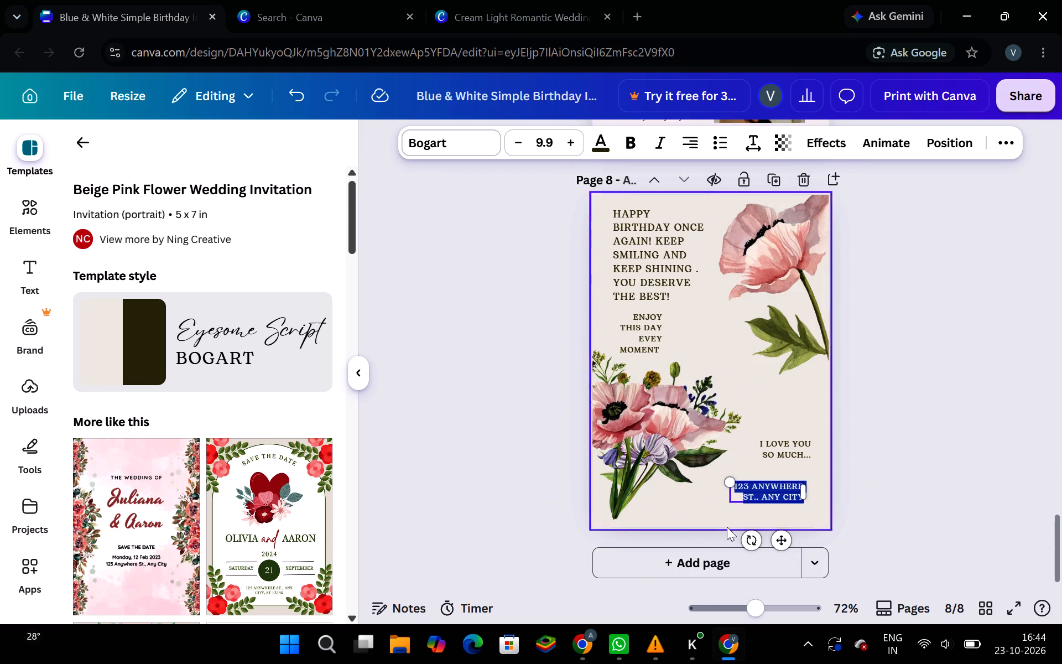
{"action": "left_click", "coordinate": [771, 484]}
{"action": "left_click", "coordinate": [771, 484]}
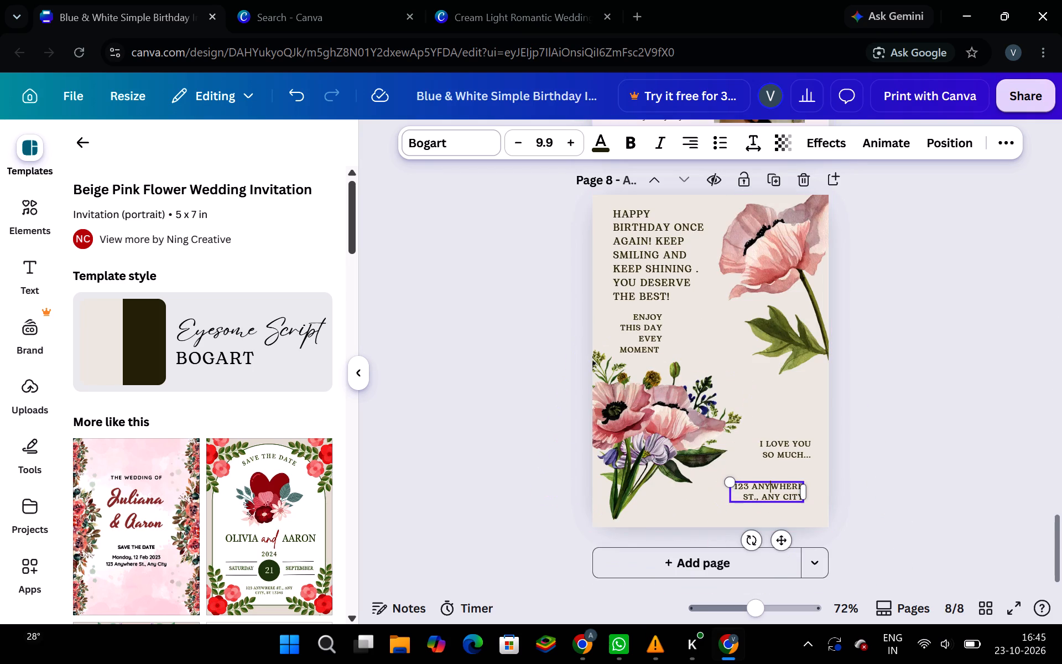
{"action": "left_click", "coordinate": [795, 487]}
{"action": "left_click", "coordinate": [795, 487]}
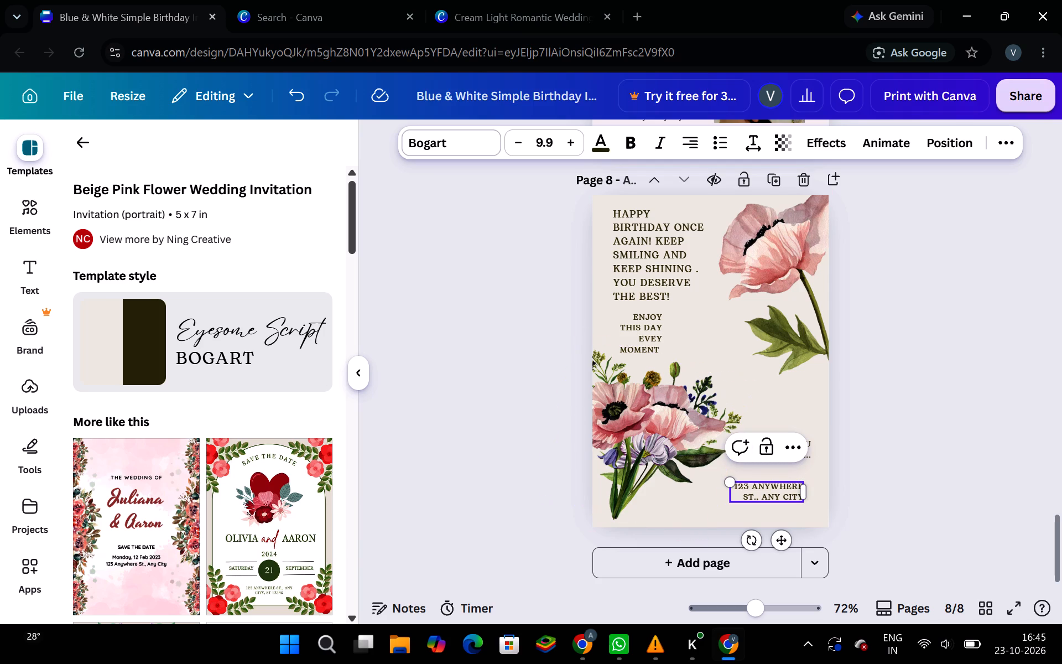
{"action": "left_click", "coordinate": [789, 496]}
{"action": "left_click", "coordinate": [797, 496]}
{"action": "key", "text": "Right"}
{"action": "key", "text": "Right"}
{"action": "key", "text": "BackSpace"}
{"action": "key", "text": "BackSpace"}
{"action": "key", "text": "BackSpace"}
{"action": "key", "text": "BackSpace"}
{"action": "key", "text": "BackSpace"}
{"action": "key", "text": "BackSpace"}
{"action": "key", "text": "BackSpace"}
{"action": "key", "text": "BackSpace"}
{"action": "key", "text": "BackSpace"}
{"action": "key", "text": "BackSpace"}
{"action": "key", "text": "BackSpace"}
{"action": "key", "text": "BackSpace"}
{"action": "key", "text": "BackSpace"}
{"action": "key", "text": "BackSpace"}
{"action": "key", "text": "BackSpace"}
{"action": "key", "text": "BackSpace"}
{"action": "key", "text": "BackSpace"}
{"action": "key", "text": "BackSpace"}
{"action": "key", "text": "BackSpace"}
{"action": "key", "text": "BackSpace"}
{"action": "key", "text": "BackSpace"}
{"action": "key", "text": "BackSpace"}
{"action": "key", "text": "BackSpace"}
{"action": "key", "text": "BackSpace"}
{"action": "key", "text": "BackSpace"}
{"action": "key", "text": "BackSpace"}
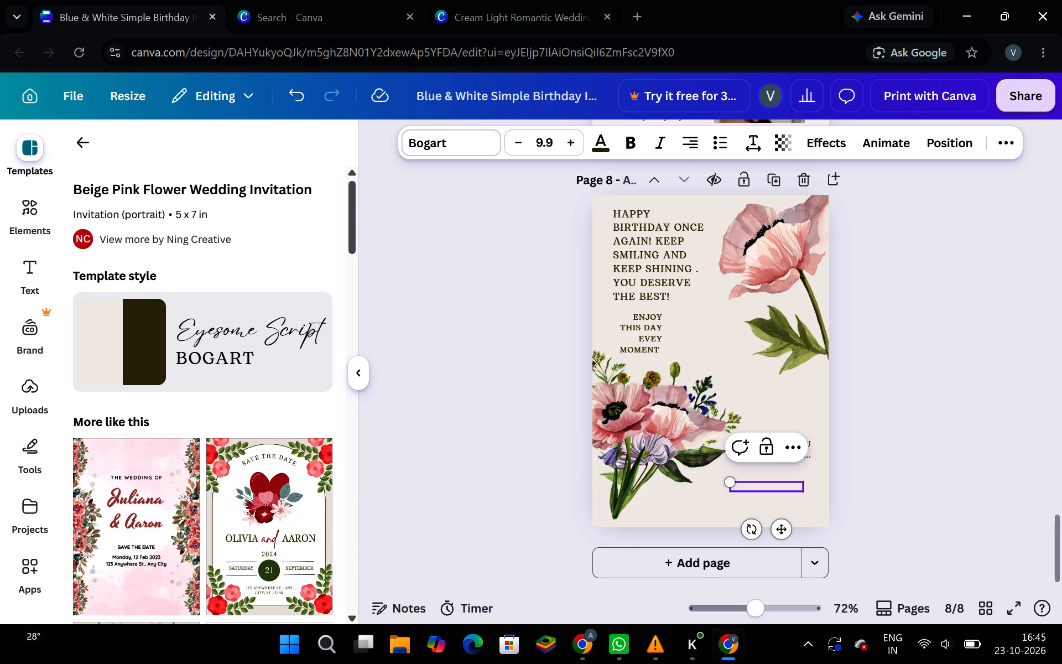
Enter "you deserve" in the emptied address text box below "I love you so much..." on page 8.
{"action": "left_click", "coordinate": [753, 488]}
{"action": "key", "text": "y"}
{"action": "type", "text": "ou"}
{"action": "key", "text": "space"}
{"action": "key", "text": "d"}
{"action": "key", "text": "e"}
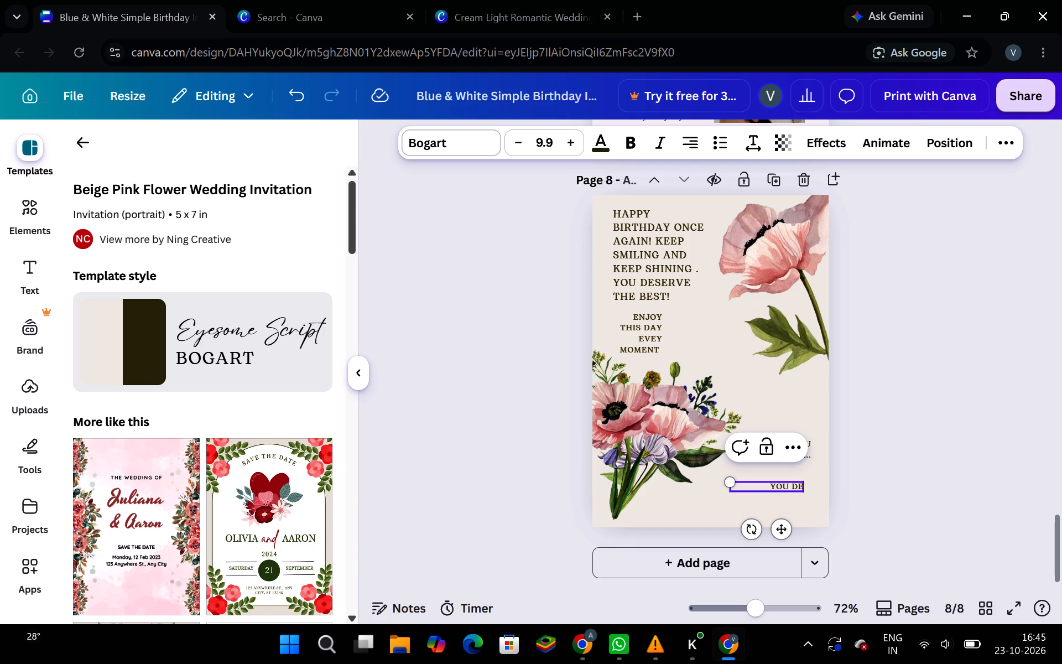
{"action": "type", "text": "se"}
{"action": "key", "text": "r"}
{"action": "type", "text": "ver"}
{"action": "key", "text": "BackSpace"}
Continue the "You deserve" text with "all the beautifull things in this world", removing the surplus "u" in "beautifull".
{"action": "key", "text": "space"}
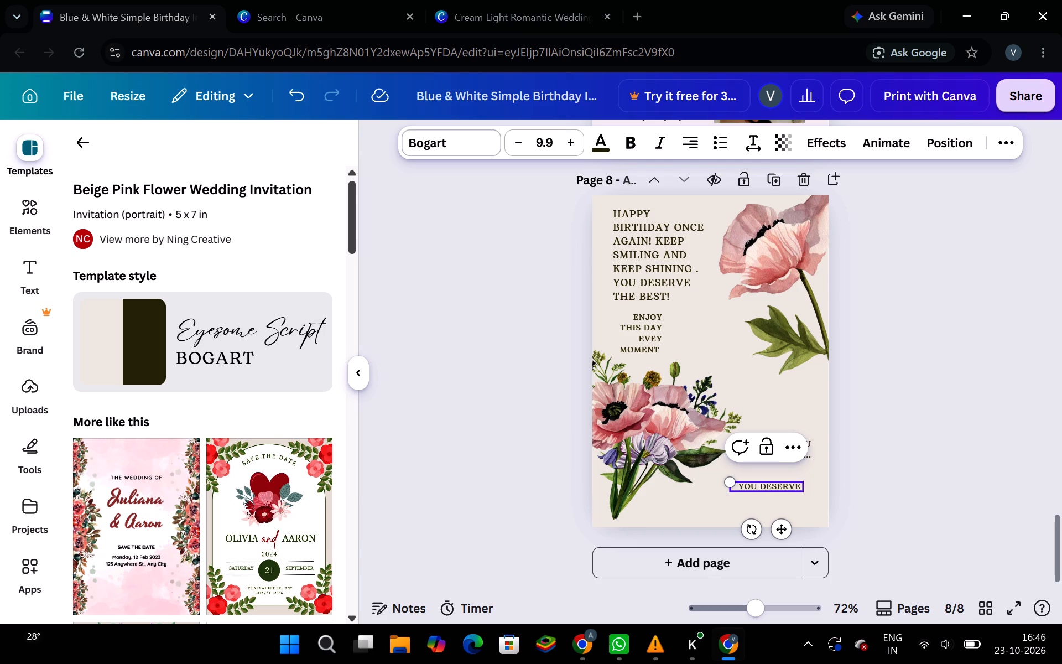
{"action": "type", "text": "all"}
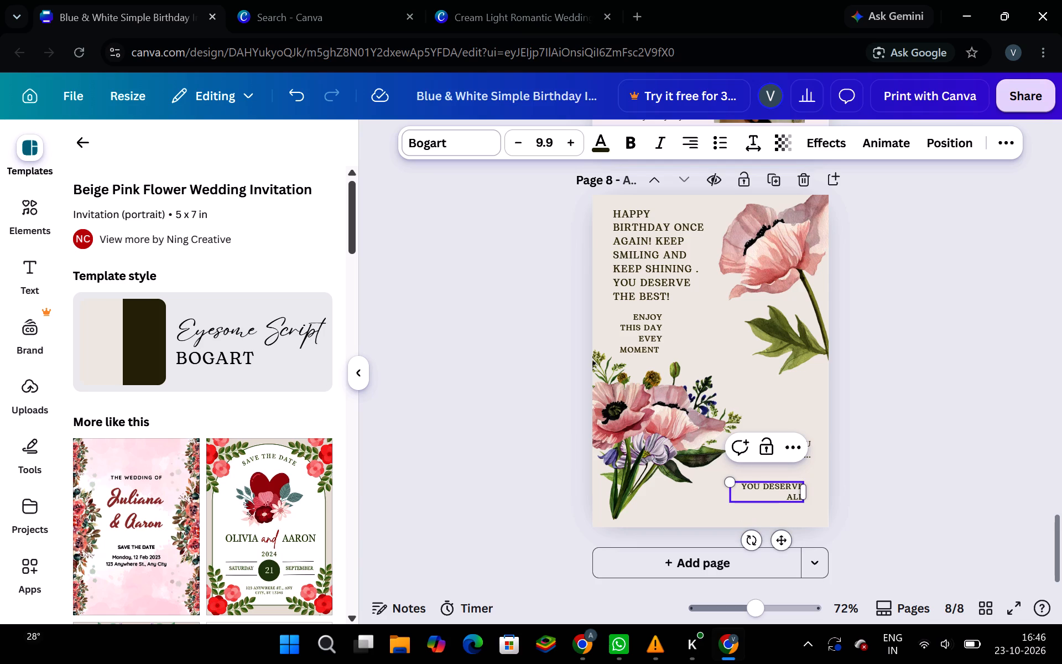
{"action": "key", "text": "space"}
{"action": "type", "text": "the beautifuu"}
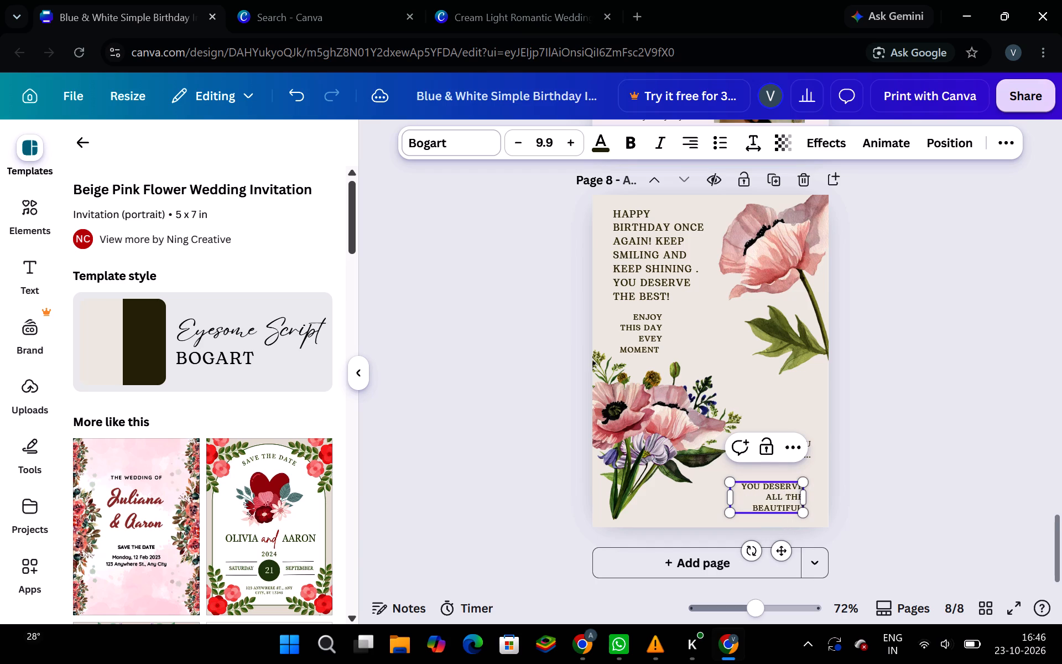
{"action": "type", "text": "ll"}
{"action": "left_click", "coordinate": [792, 511]}
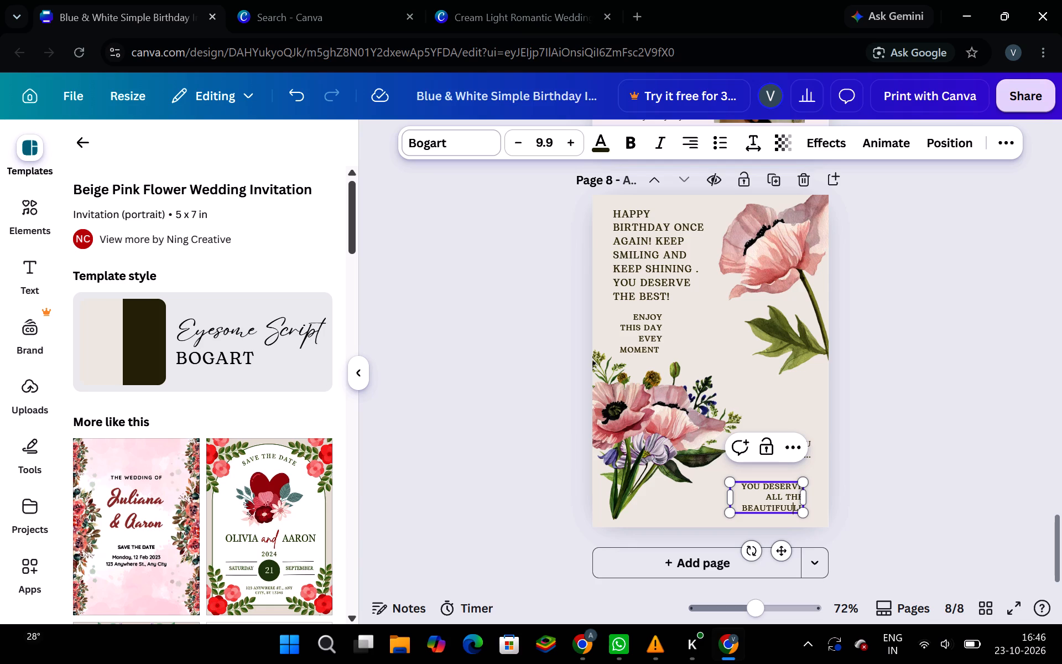
{"action": "key", "text": "BackSpace"}
{"action": "key", "text": "Right"}
{"action": "key", "text": "Right"}
{"action": "key", "text": "space"}
{"action": "type", "text": "things"}
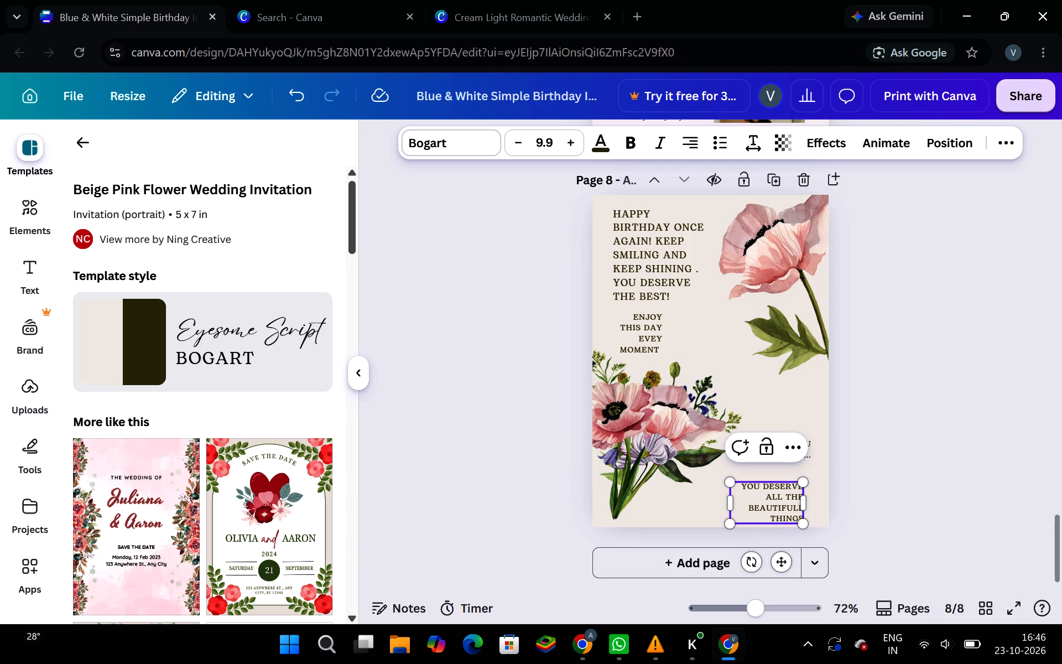
{"action": "key", "text": "space"}
{"action": "type", "text": "in this world"}
{"action": "key", "text": "space"}
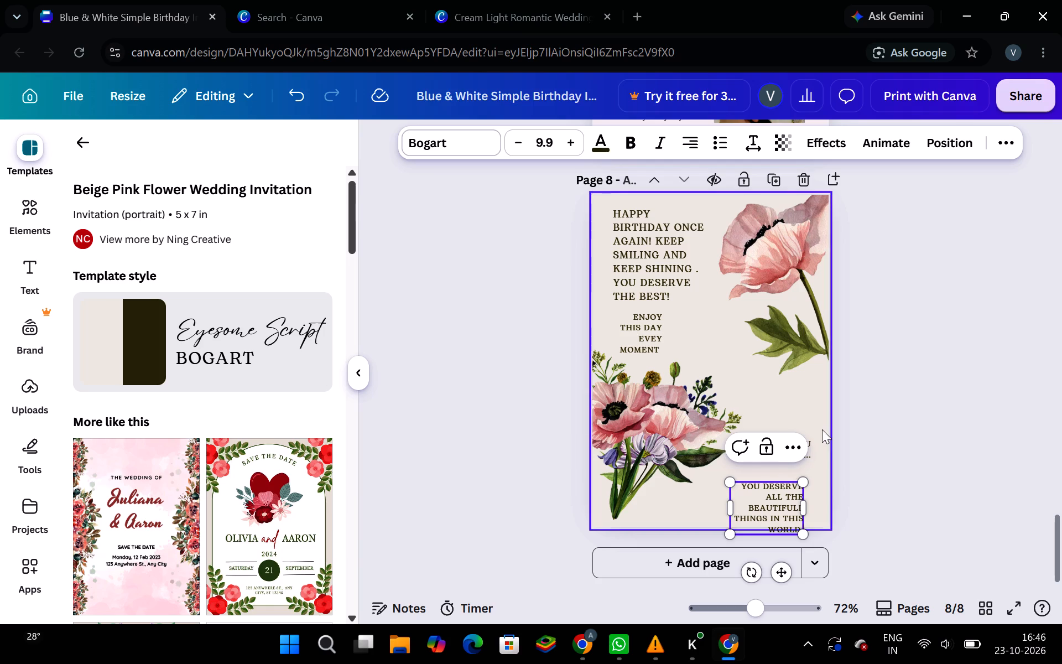
Move the "You deserve all the beautifull things in this world" text between the bouquet and the large flower's leaves, above "I love you so much...".
{"action": "left_click_drag", "start_coordinate": [776, 505], "coordinate": [779, 441]}
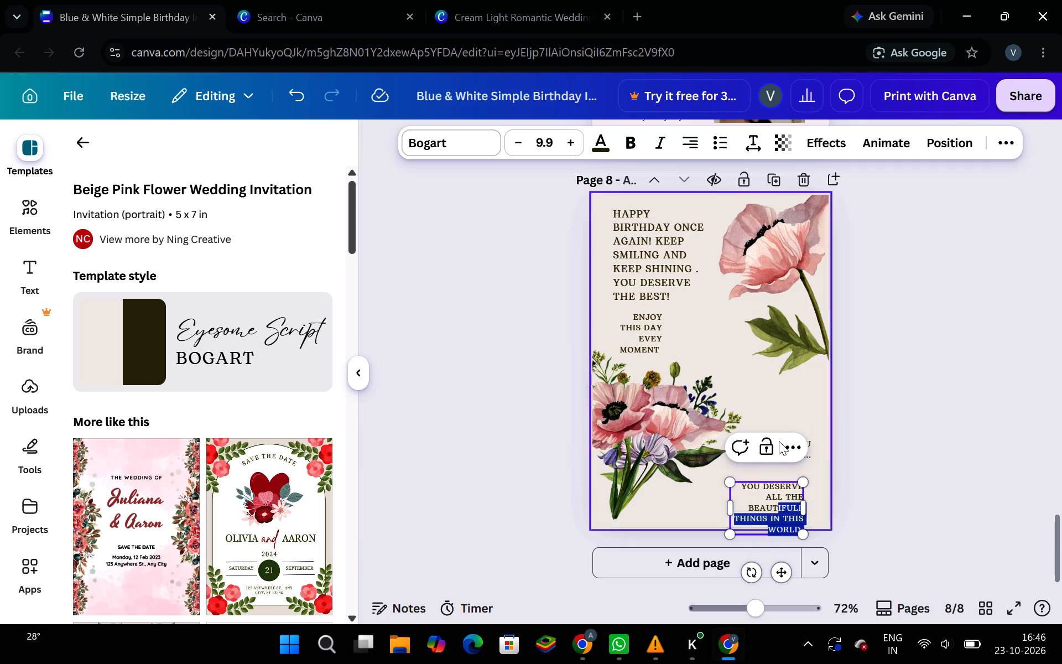
{"action": "left_click_drag", "start_coordinate": [779, 441], "coordinate": [733, 490]}
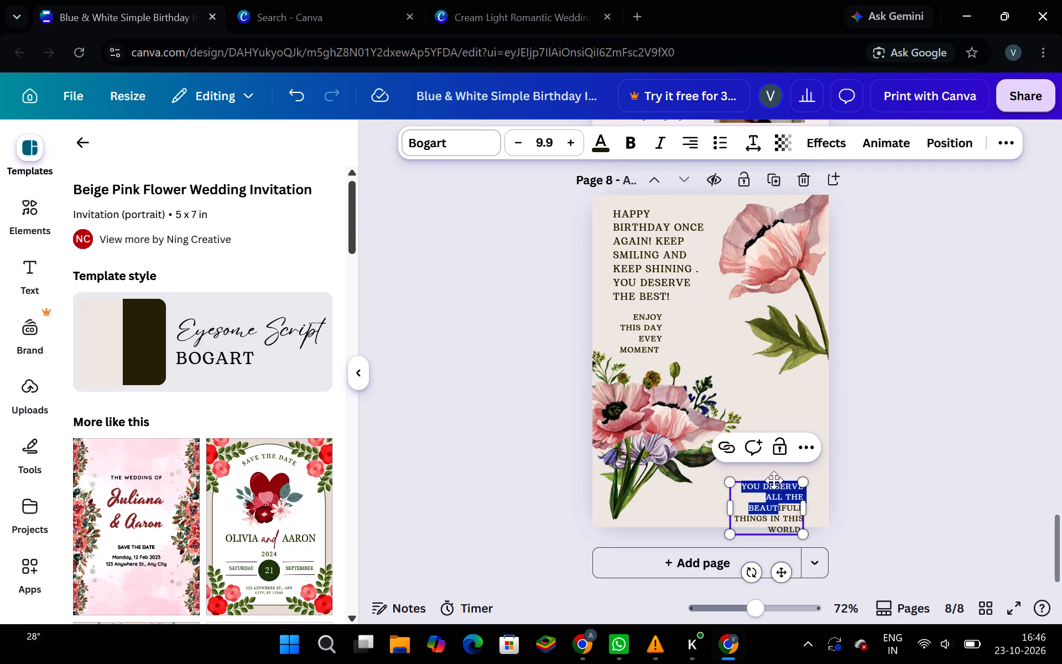
{"action": "left_click_drag", "start_coordinate": [774, 480], "coordinate": [729, 344]}
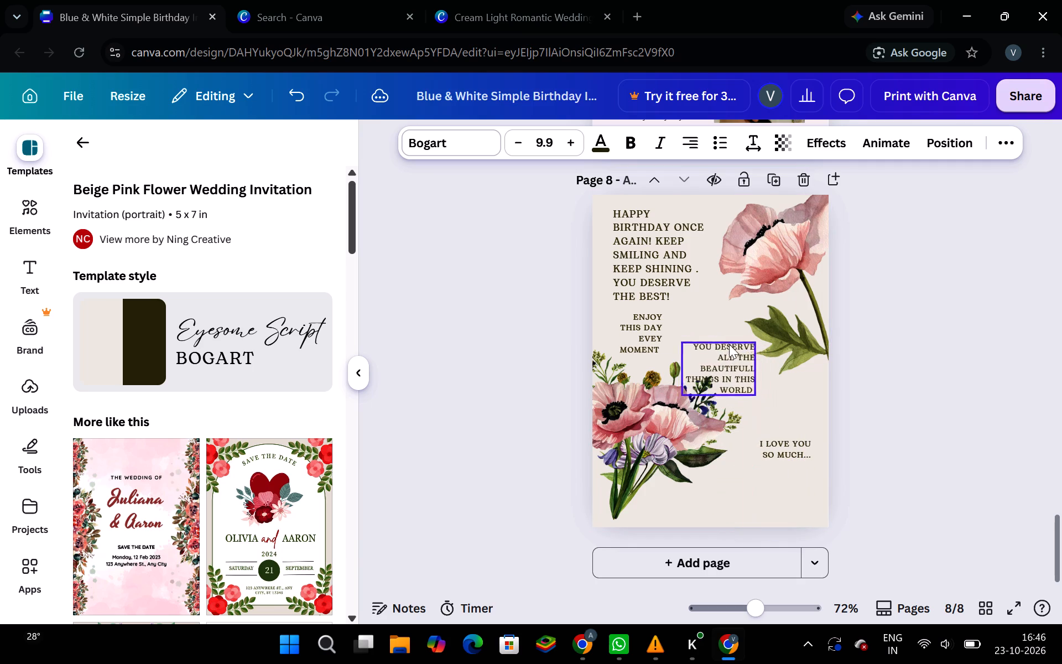
{"action": "left_click_drag", "start_coordinate": [729, 344], "coordinate": [729, 327]}
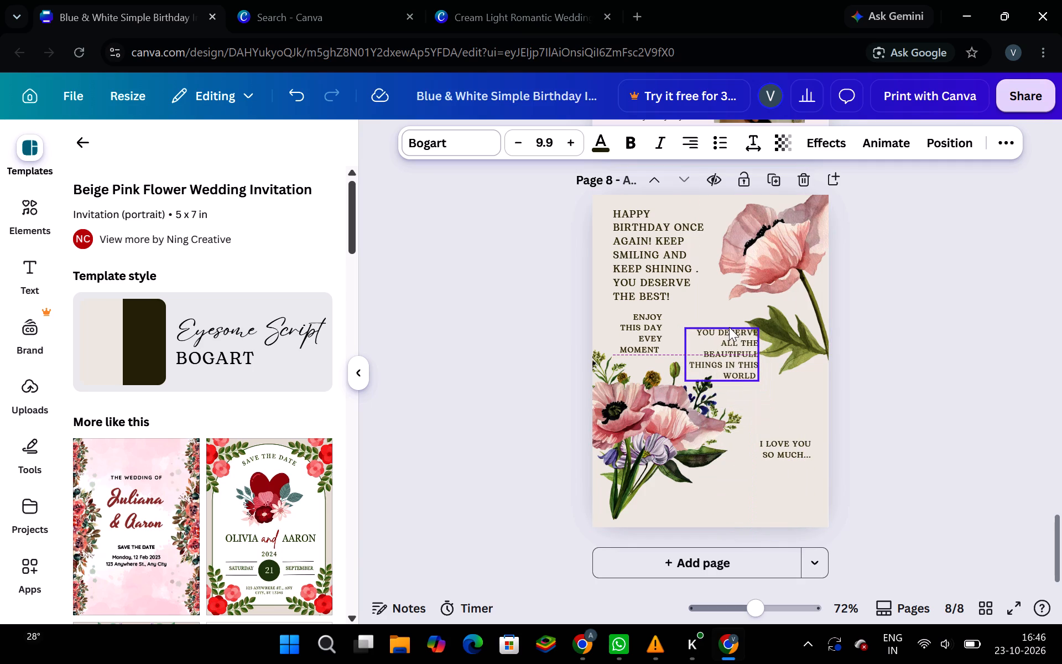
{"action": "left_click_drag", "start_coordinate": [729, 327], "coordinate": [726, 325]}
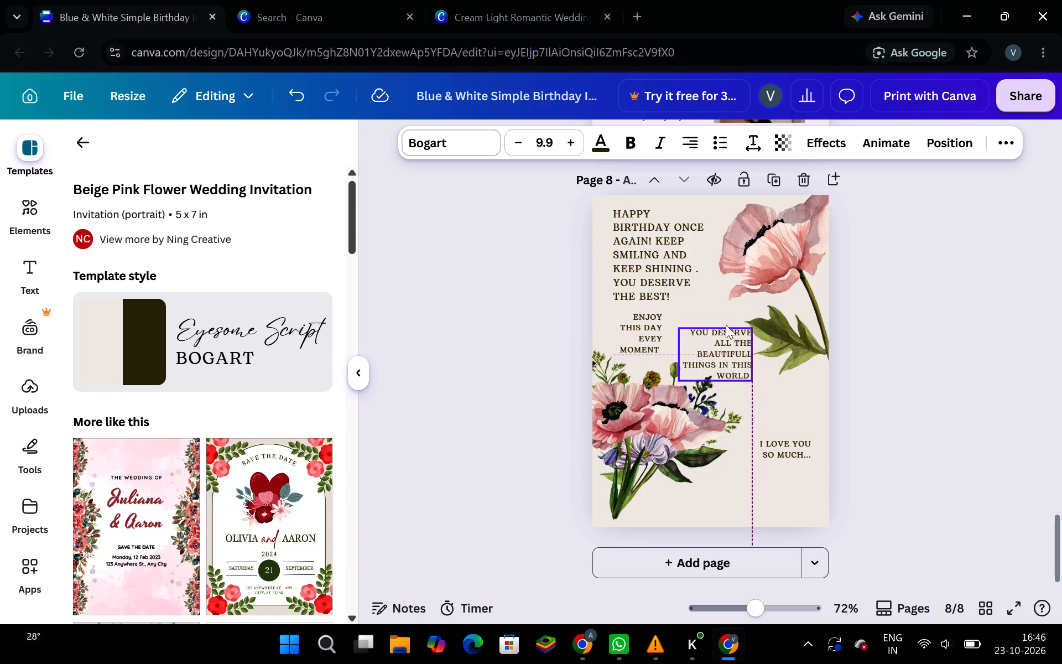
{"action": "left_click_drag", "start_coordinate": [726, 325], "coordinate": [725, 325]}
{"action": "left_click", "coordinate": [736, 371]}
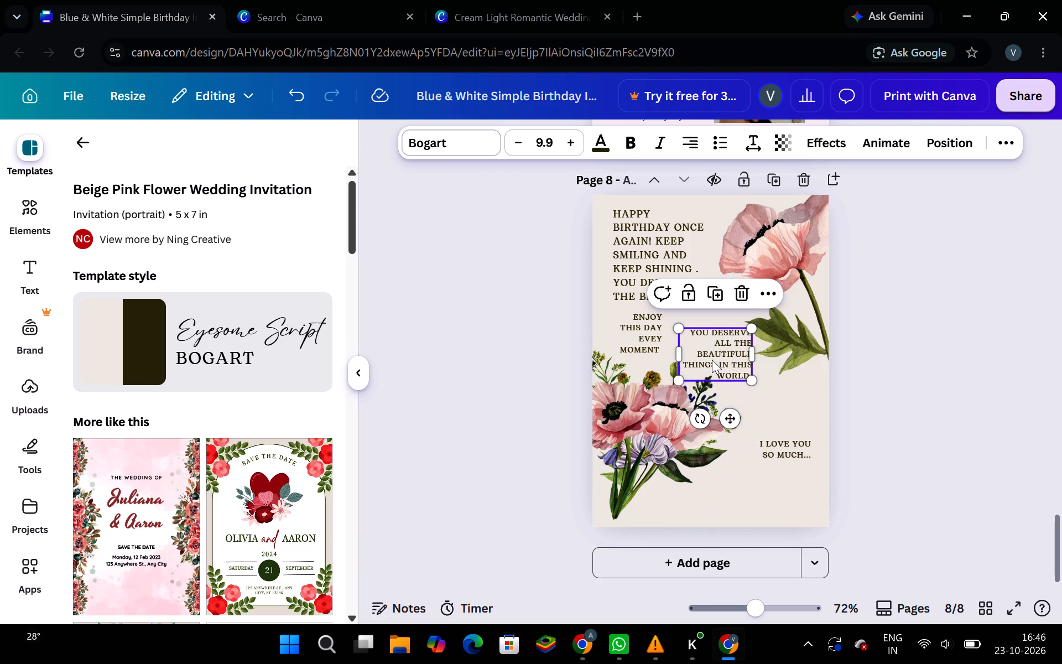
{"action": "left_click_drag", "start_coordinate": [712, 360], "coordinate": [710, 363]}
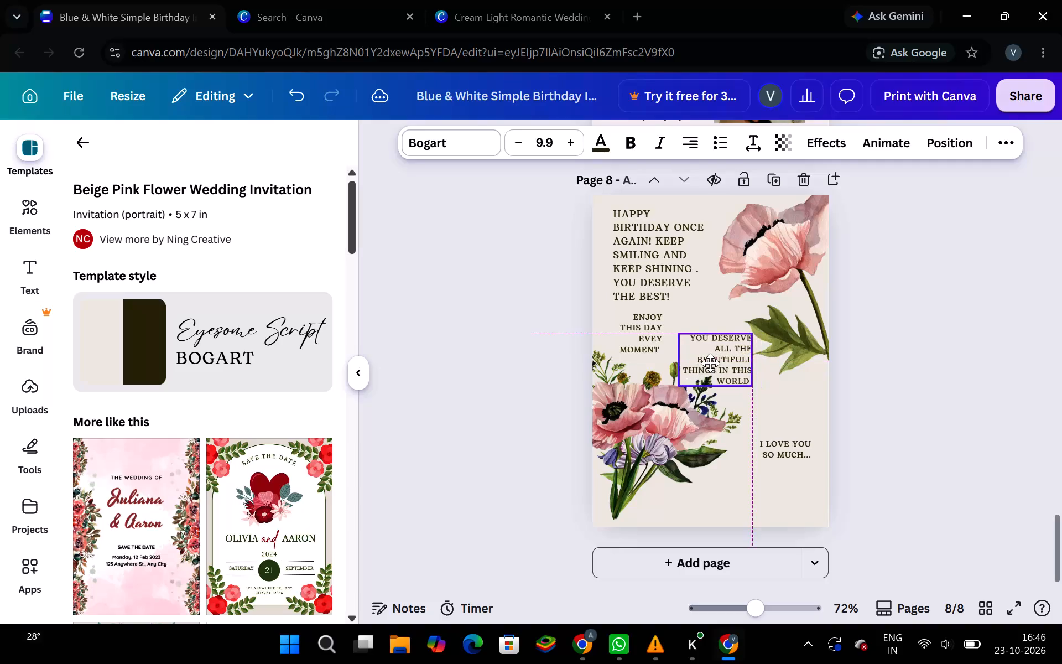
{"action": "left_click_drag", "start_coordinate": [710, 363], "coordinate": [740, 383]}
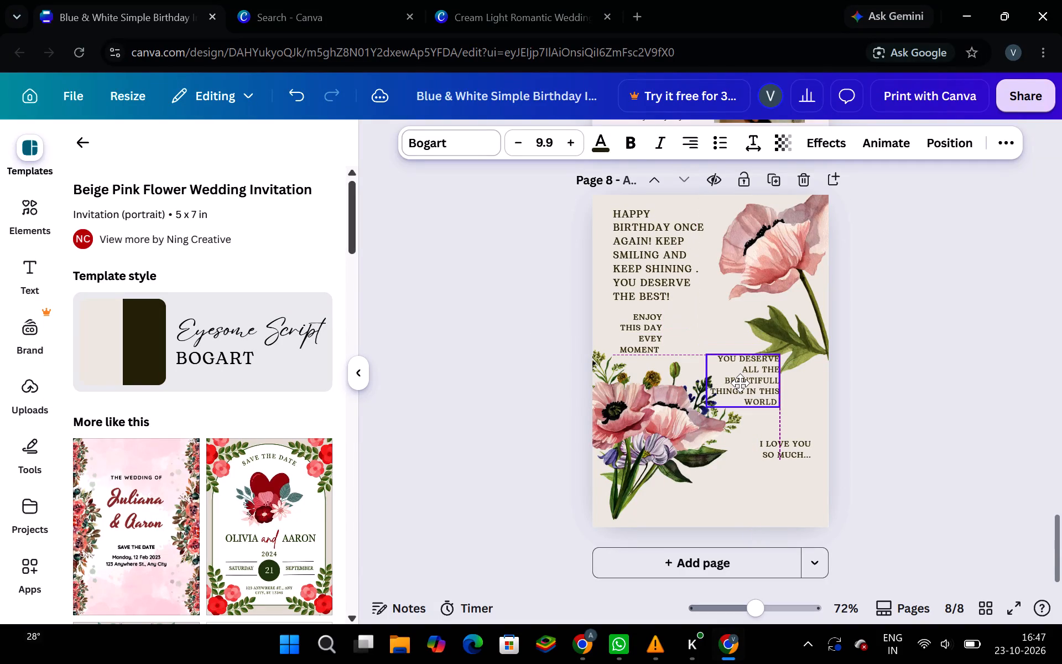
{"action": "left_click_drag", "start_coordinate": [740, 383], "coordinate": [740, 383]}
{"action": "left_click_drag", "start_coordinate": [740, 383], "coordinate": [737, 383]}
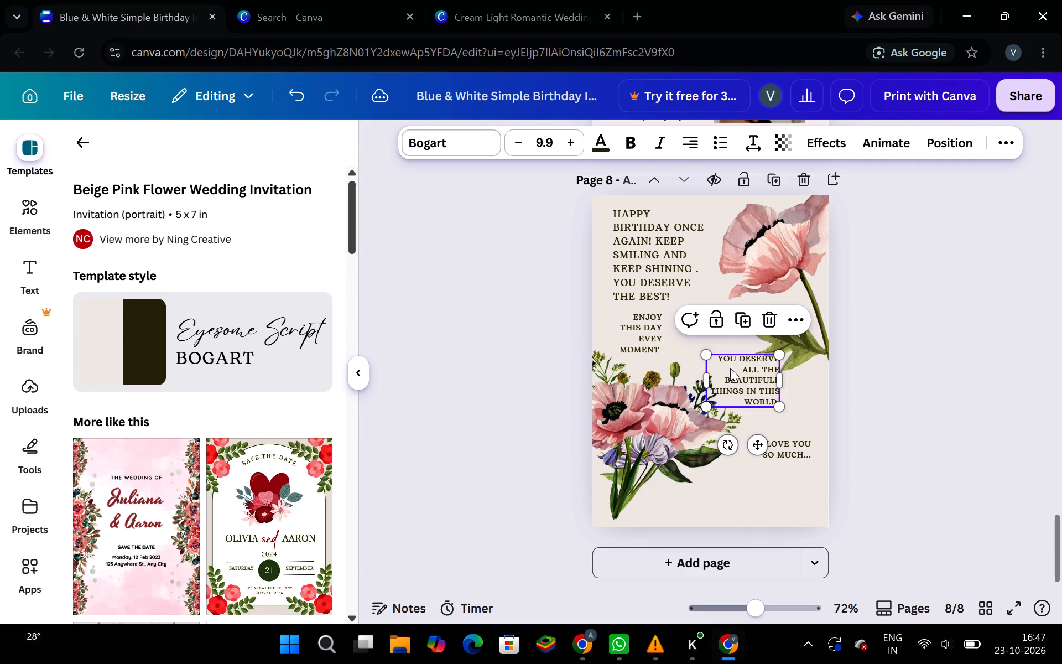
{"action": "left_click", "coordinate": [716, 278]}
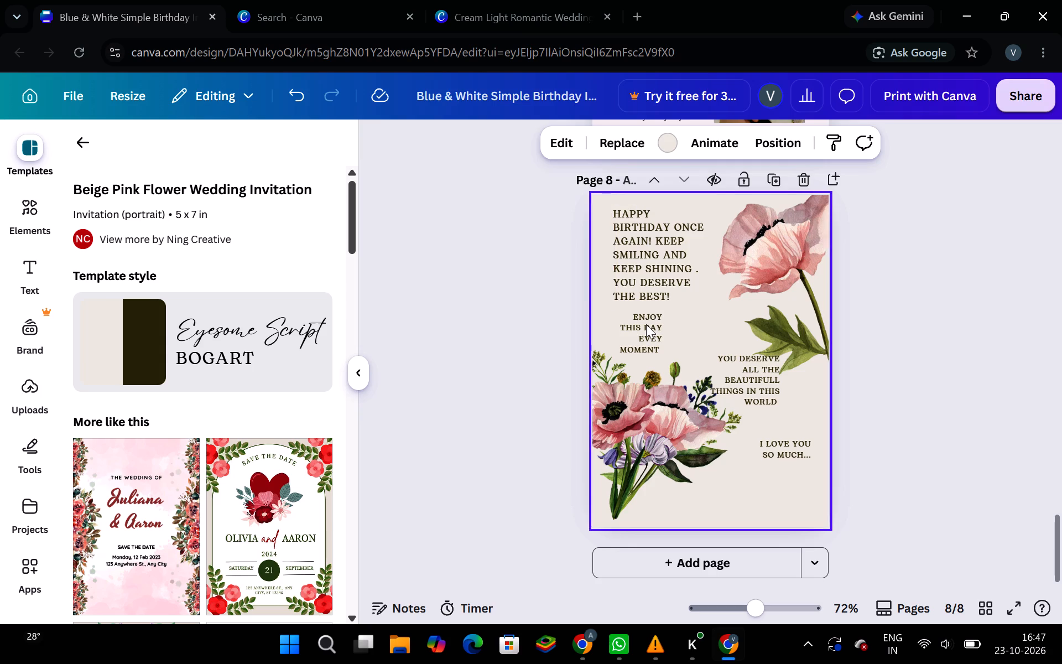
Shift the "Enjoy this day evey moment" text sideways toward the page's centre, keeping it below the main birthday message, and deselect it.
{"action": "left_click_drag", "start_coordinate": [646, 324], "coordinate": [696, 321]}
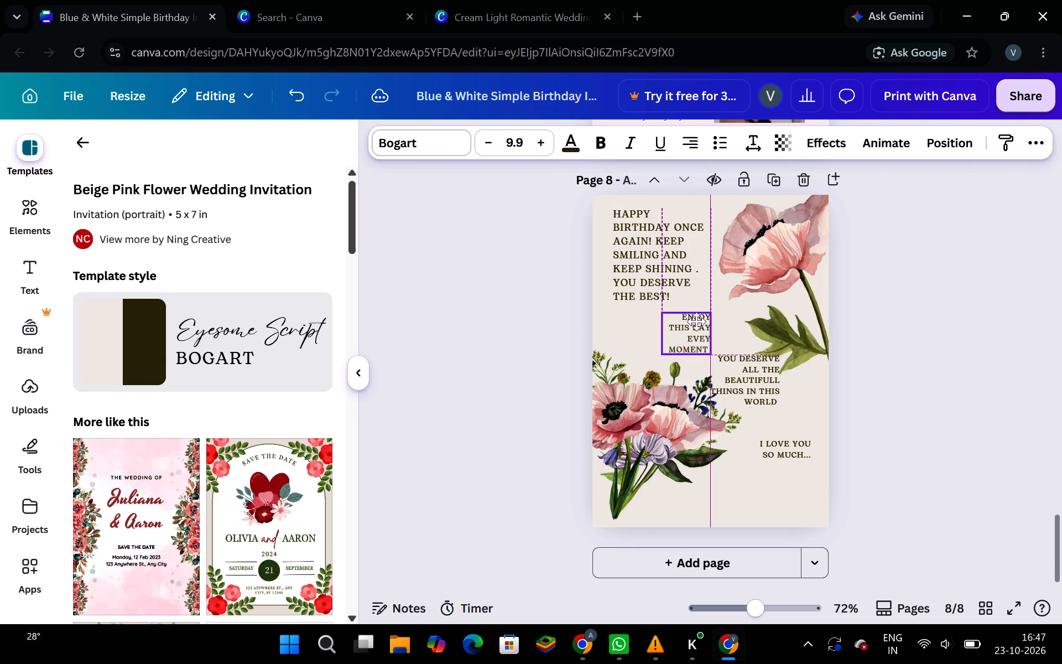
{"action": "left_click_drag", "start_coordinate": [696, 321], "coordinate": [678, 321]}
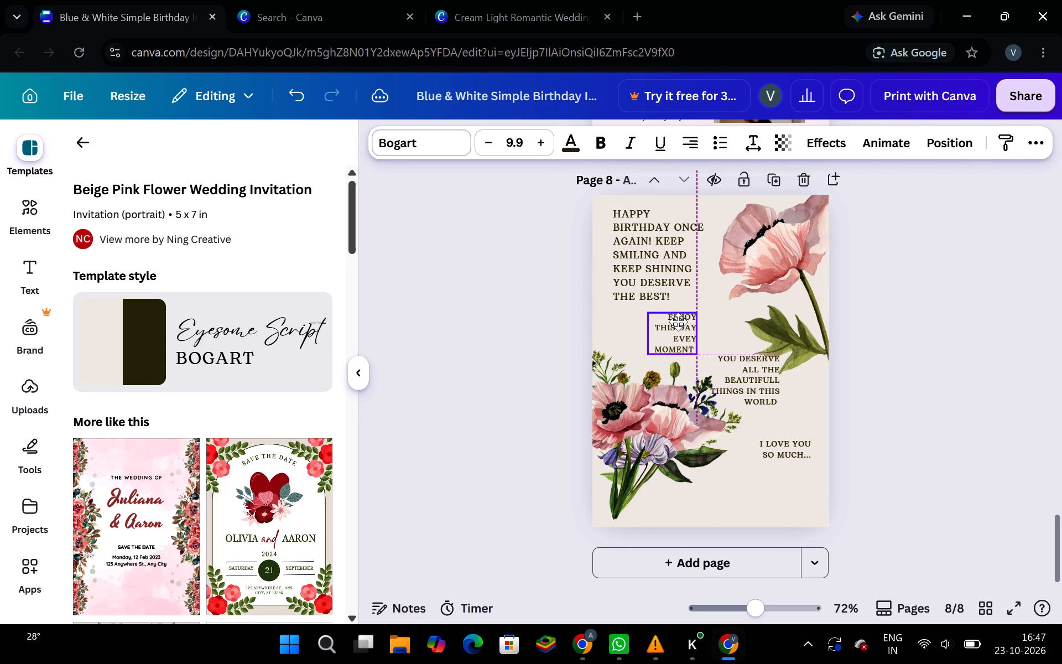
{"action": "left_click_drag", "start_coordinate": [678, 321], "coordinate": [678, 321]}
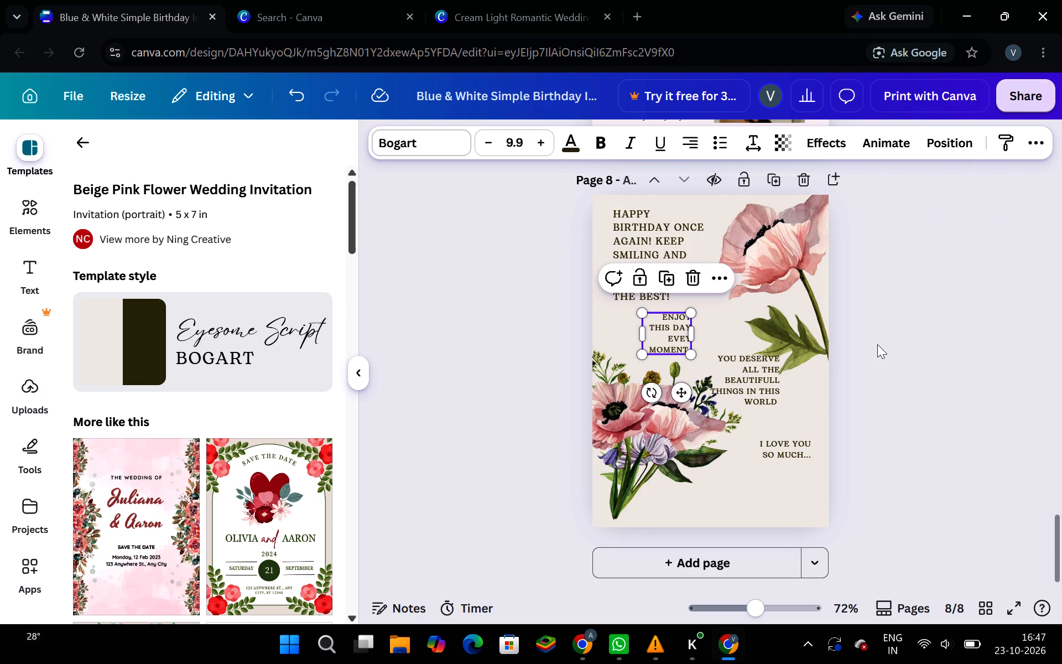
{"action": "left_click", "coordinate": [880, 410]}
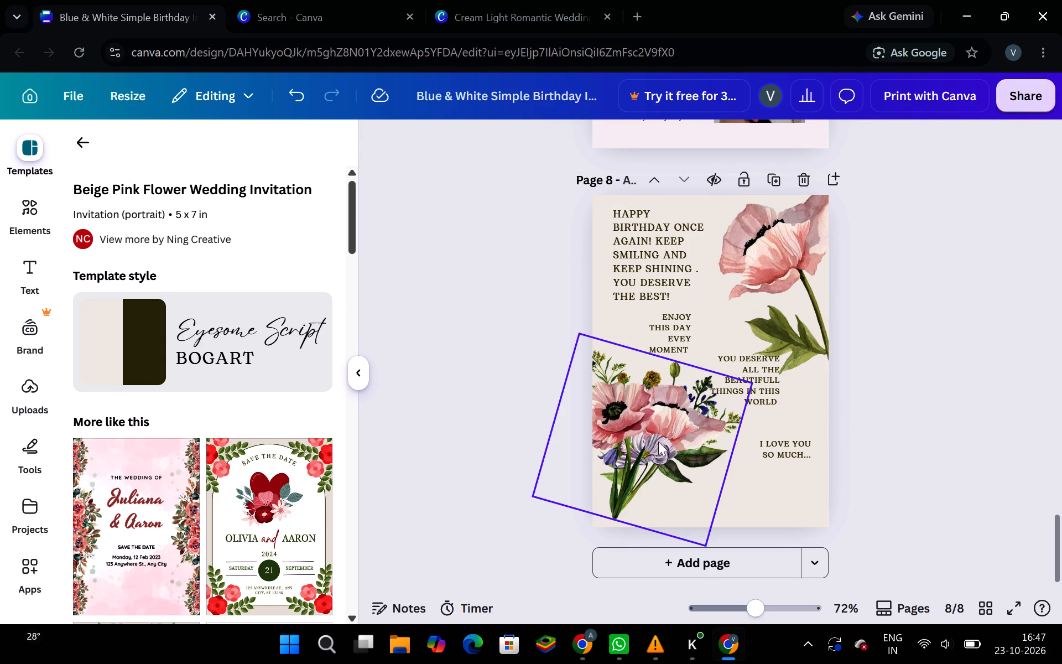
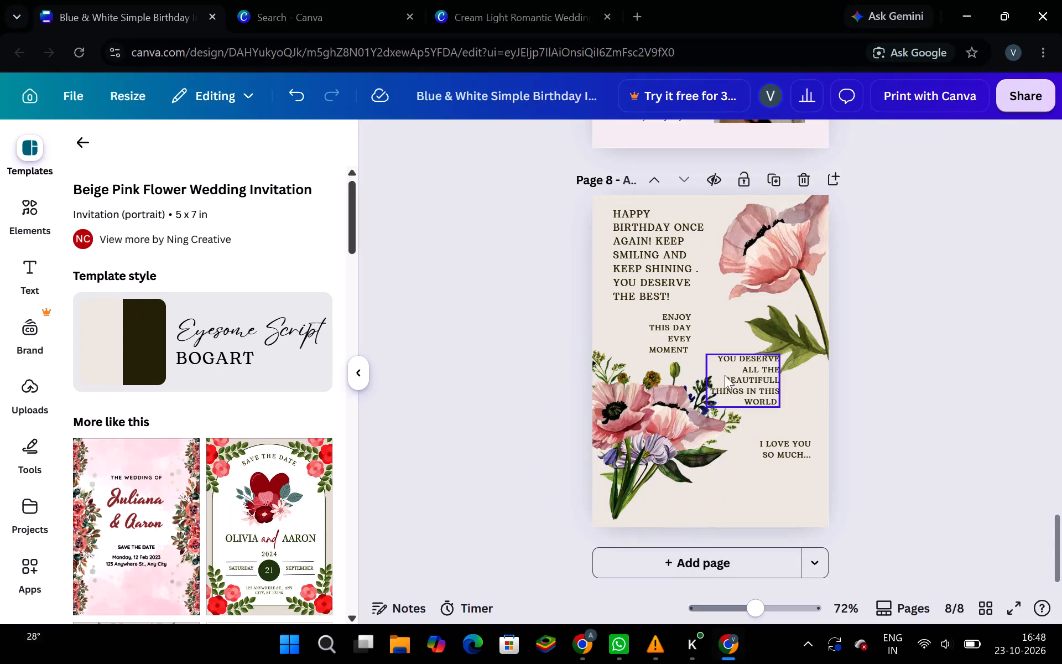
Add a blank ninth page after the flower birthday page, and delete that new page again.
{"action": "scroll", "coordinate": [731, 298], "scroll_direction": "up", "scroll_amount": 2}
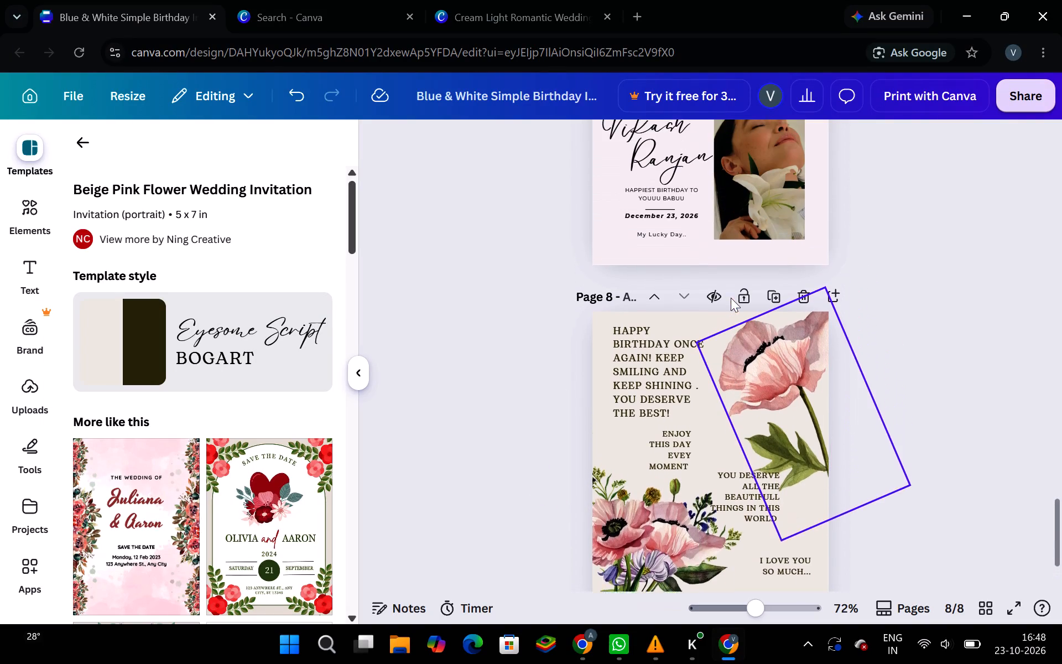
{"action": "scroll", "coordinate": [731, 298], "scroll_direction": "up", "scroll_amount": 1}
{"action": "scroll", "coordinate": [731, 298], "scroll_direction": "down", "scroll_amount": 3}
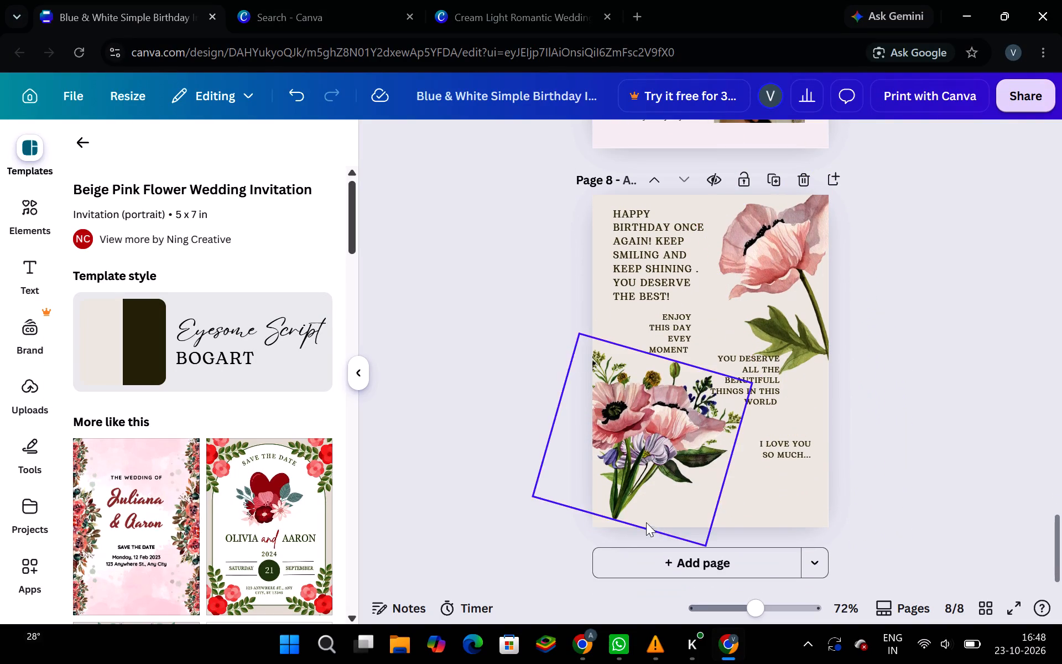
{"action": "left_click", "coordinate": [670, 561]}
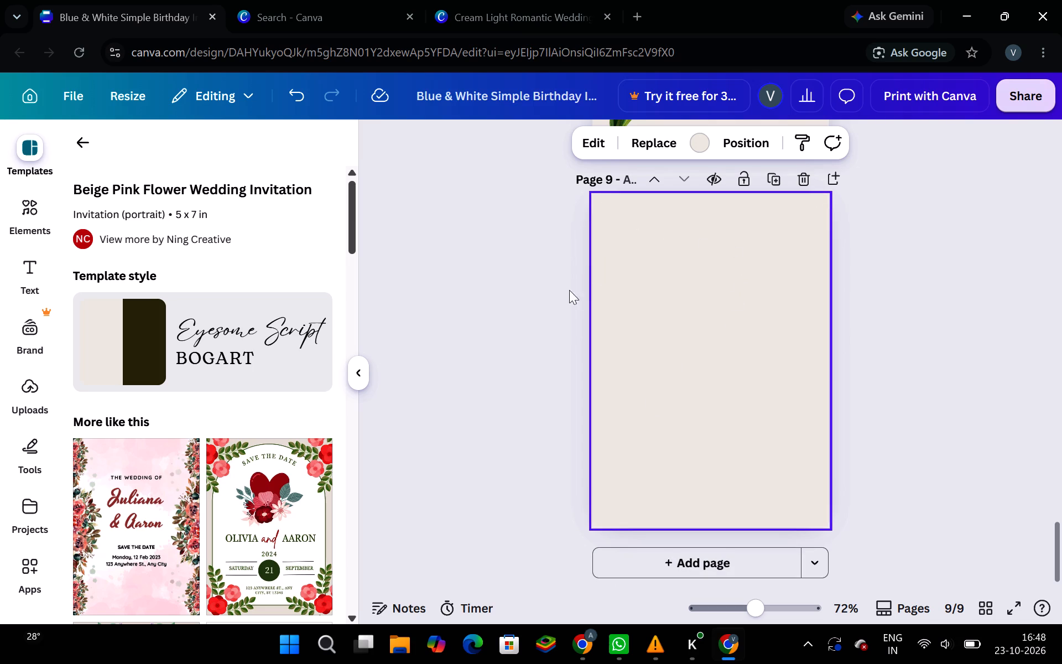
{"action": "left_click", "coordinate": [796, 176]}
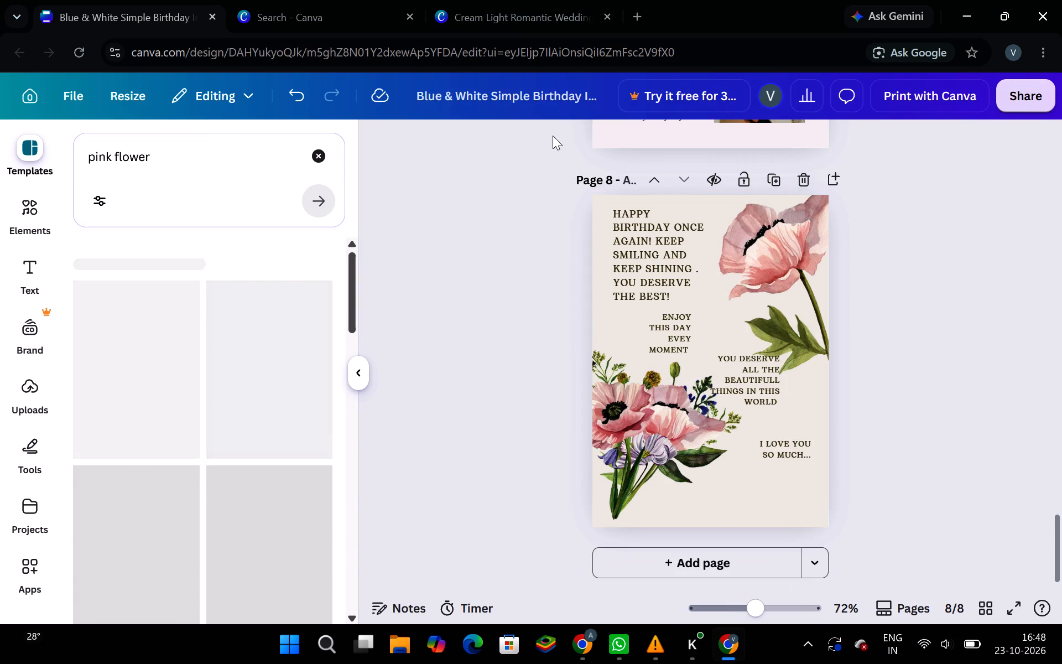
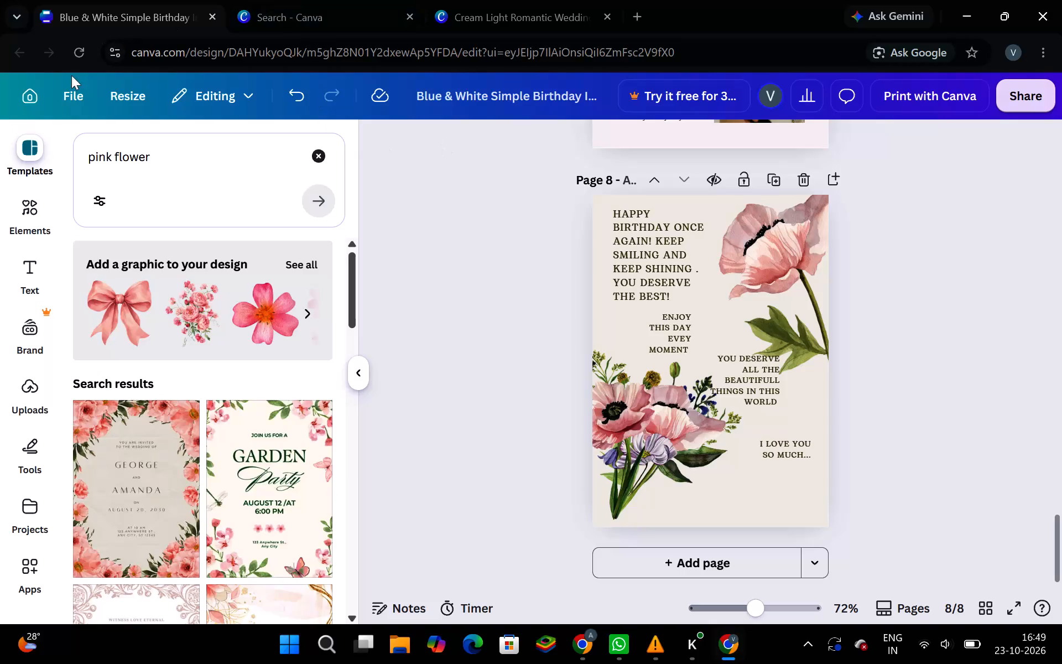
Clear the "pink flower" template search and browse the suggested invitation templates for another page design.
{"action": "left_click", "coordinate": [153, 162]}
{"action": "left_click", "coordinate": [34, 152]}
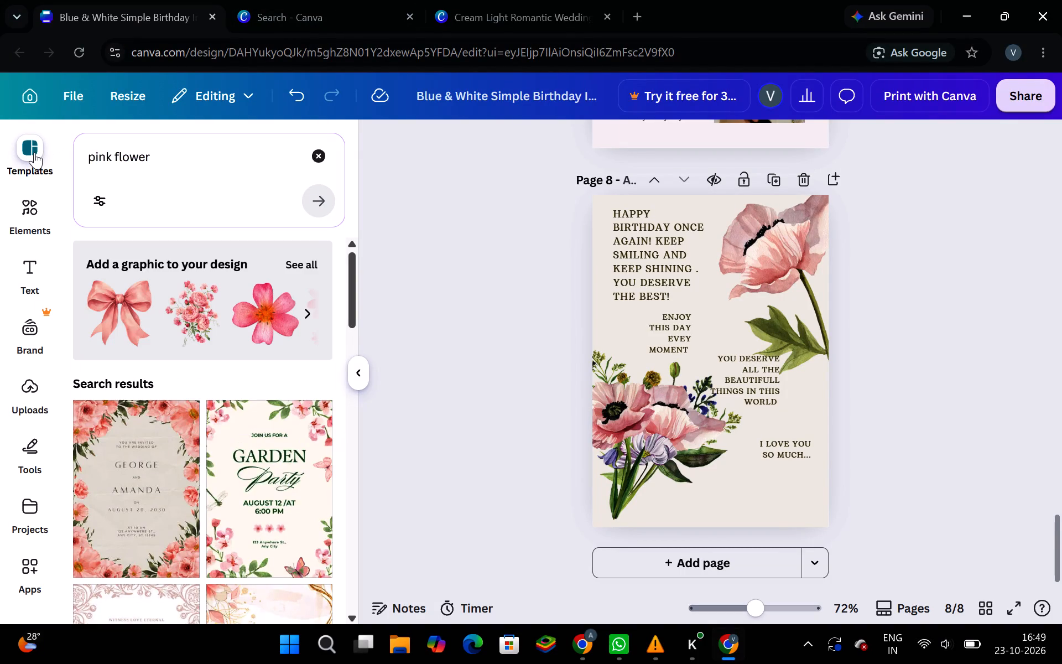
{"action": "left_click", "coordinate": [34, 152]}
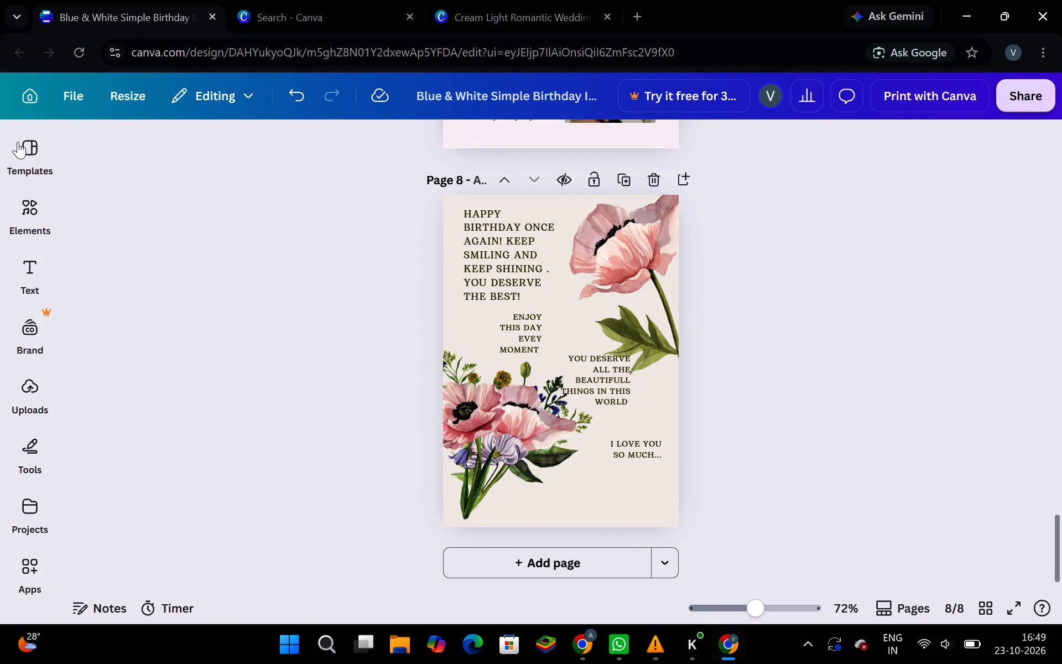
{"action": "left_click", "coordinate": [19, 142]}
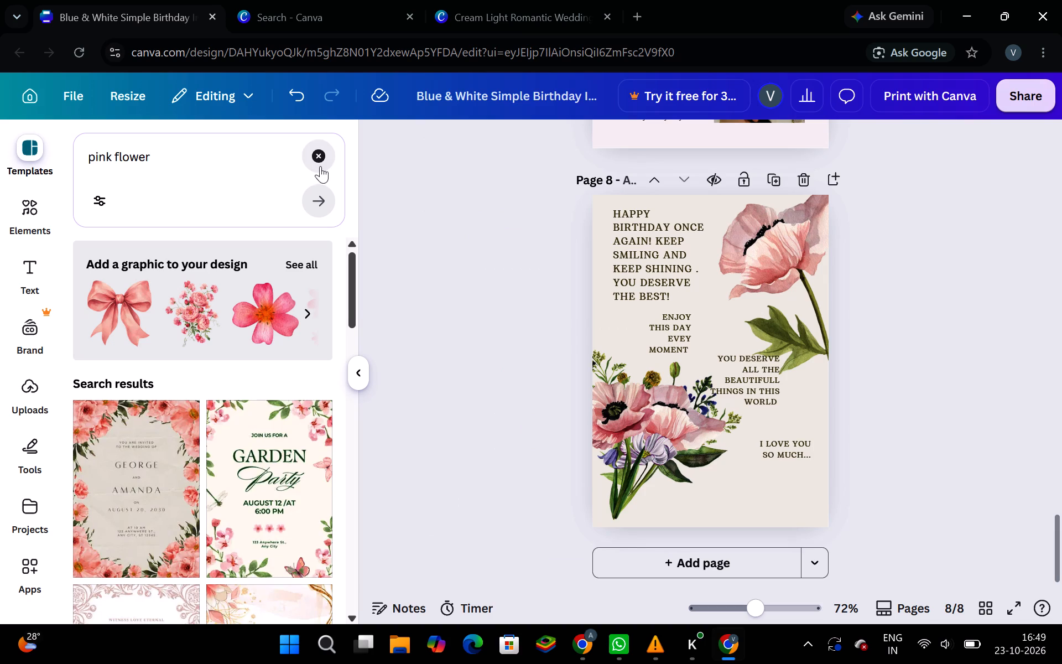
{"action": "left_click", "coordinate": [325, 157]}
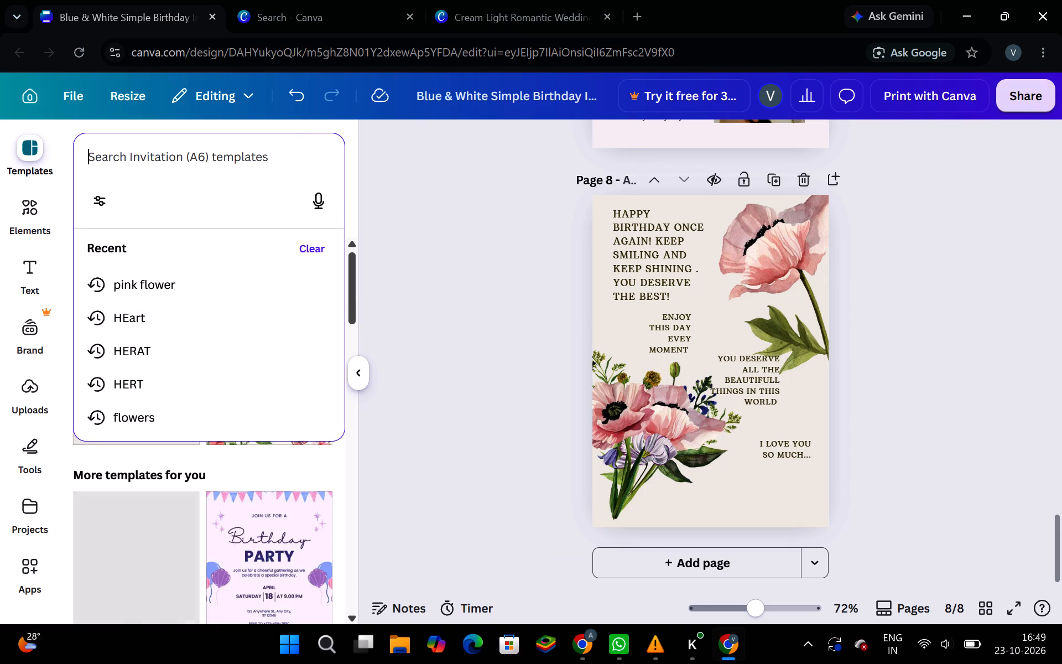
{"action": "left_click", "coordinate": [25, 144]}
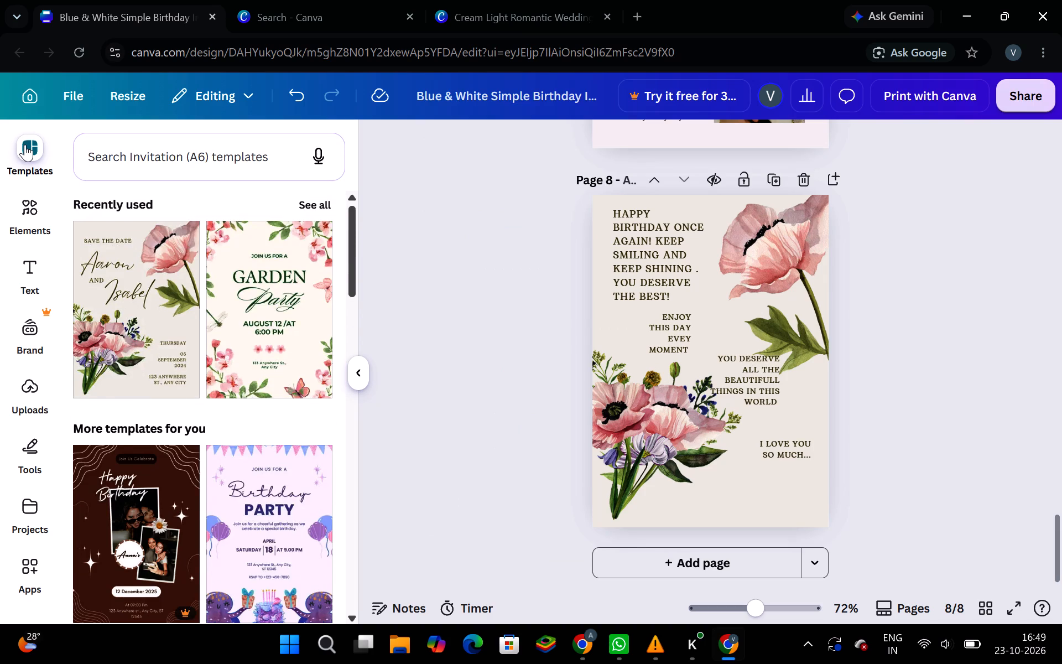
{"action": "scroll", "coordinate": [224, 520], "scroll_direction": "down", "scroll_amount": 2}
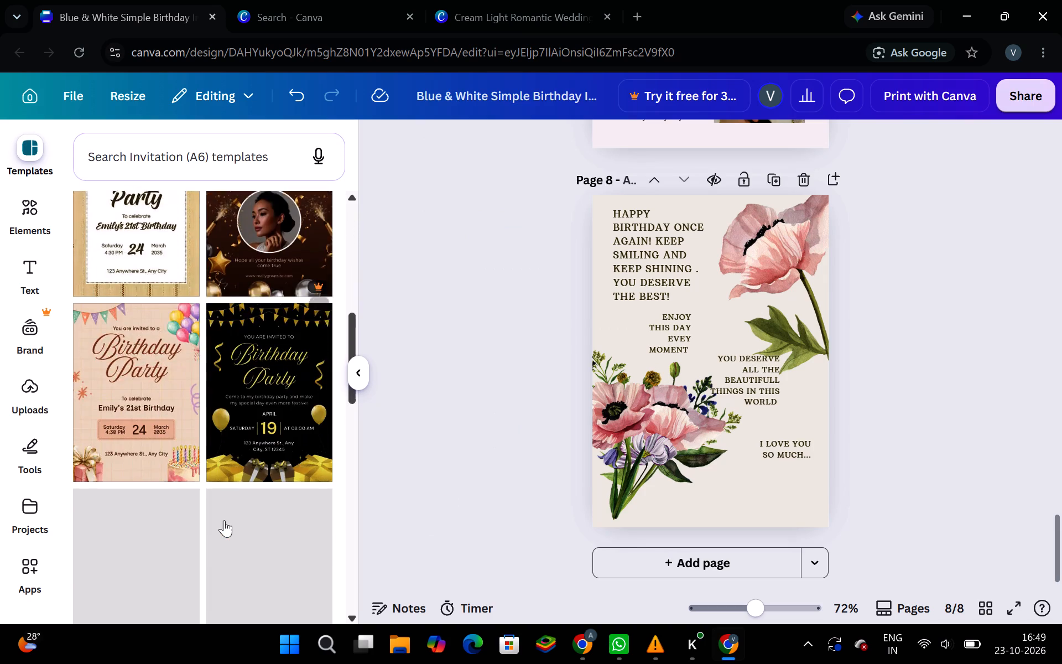
{"action": "scroll", "coordinate": [224, 520], "scroll_direction": "down", "scroll_amount": 4}
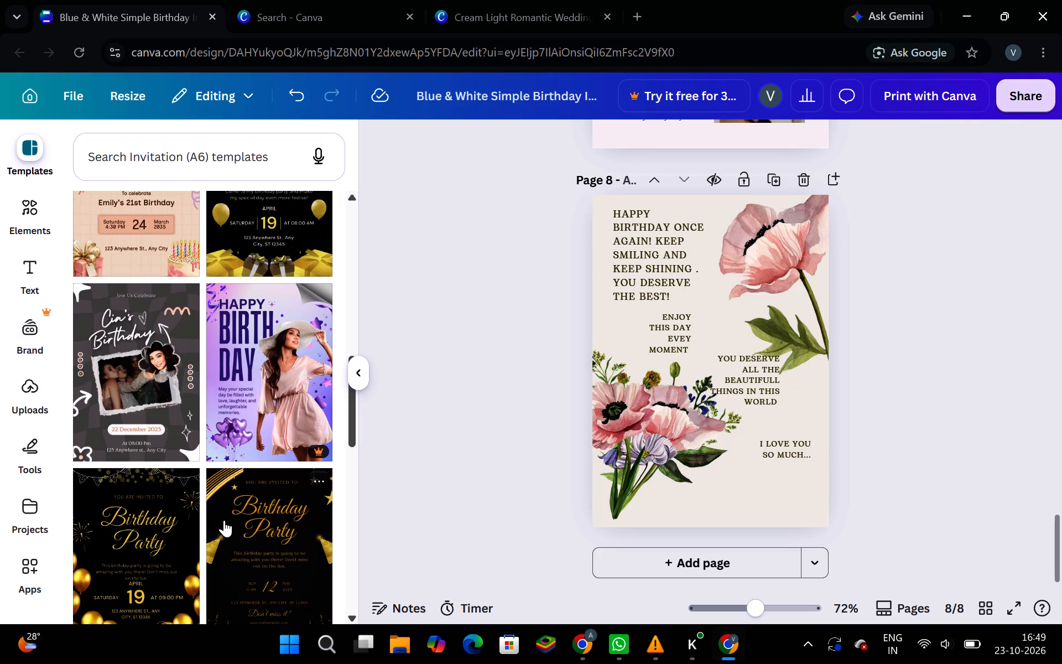
{"action": "scroll", "coordinate": [224, 520], "scroll_direction": "down", "scroll_amount": 1}
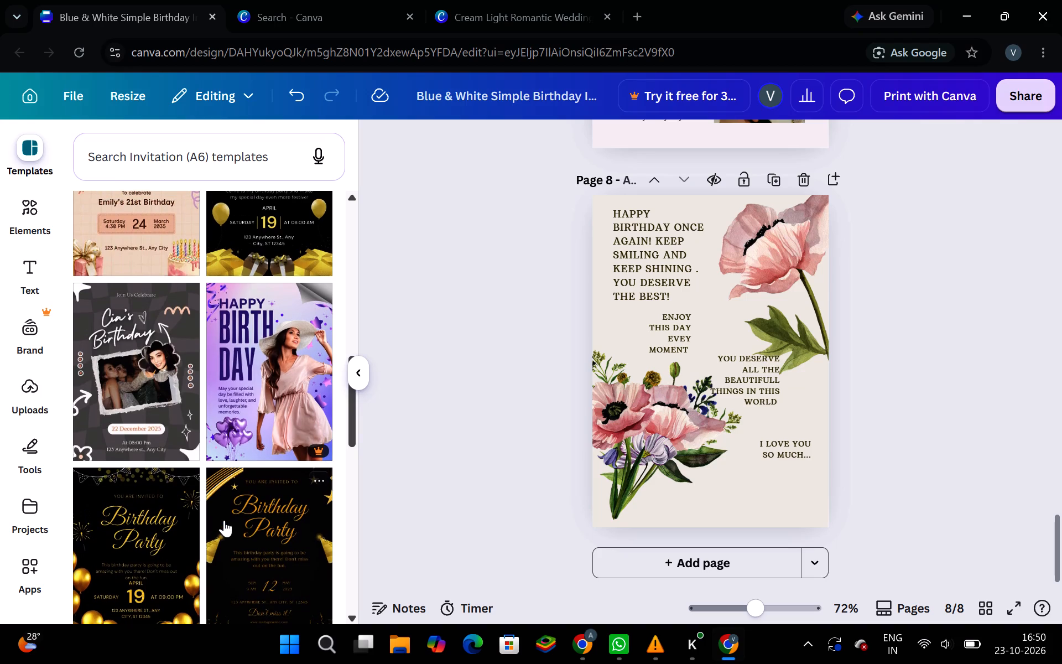
{"action": "scroll", "coordinate": [224, 520], "scroll_direction": "down", "scroll_amount": 2}
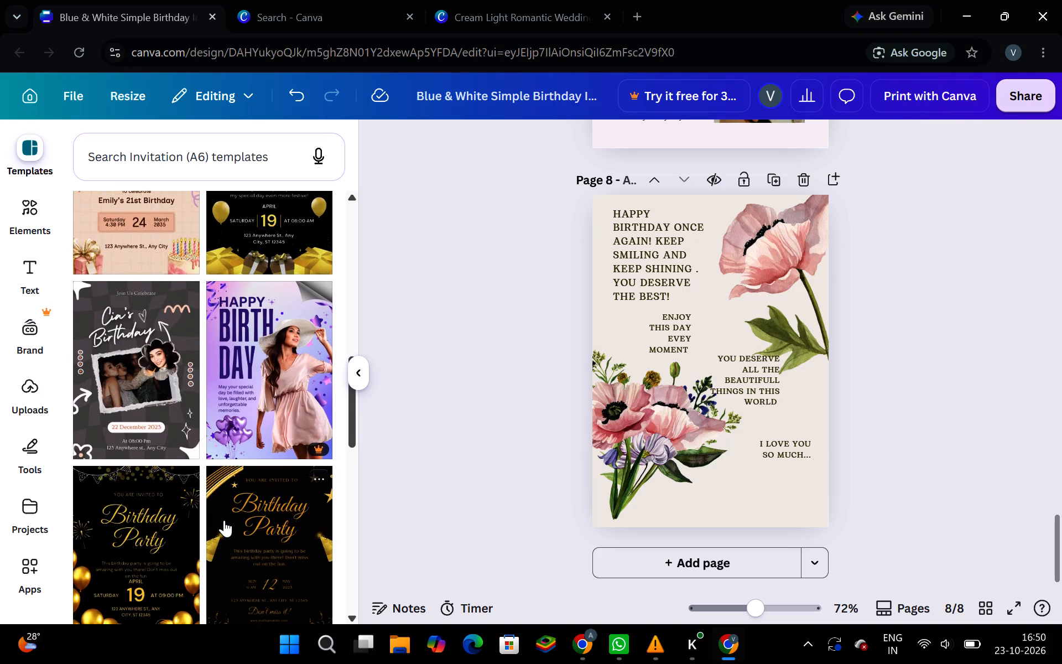
{"action": "scroll", "coordinate": [224, 520], "scroll_direction": "down", "scroll_amount": 1}
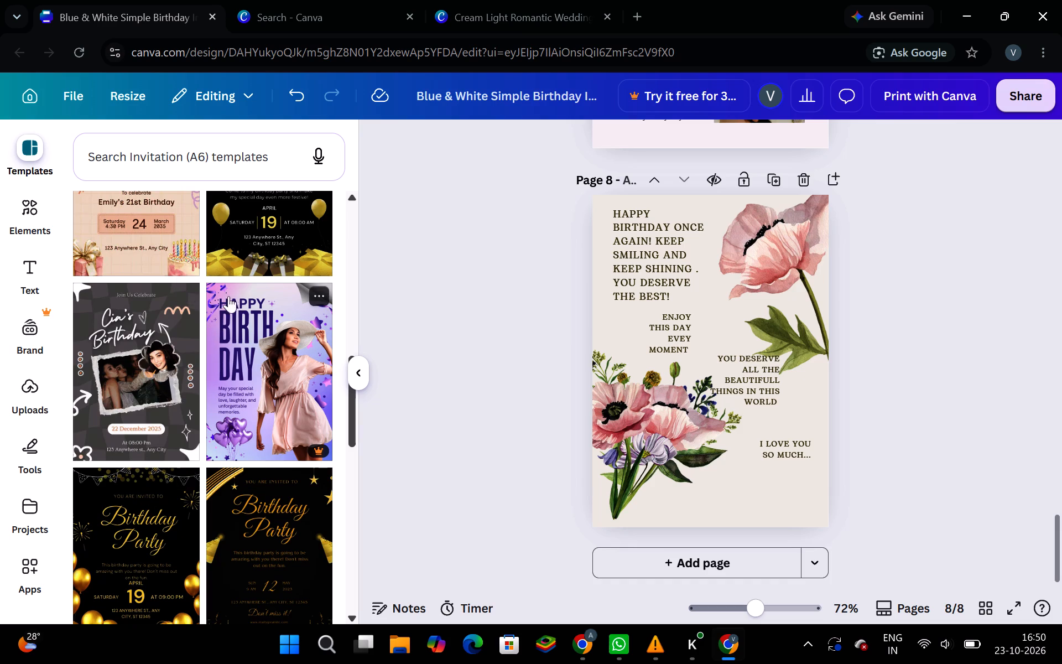
Search the invitation templates for "using soft pink".
{"action": "left_click", "coordinate": [273, 158]}
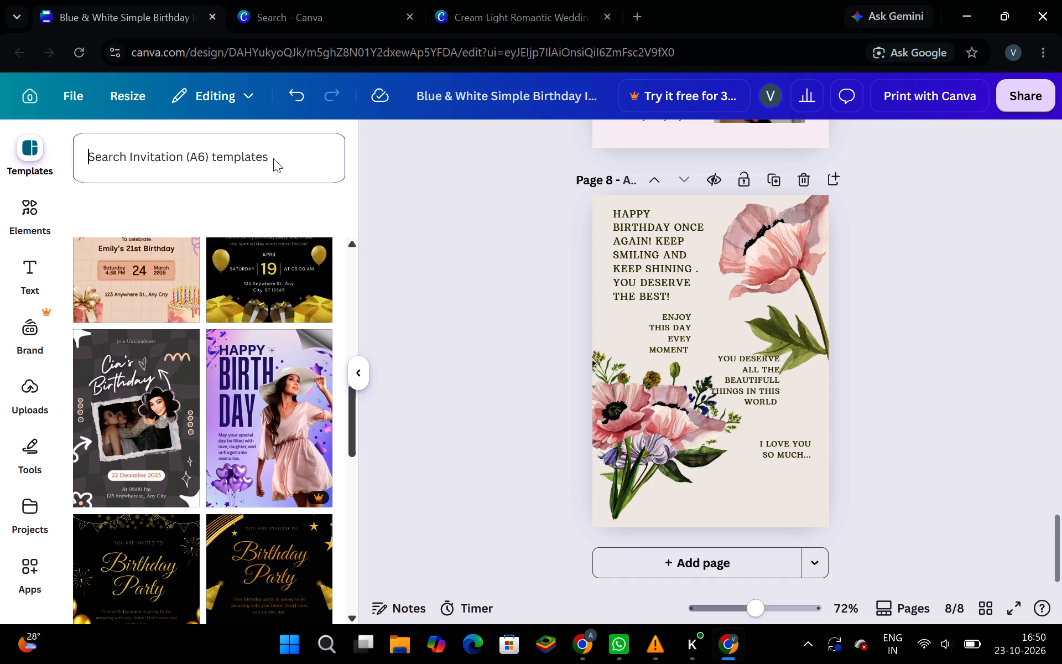
{"action": "type", "text": "using soft"}
{"action": "key", "text": "space"}
{"action": "type", "text": "pink"}
{"action": "key", "text": "space"}
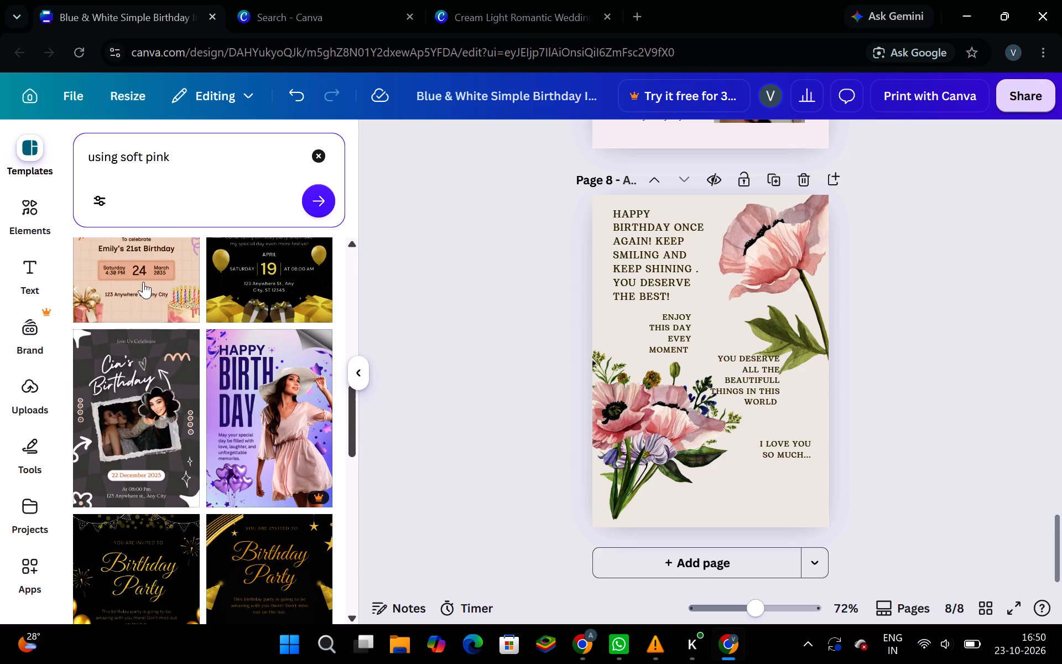
{"action": "key", "text": "Return"}
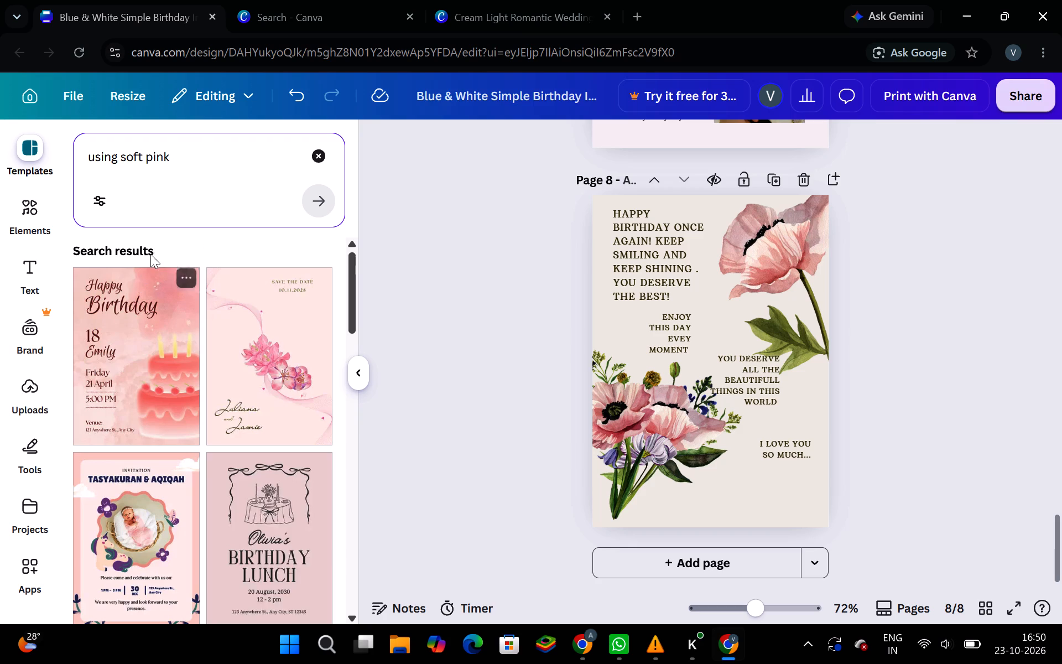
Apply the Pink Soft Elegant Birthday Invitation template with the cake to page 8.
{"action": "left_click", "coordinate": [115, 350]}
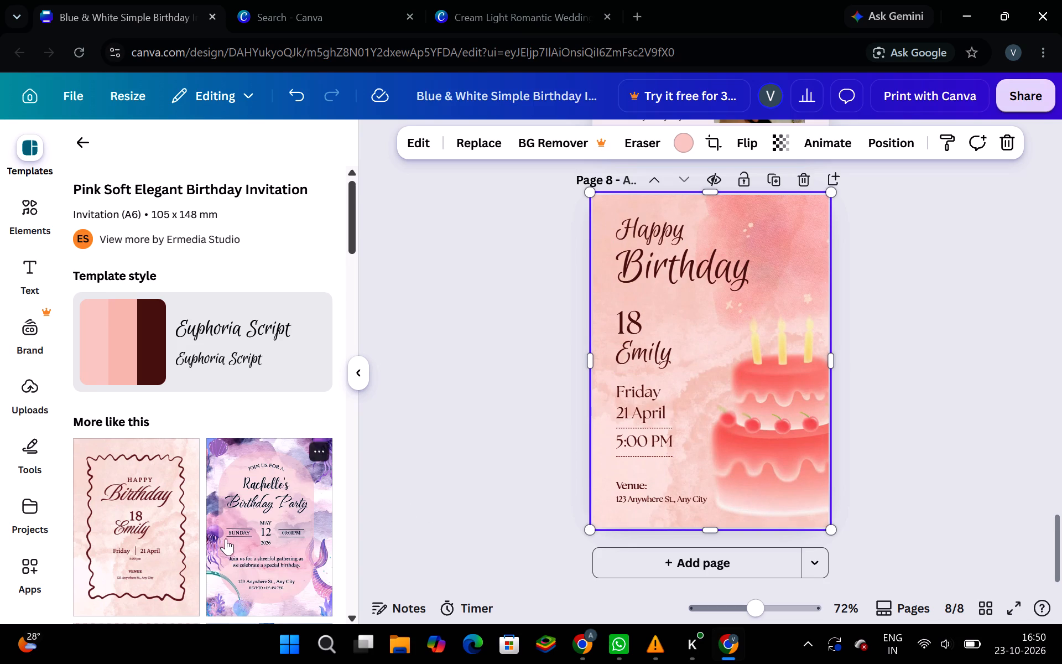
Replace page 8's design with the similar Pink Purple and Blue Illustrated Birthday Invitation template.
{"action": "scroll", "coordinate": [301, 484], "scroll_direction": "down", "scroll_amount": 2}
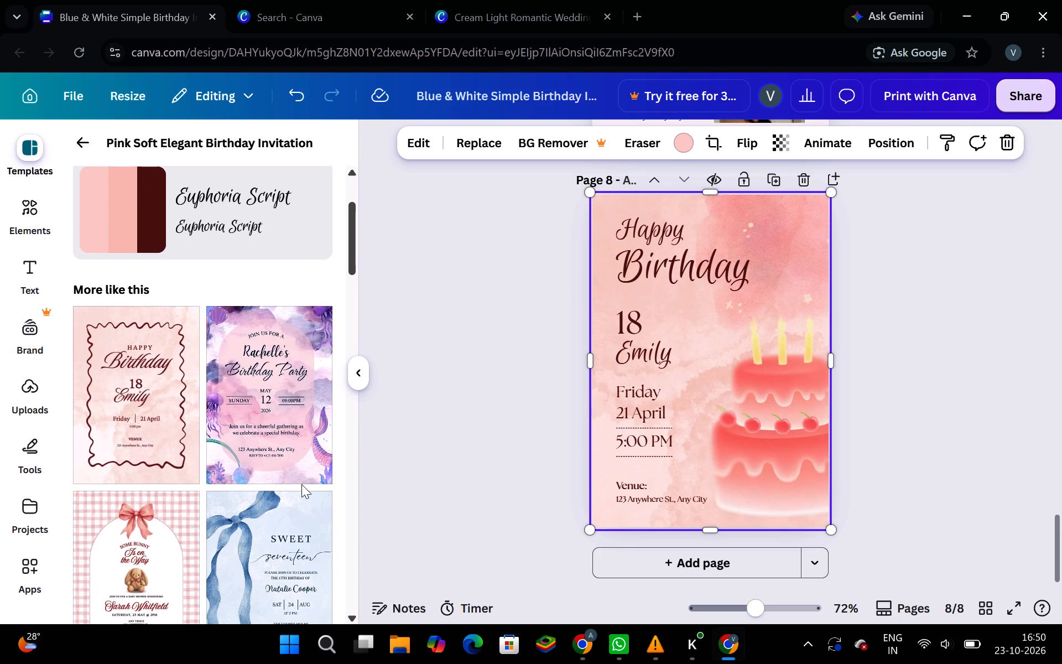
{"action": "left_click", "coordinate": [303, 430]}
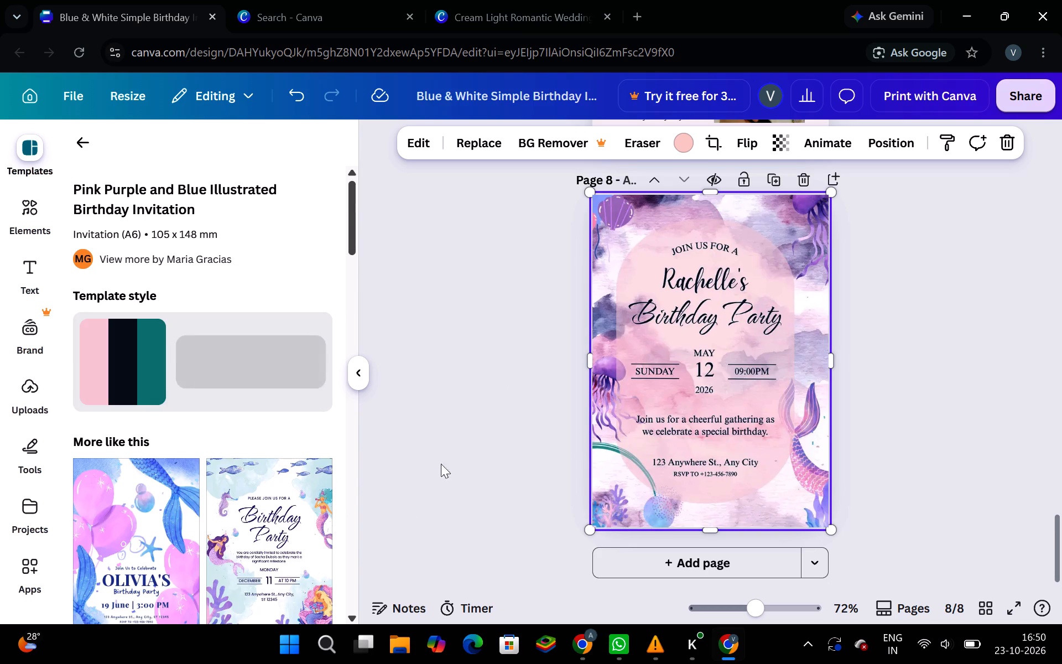
Browse the templates similar to the Pink Purple and Blue Illustrated Birthday Invitation for alternative designs.
{"action": "scroll", "coordinate": [139, 516], "scroll_direction": "down", "scroll_amount": 4}
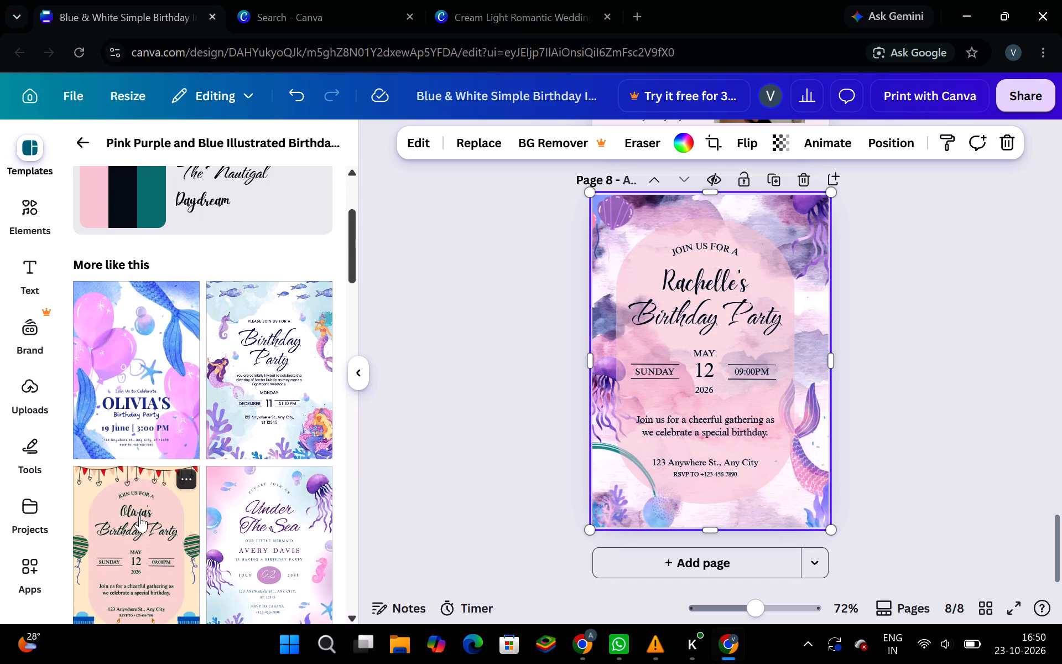
{"action": "scroll", "coordinate": [139, 516], "scroll_direction": "down", "scroll_amount": 4}
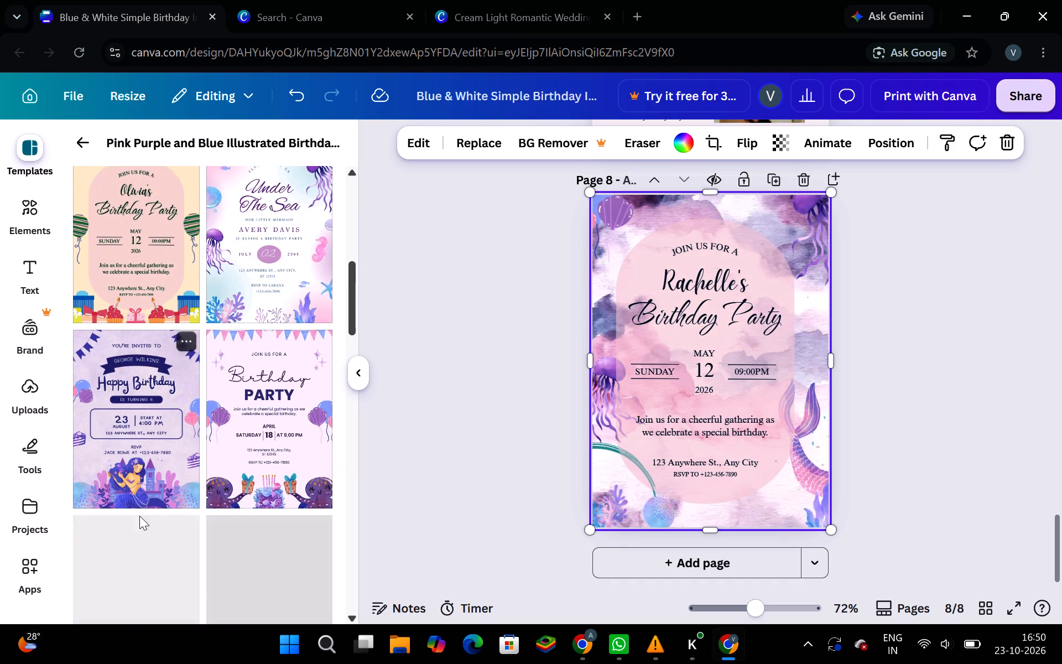
{"action": "scroll", "coordinate": [139, 516], "scroll_direction": "down", "scroll_amount": 4}
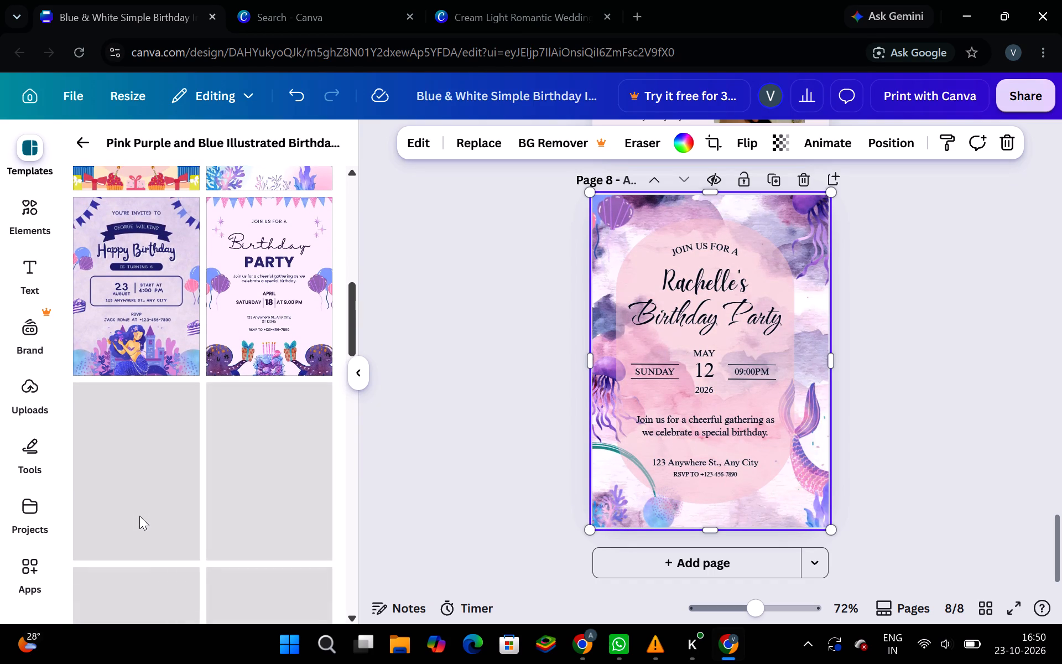
{"action": "scroll", "coordinate": [139, 516], "scroll_direction": "down", "scroll_amount": 2}
{"action": "scroll", "coordinate": [139, 516], "scroll_direction": "up", "scroll_amount": 1}
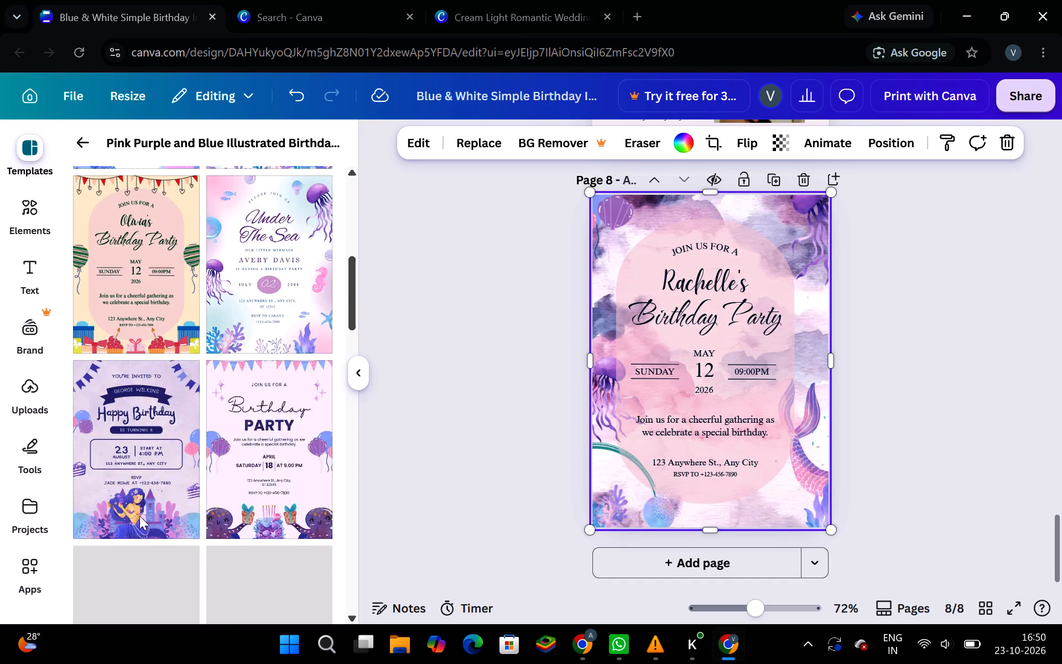
{"action": "scroll", "coordinate": [139, 516], "scroll_direction": "up", "scroll_amount": 3}
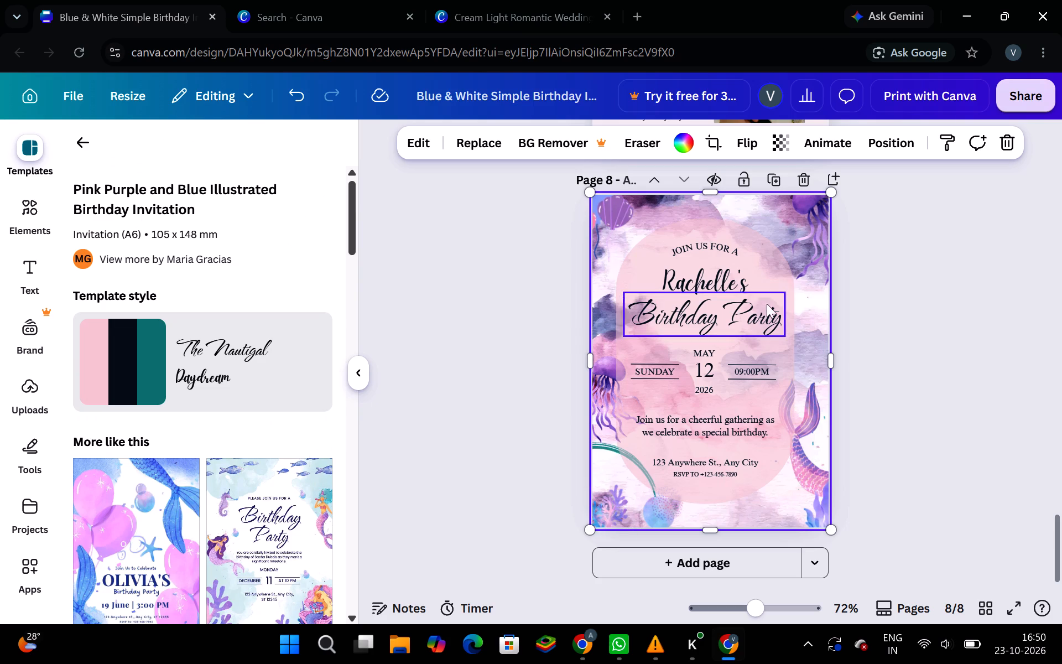
Delete page 8 with the purple birthday party template.
{"action": "left_click", "coordinate": [804, 174]}
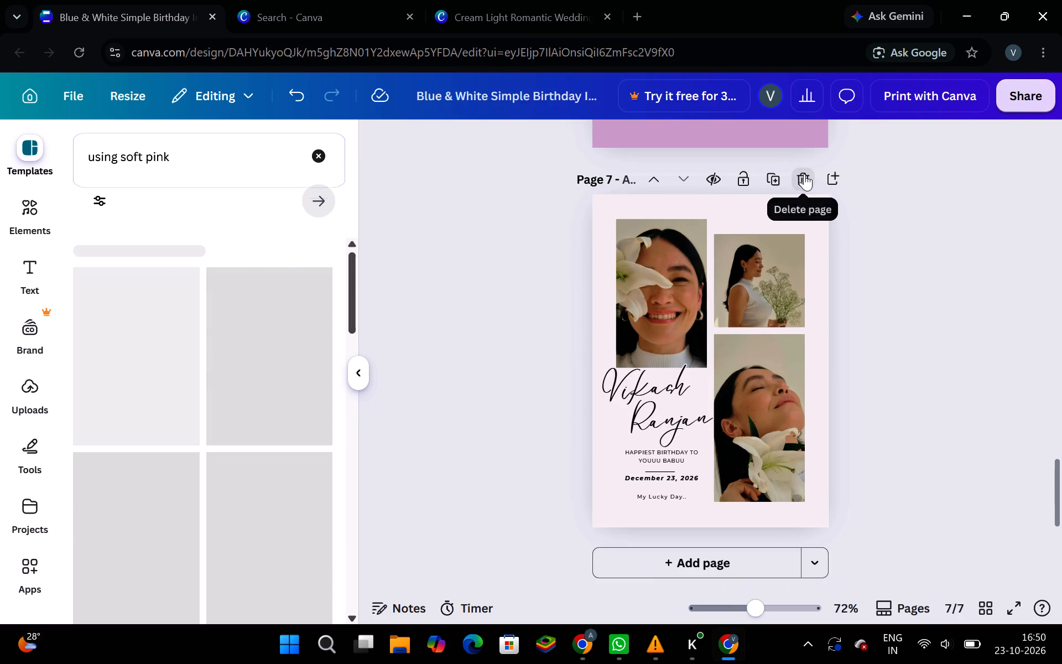
Apply the Pink Soft Elegant Birthday Invitation template with the cake to page 7.
{"action": "left_click", "coordinate": [153, 331]}
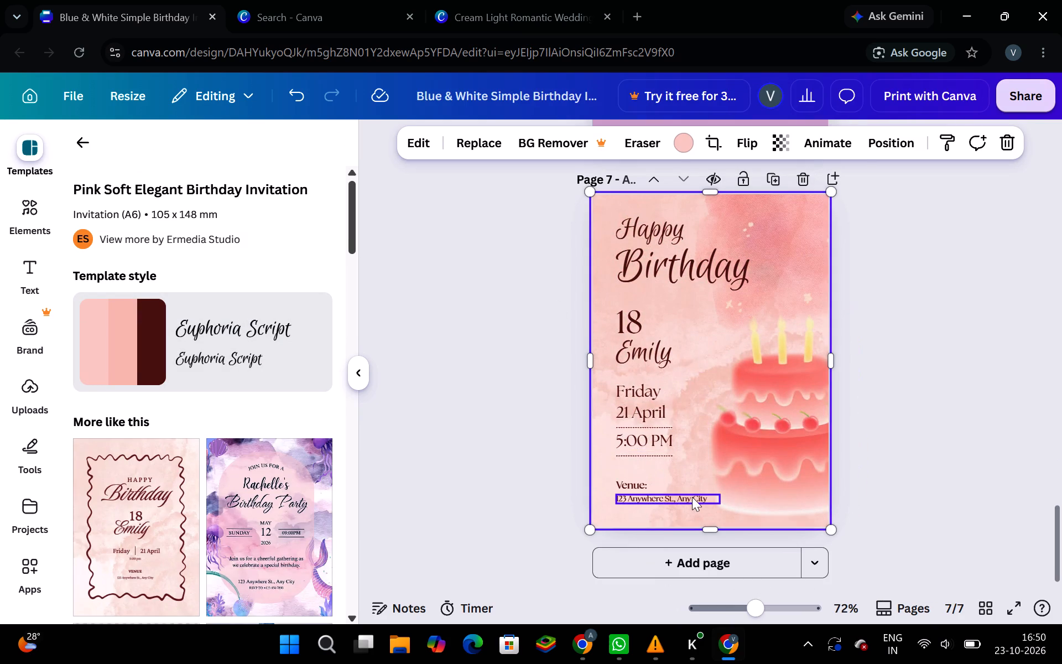
Add ", my love" after "Birthday" in page 7's heading, and erase the words "my love" while keeping the comma.
{"action": "left_click", "coordinate": [699, 497]}
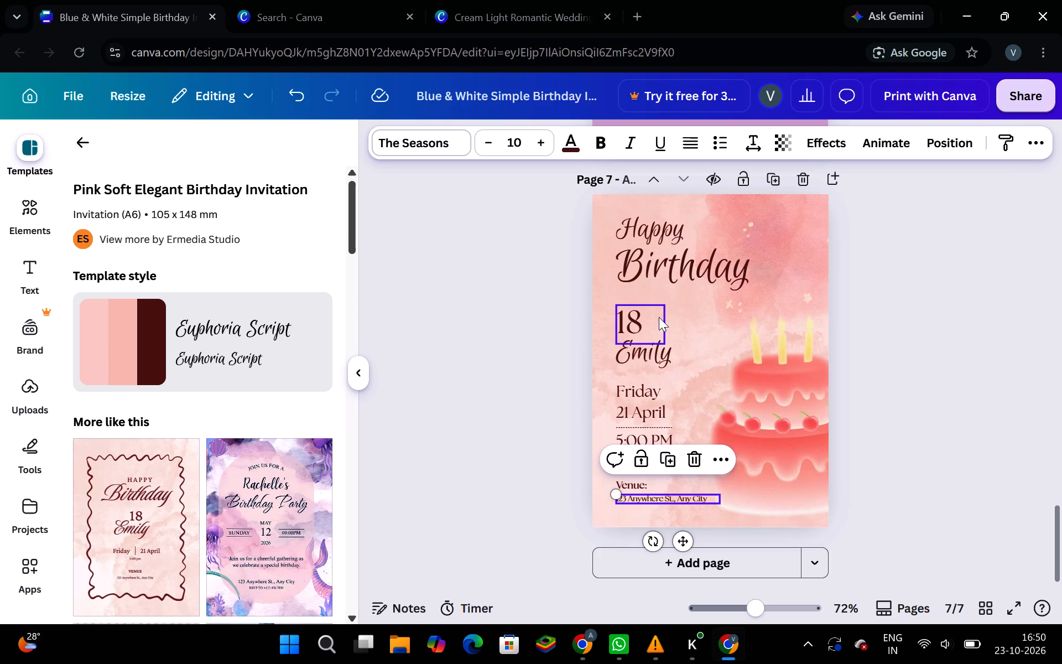
{"action": "left_click", "coordinate": [757, 266]}
{"action": "left_click", "coordinate": [757, 266]}
{"action": "left_click", "coordinate": [746, 266]}
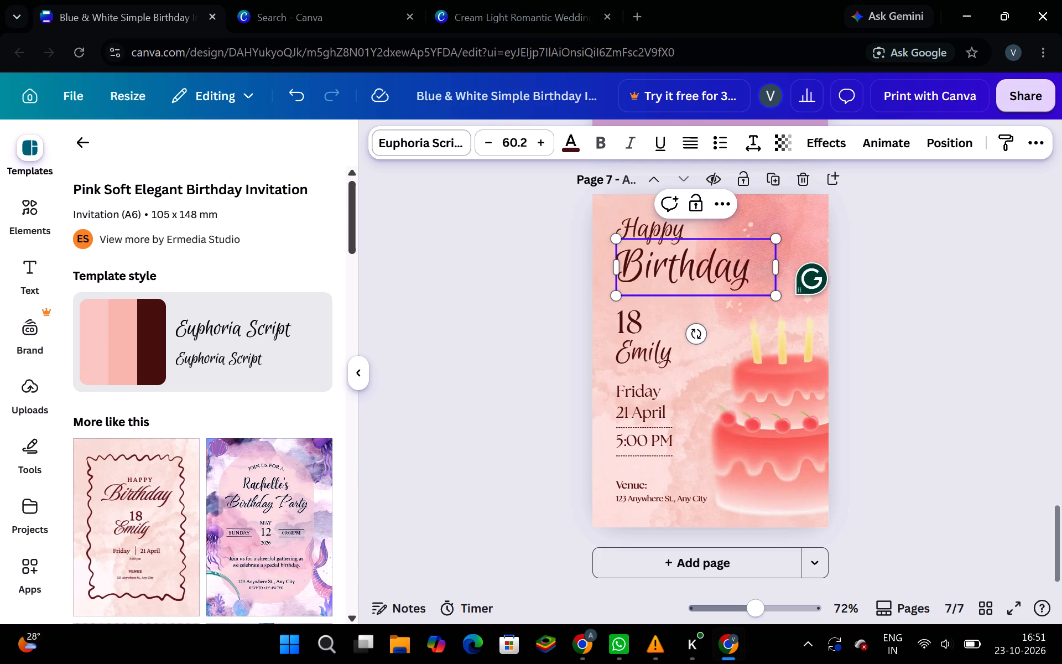
{"action": "key", "text": "comma"}
{"action": "key", "text": "space"}
{"action": "type", "text": "m"}
{"action": "type", "text": "y love"}
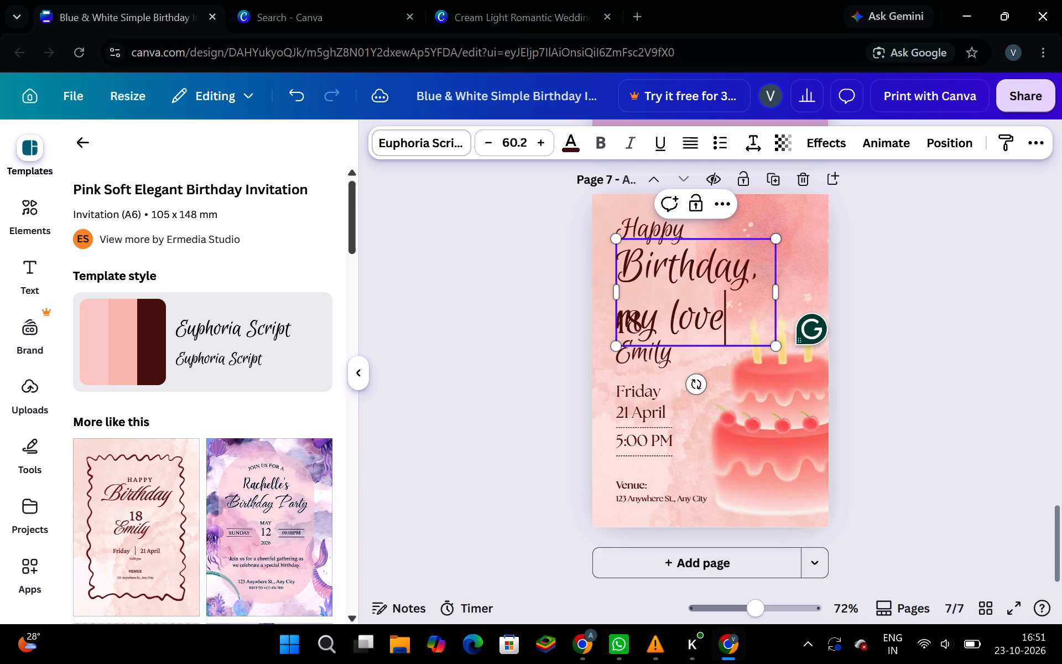
{"action": "key", "text": "BackSpace"}
{"action": "key", "text": "BackSpace"}
{"action": "key", "text": "BackSpace"}
{"action": "key", "text": "BackSpace"}
{"action": "key", "text": "BackSpace"}
{"action": "key", "text": "BackSpace"}
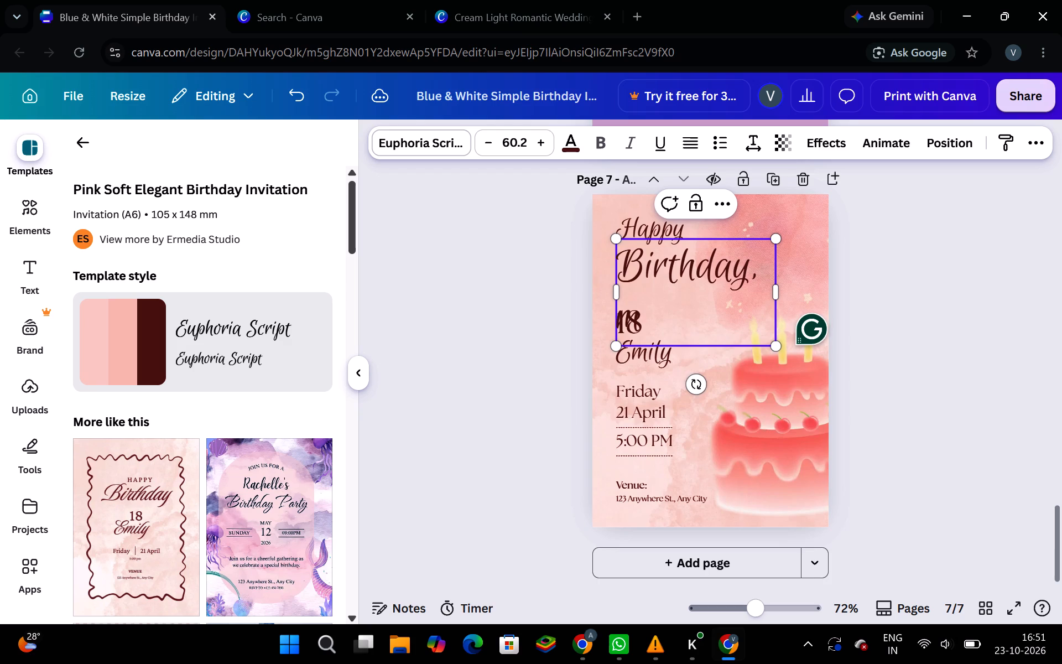
{"action": "key", "text": "BackSpace"}
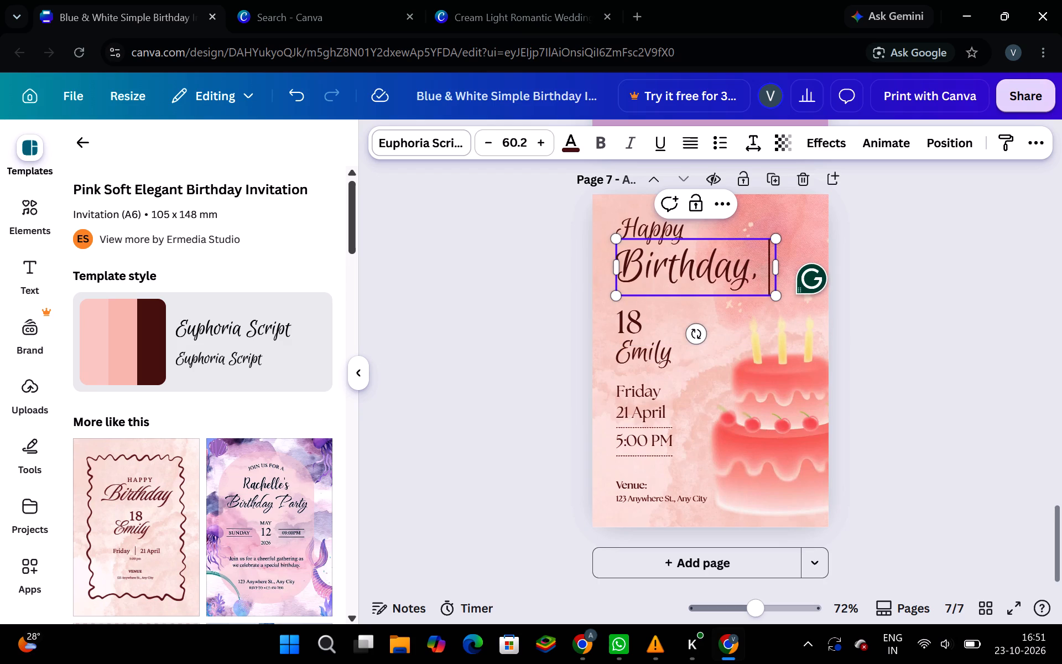
Add "My Love" on a second line after "Birthday," in page 7's heading, keeping the comma.
{"action": "key", "text": "m"}
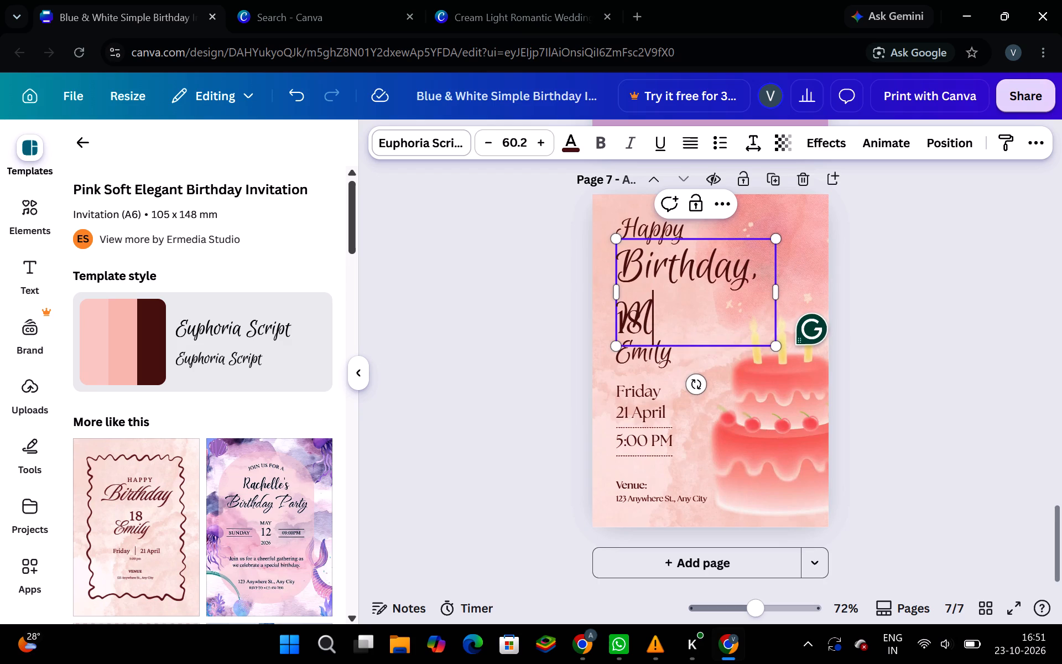
{"action": "type", "text": "y"}
{"action": "key", "text": "space"}
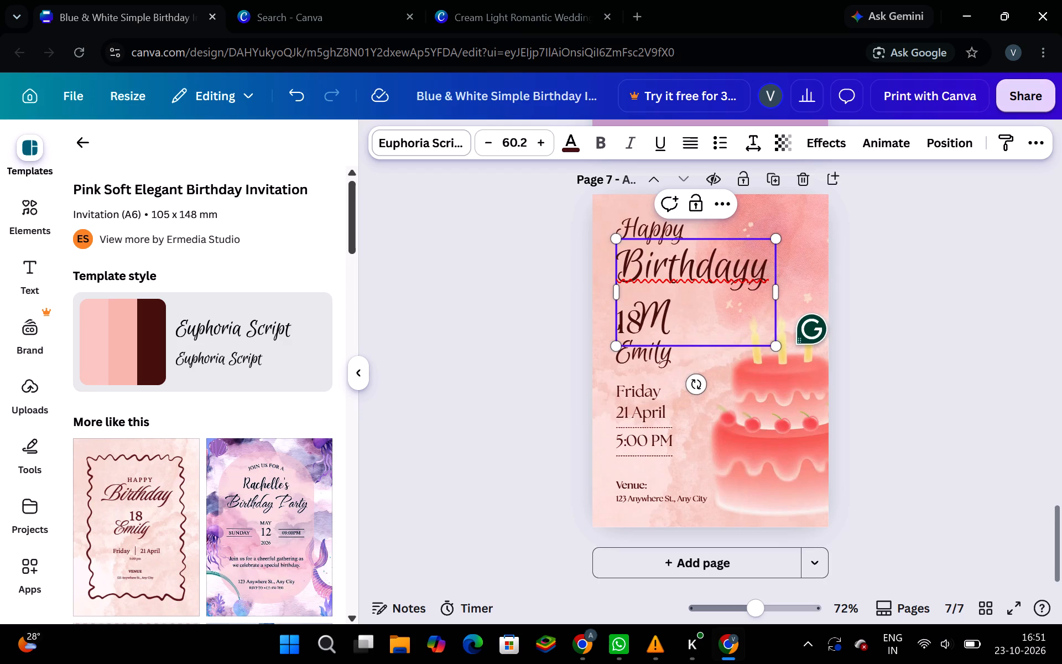
{"action": "key", "text": "BackSpace"}
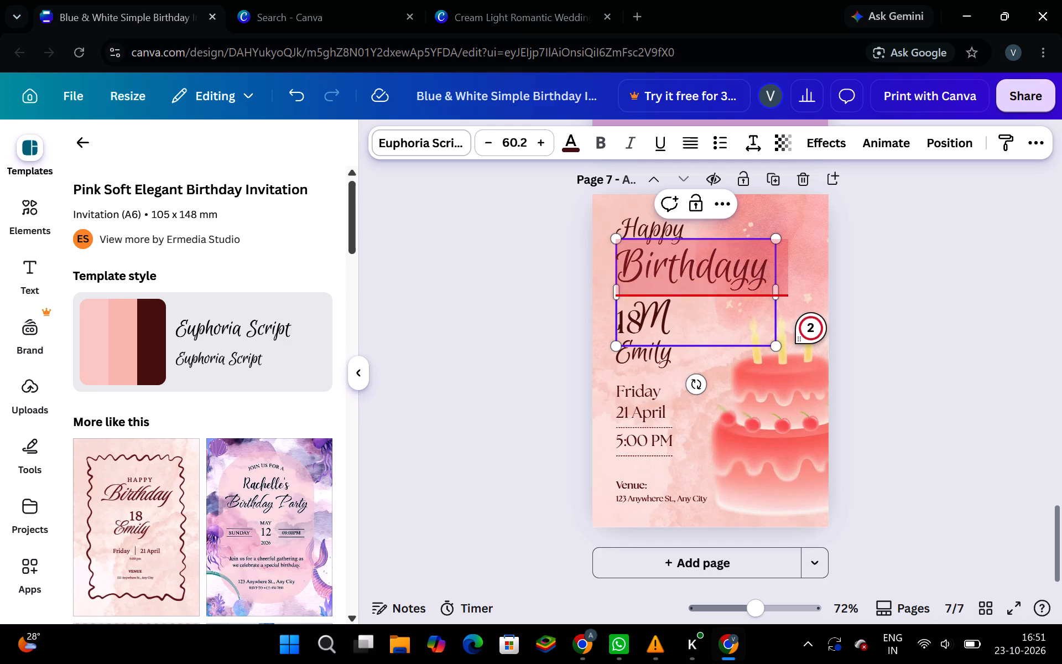
{"action": "left_click", "coordinate": [896, 271]}
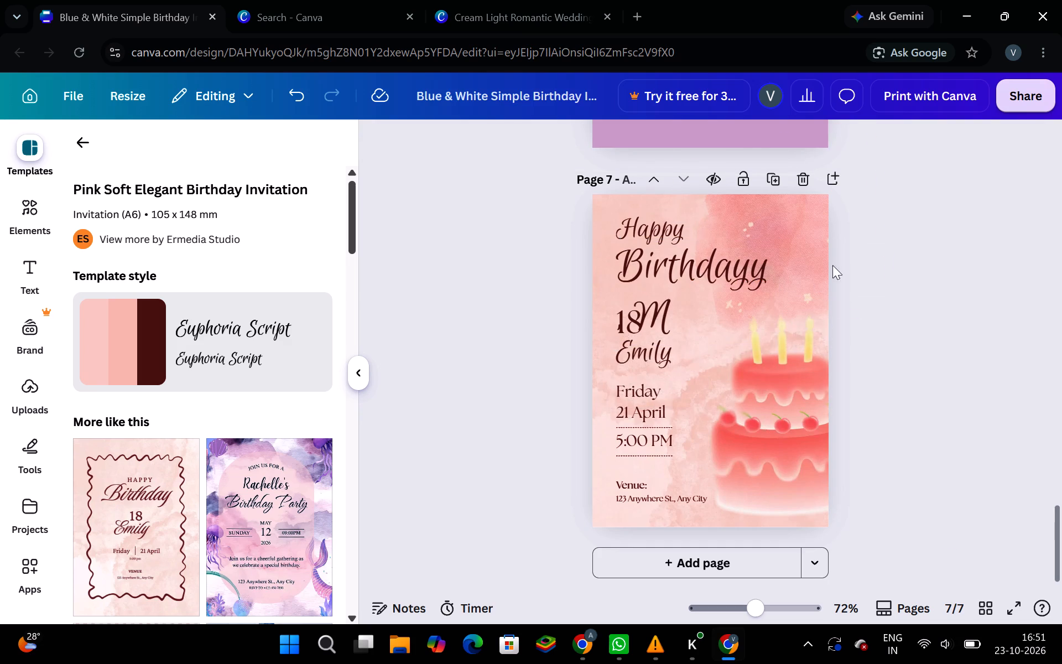
{"action": "left_click", "coordinate": [759, 263]}
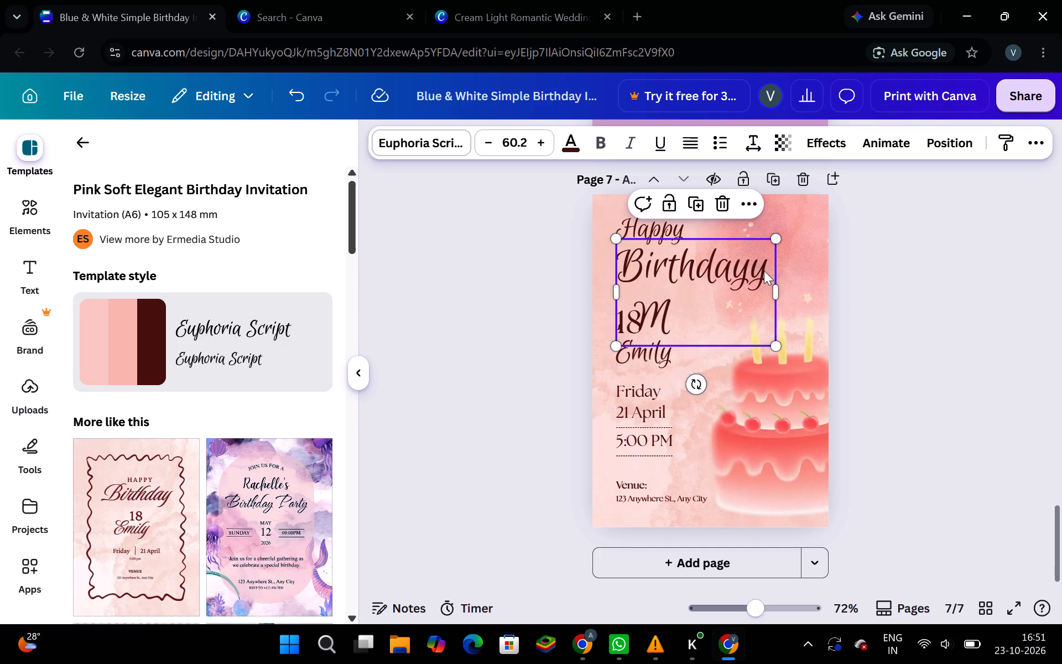
{"action": "left_click", "coordinate": [764, 271]}
{"action": "left_click", "coordinate": [769, 275]}
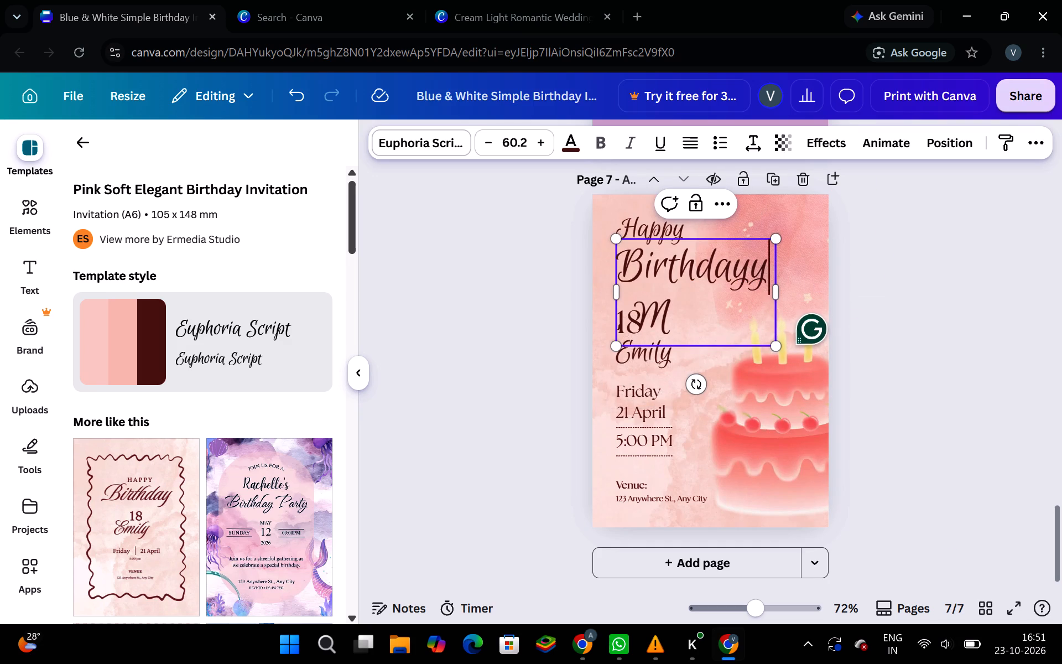
{"action": "key", "text": "BackSpace"}
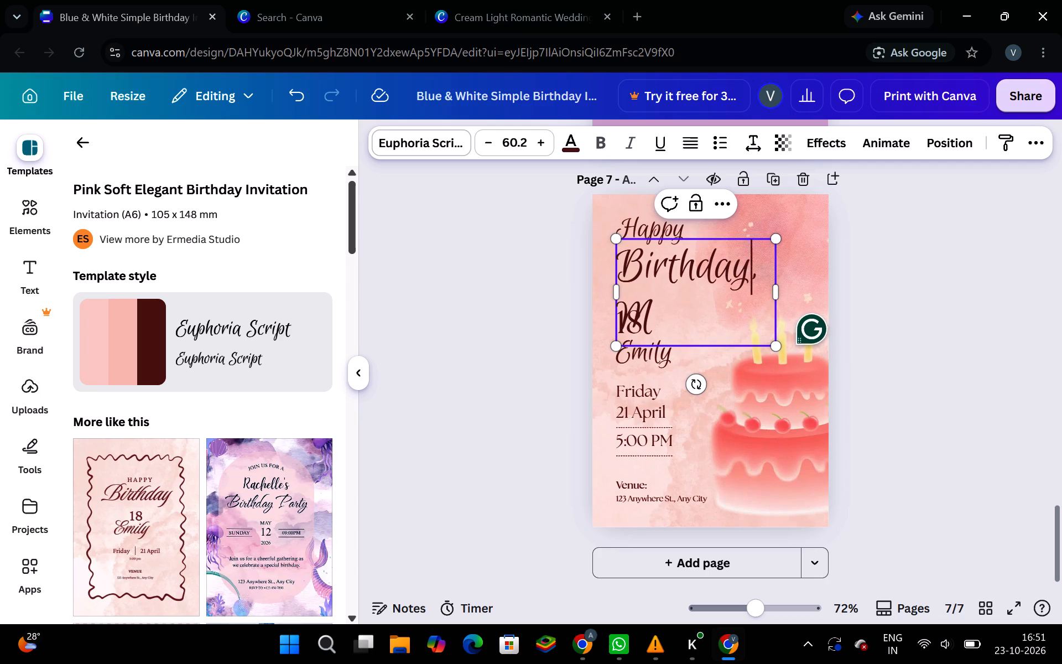
{"action": "left_click", "coordinate": [673, 322]}
{"action": "key", "text": "y"}
{"action": "key", "text": "space"}
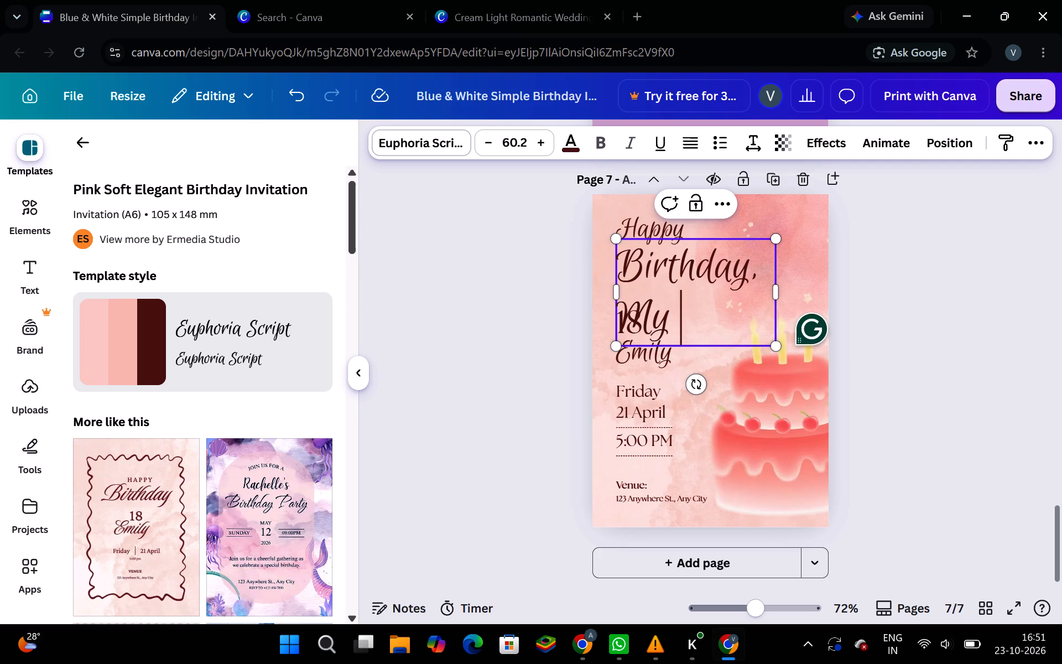
{"action": "key", "text": "l"}
{"action": "type", "text": "ove"}
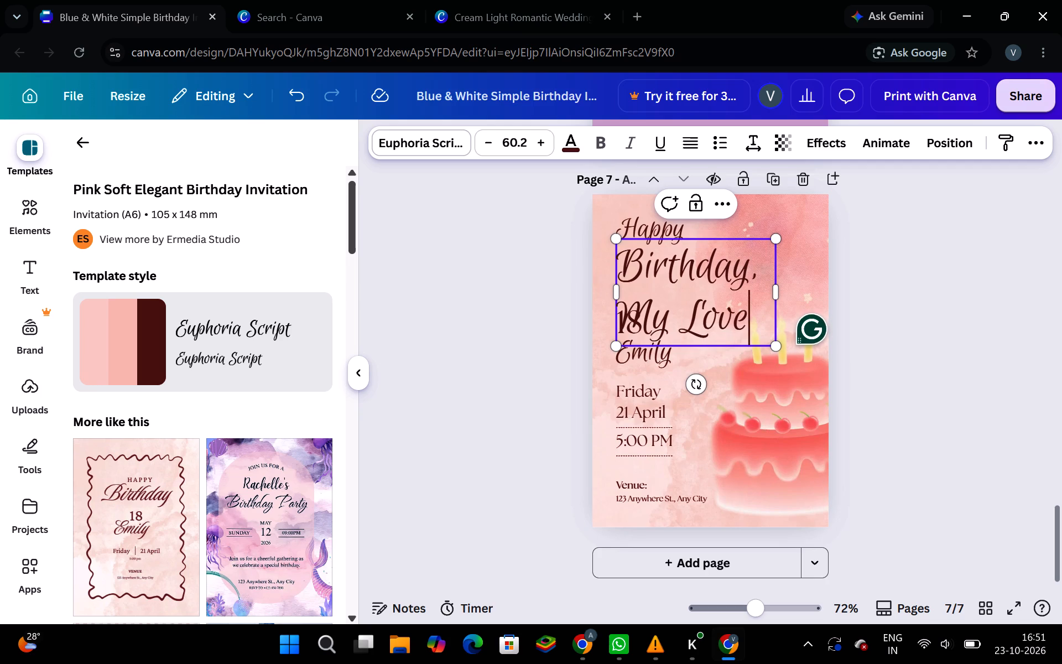
Shift the "Emily" text slightly down, move the heading clear of the "18" text, and delete "18".
{"action": "left_click_drag", "start_coordinate": [637, 364], "coordinate": [641, 375]}
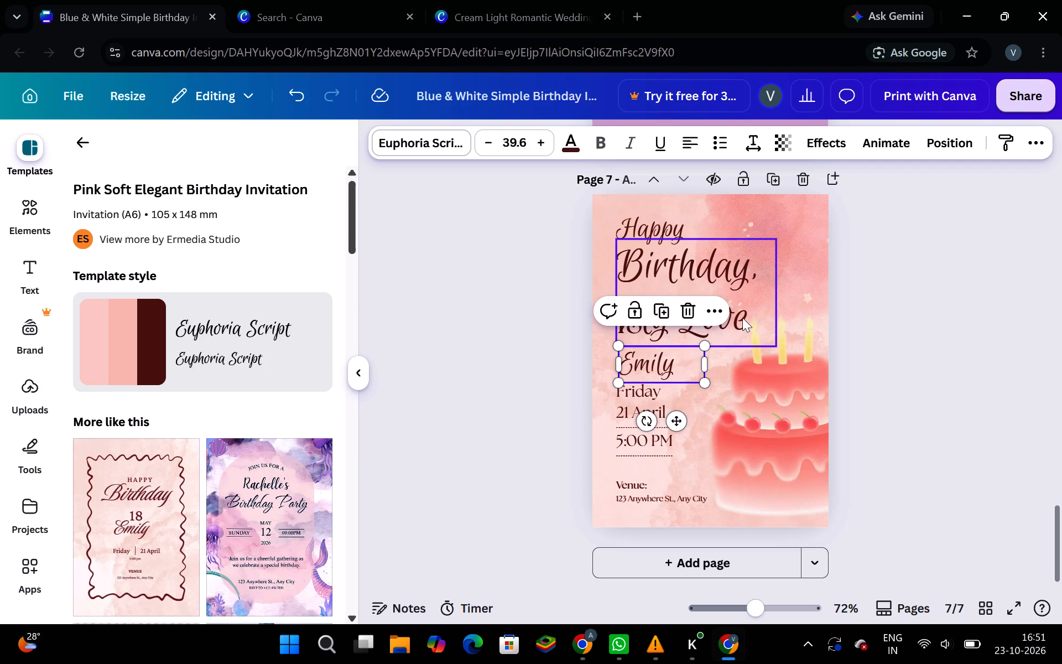
{"action": "left_click_drag", "start_coordinate": [739, 317], "coordinate": [770, 287]}
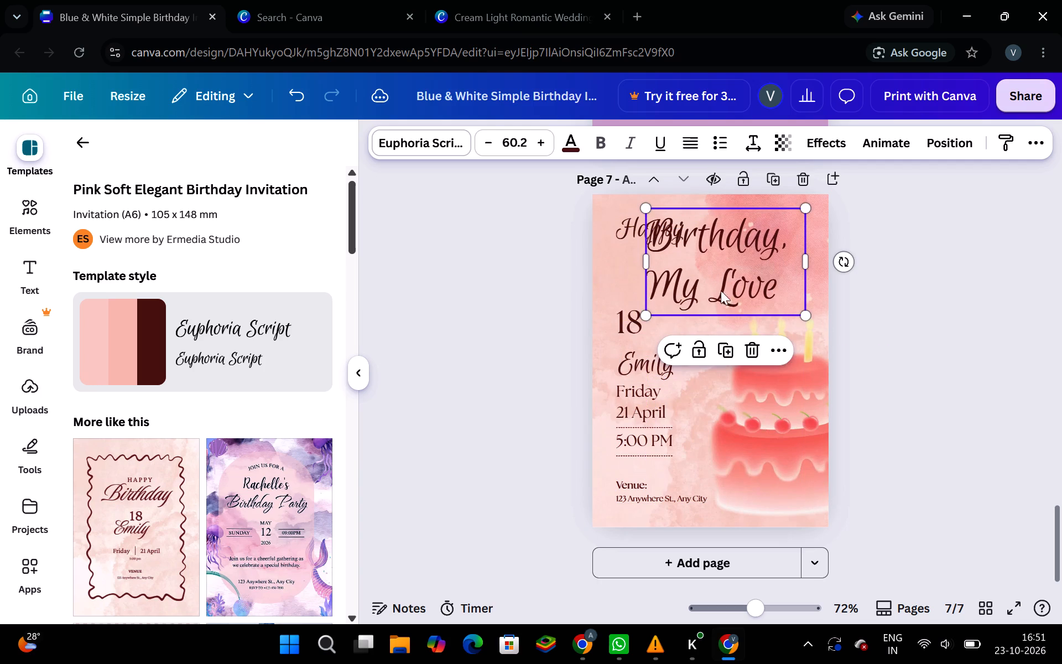
{"action": "left_click", "coordinate": [626, 317]}
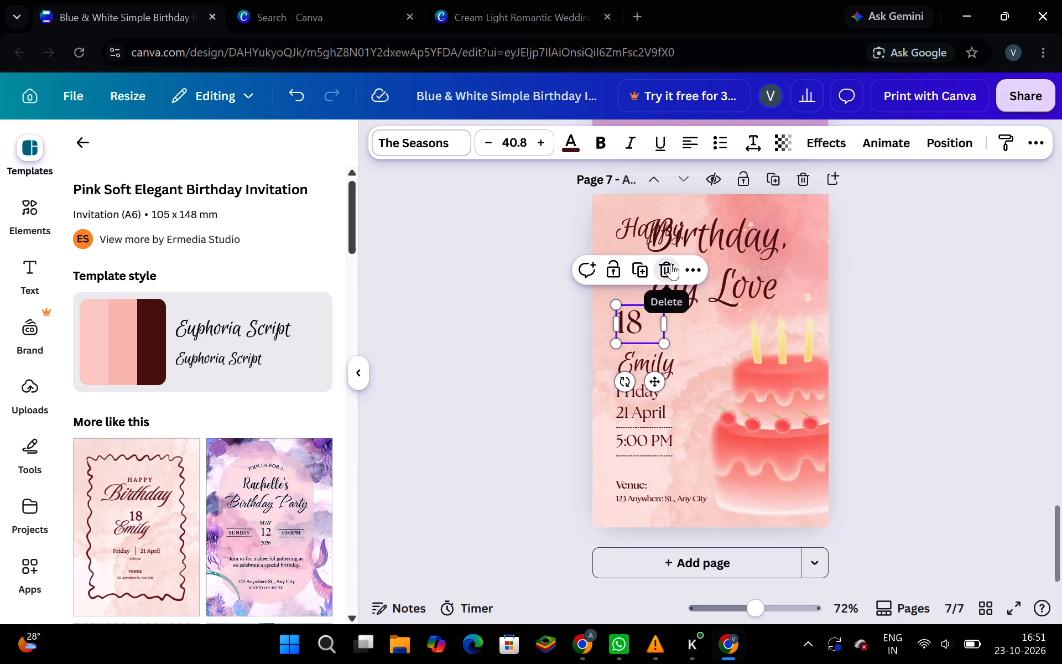
{"action": "left_click", "coordinate": [667, 264]}
Reposition the "Birthday, My Love" heading below "Happy" near the page's left edge, and nudge "Happy" up and left above it.
{"action": "left_click_drag", "start_coordinate": [675, 283], "coordinate": [644, 295]}
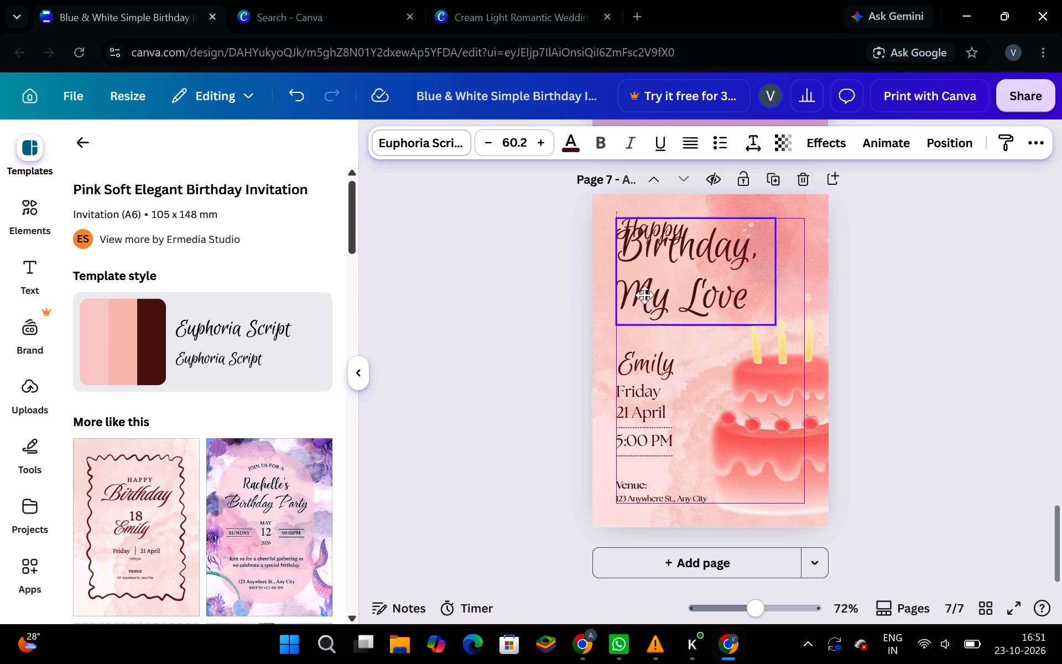
{"action": "left_click_drag", "start_coordinate": [644, 295], "coordinate": [632, 312]}
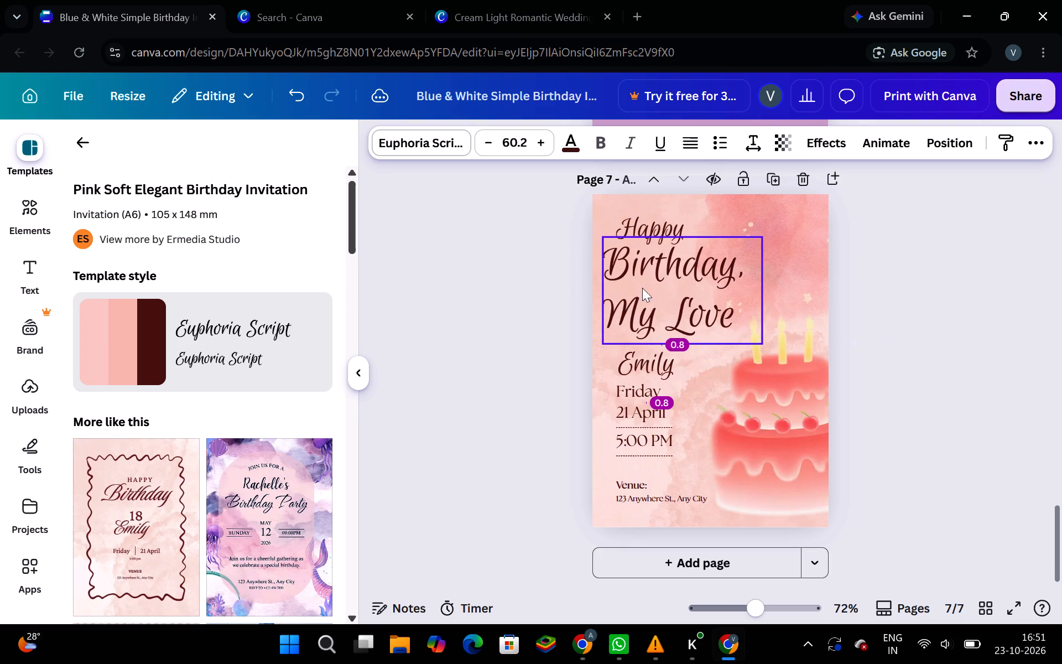
{"action": "left_click", "coordinate": [664, 229]}
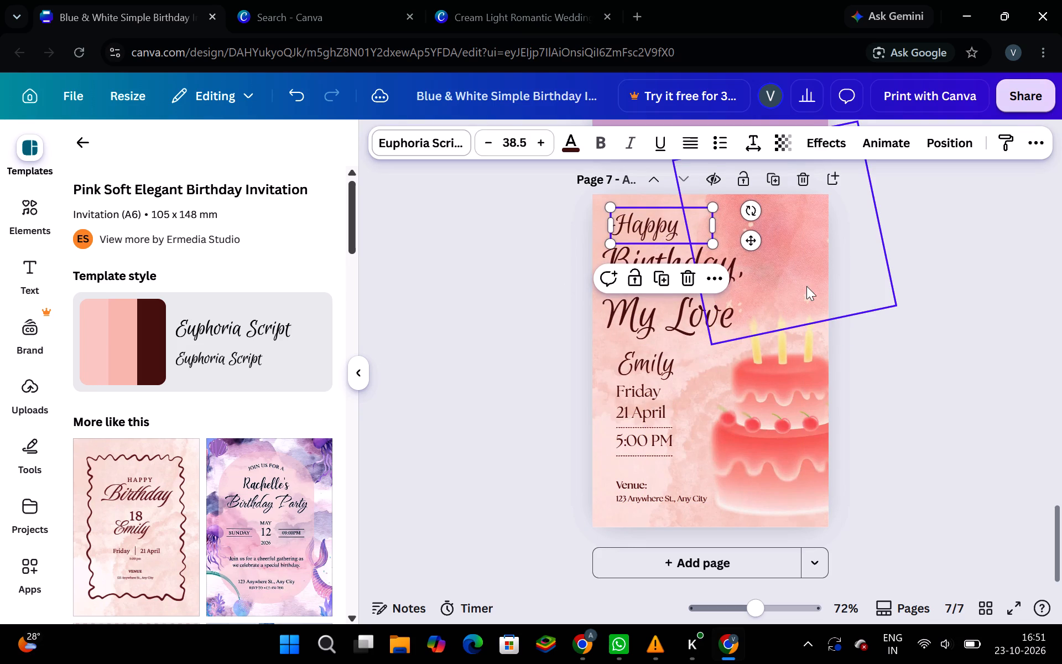
{"action": "left_click", "coordinate": [847, 367]}
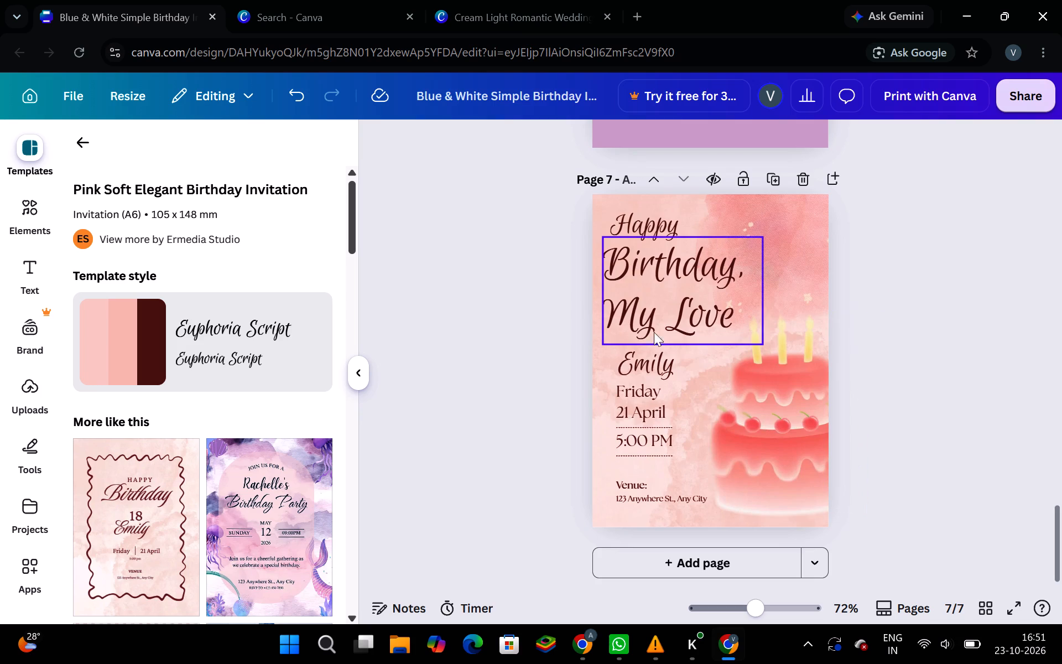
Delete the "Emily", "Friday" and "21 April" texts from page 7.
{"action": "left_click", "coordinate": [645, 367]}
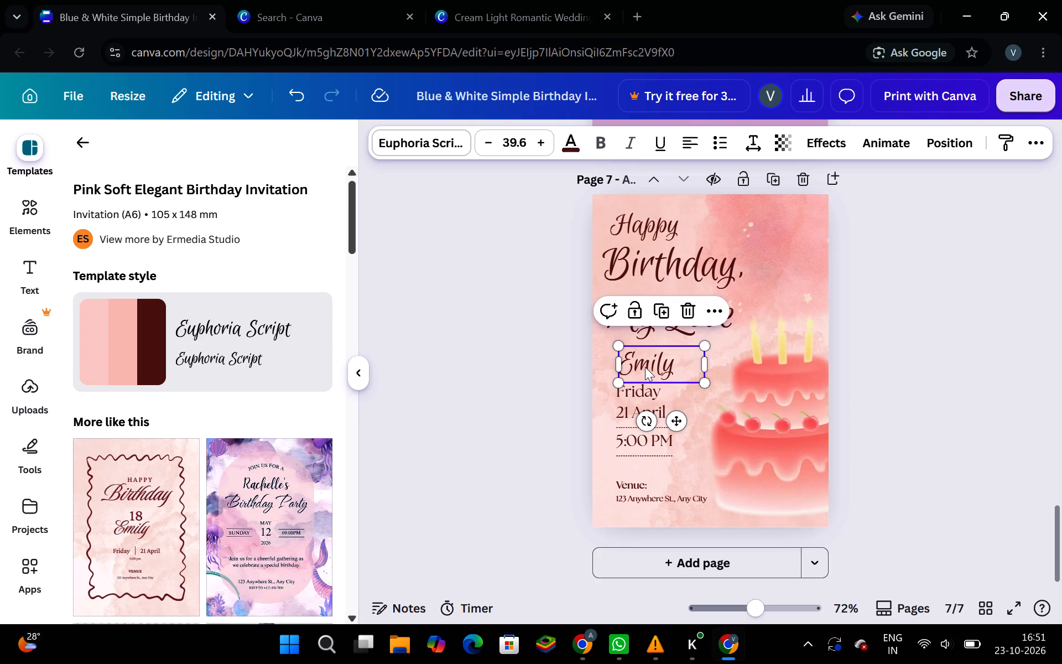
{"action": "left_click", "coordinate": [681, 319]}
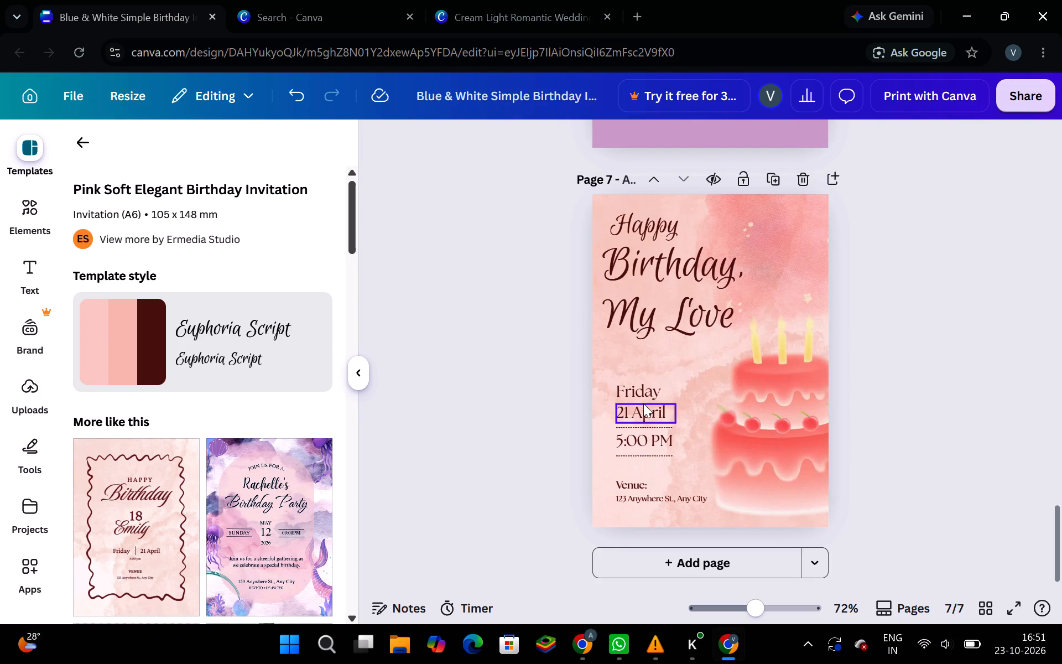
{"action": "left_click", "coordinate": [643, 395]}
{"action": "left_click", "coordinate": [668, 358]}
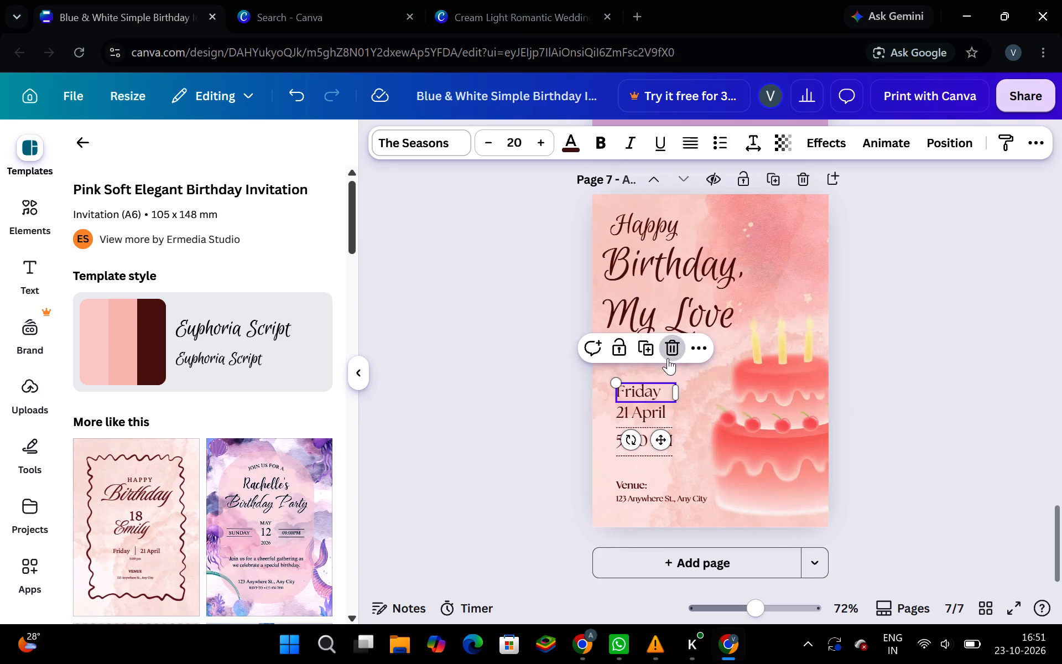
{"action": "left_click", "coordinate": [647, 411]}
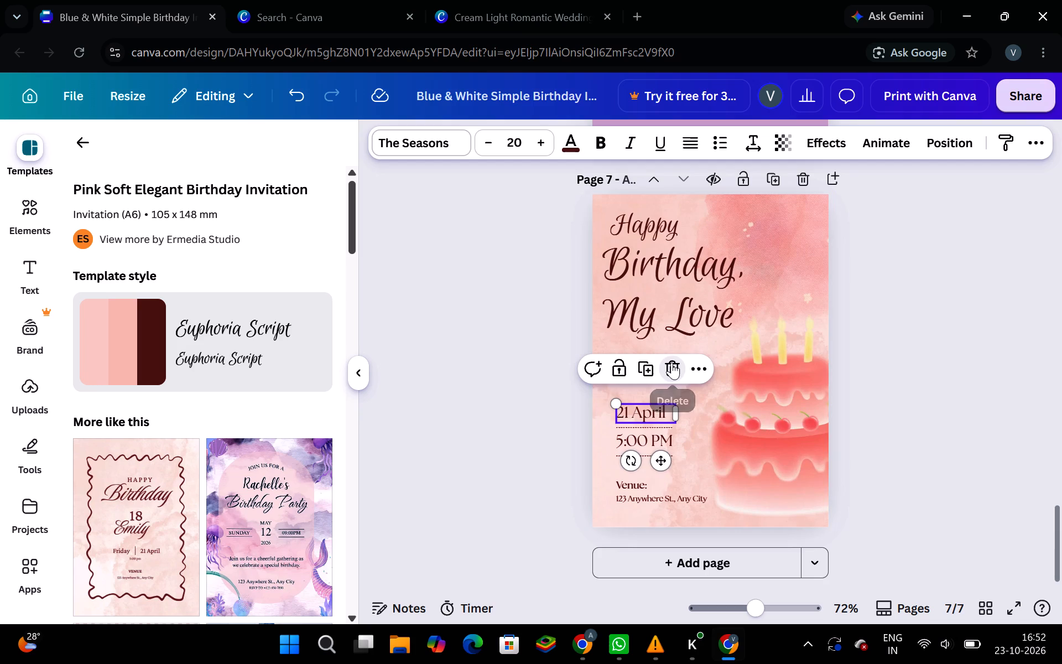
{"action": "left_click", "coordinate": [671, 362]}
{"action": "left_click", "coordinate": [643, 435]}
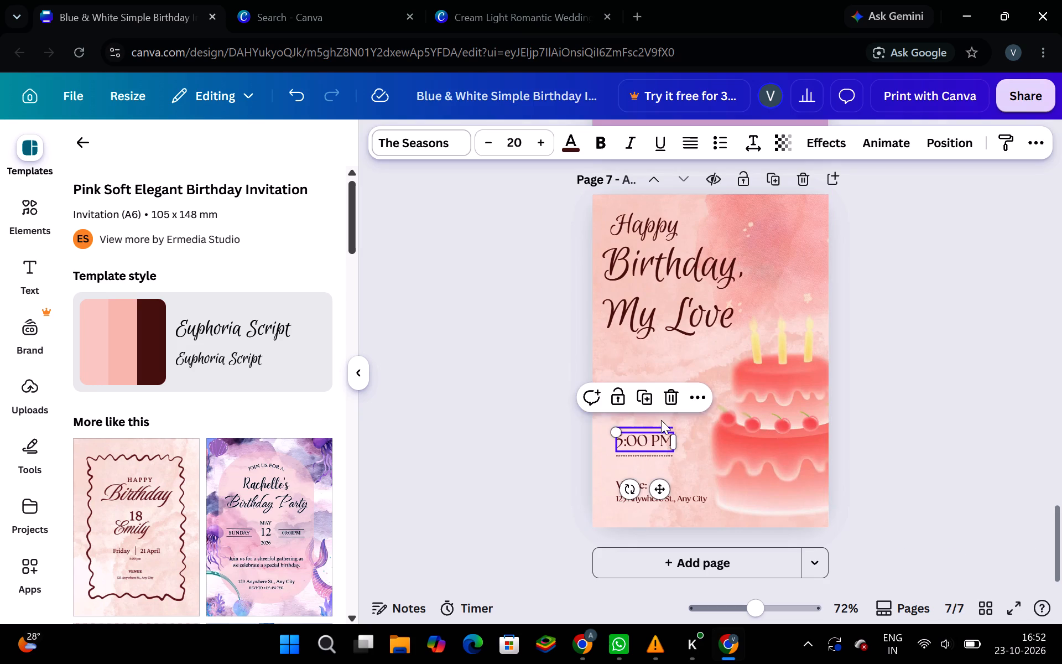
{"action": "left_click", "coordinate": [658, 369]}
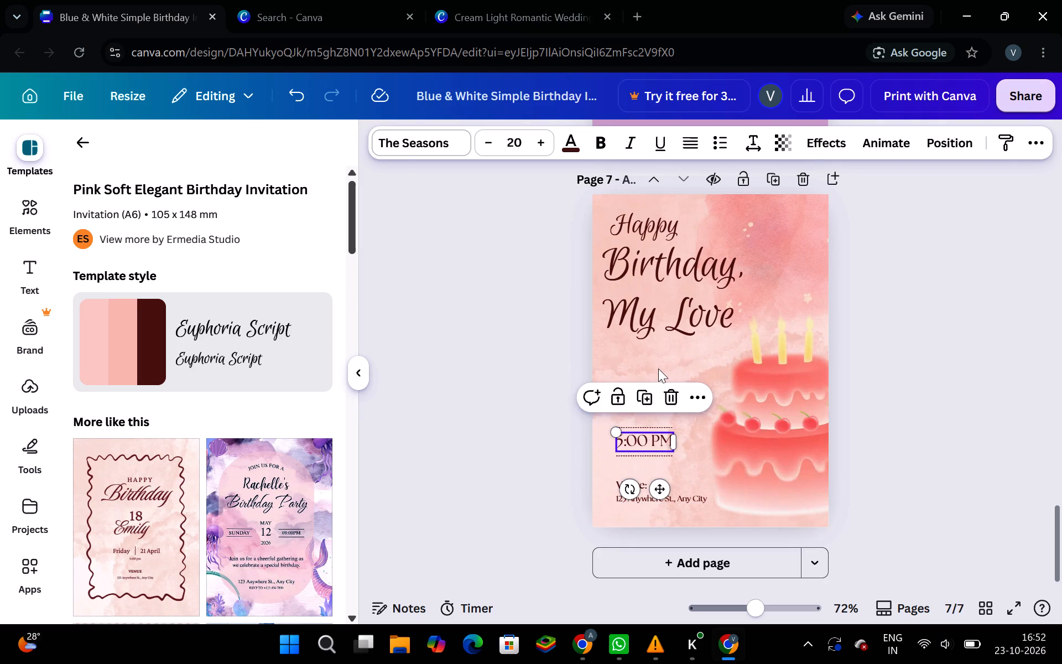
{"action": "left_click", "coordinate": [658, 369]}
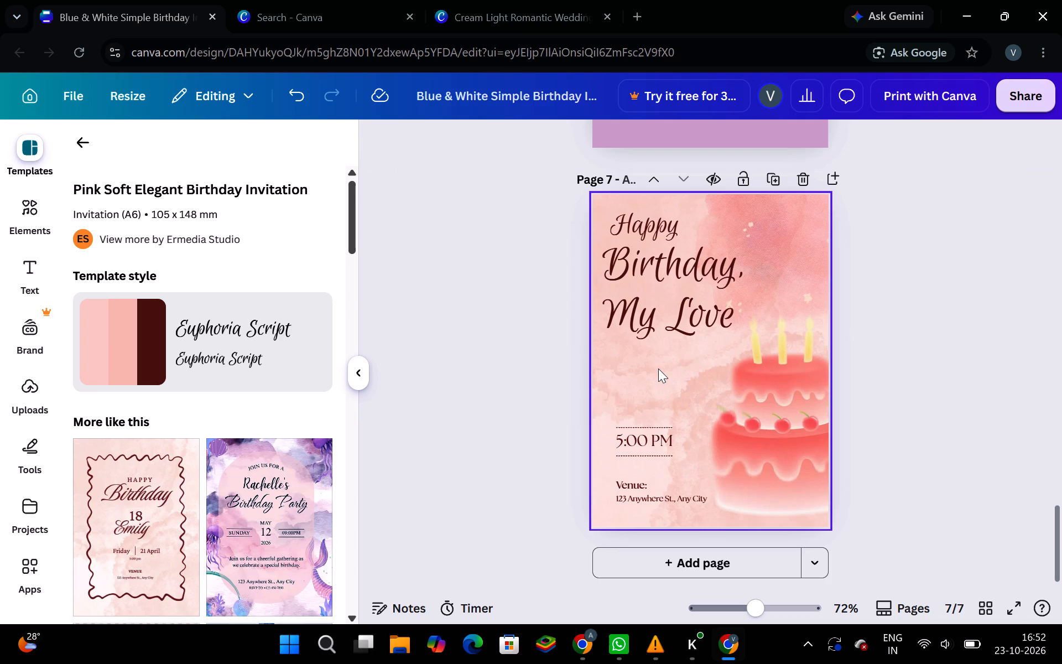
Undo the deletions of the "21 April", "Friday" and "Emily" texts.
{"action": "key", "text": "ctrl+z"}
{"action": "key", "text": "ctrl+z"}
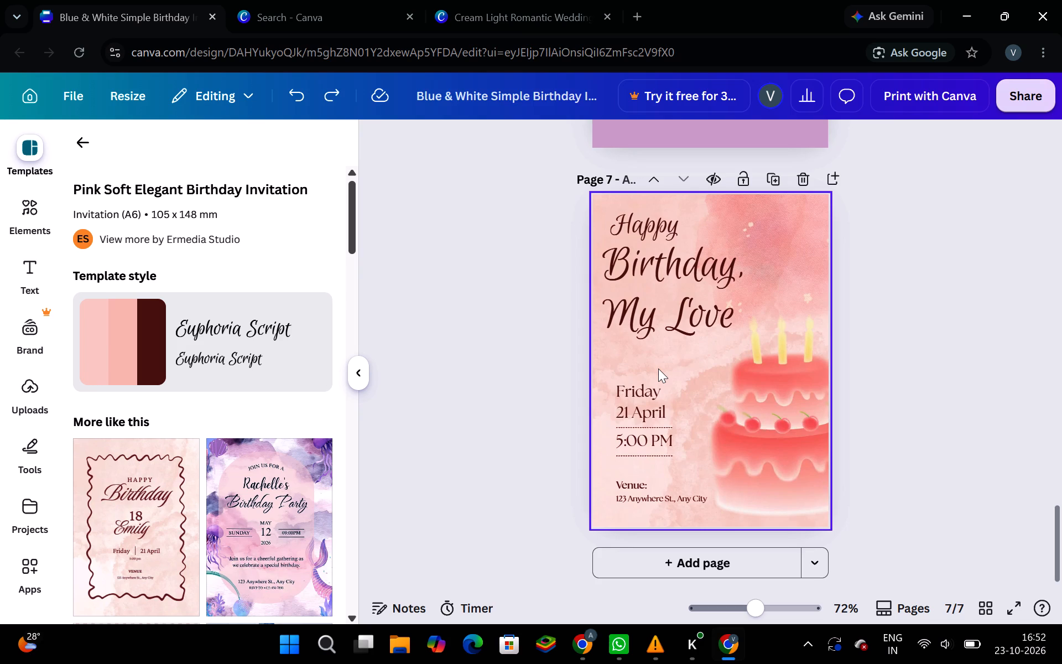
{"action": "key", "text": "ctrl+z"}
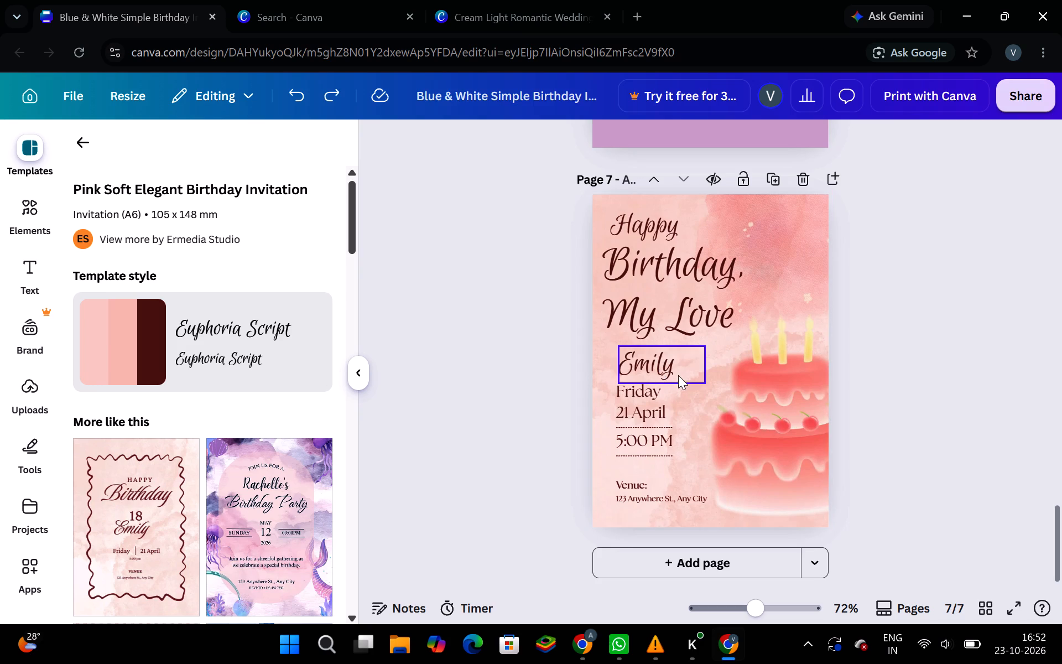
Replace the "Emily" text on page 7 with "You are of the most beautiful parts of my life".
{"action": "left_click", "coordinate": [688, 365]}
{"action": "left_click", "coordinate": [688, 365]}
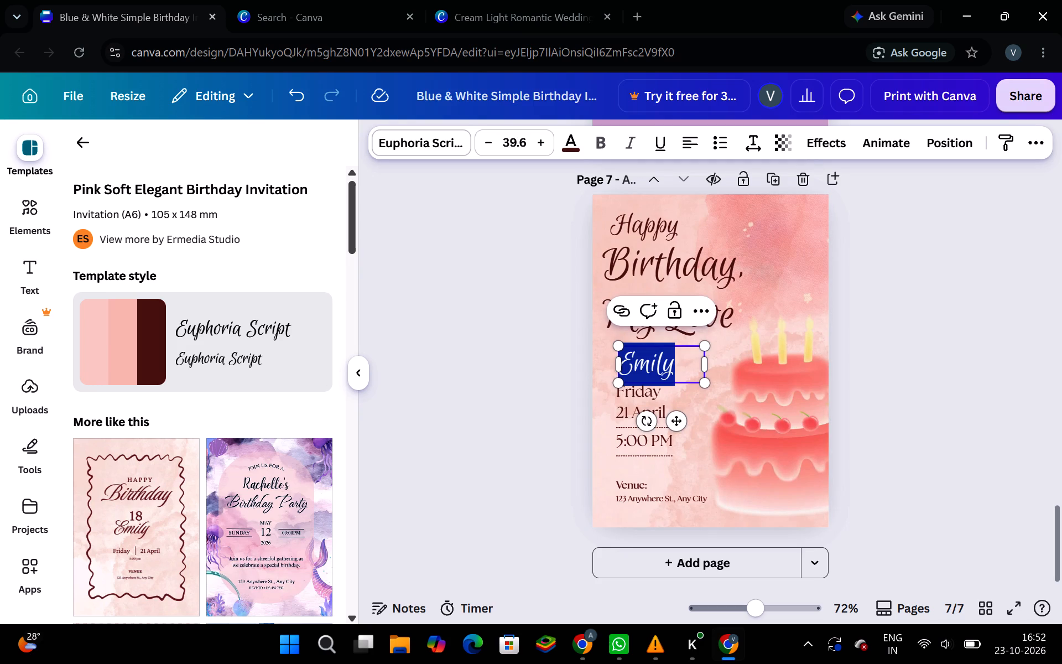
{"action": "left_click", "coordinate": [688, 365]}
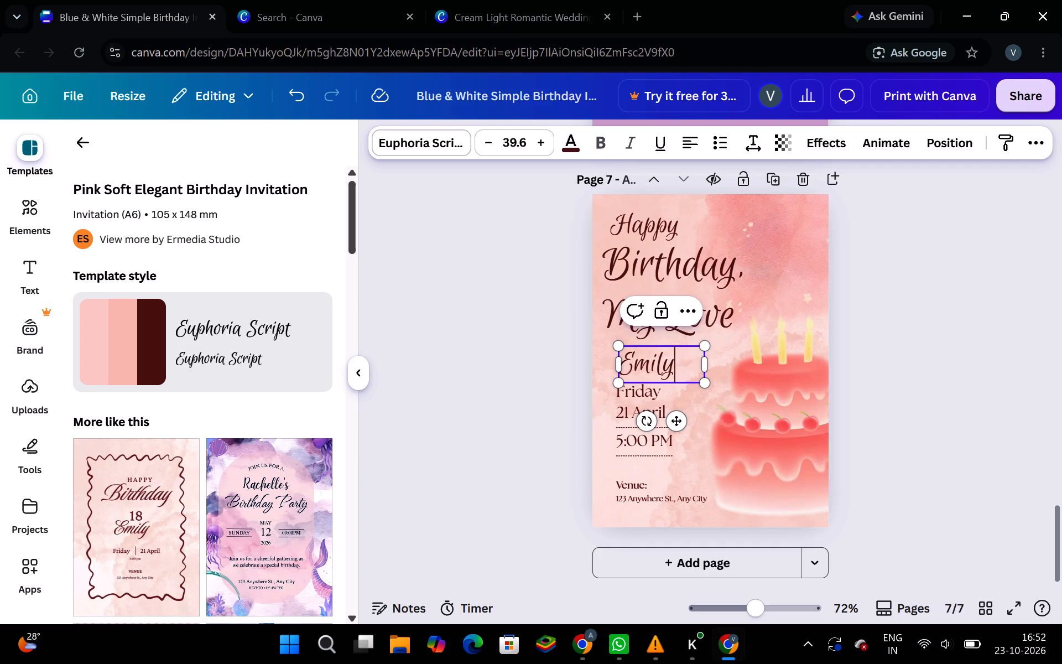
{"action": "key", "text": "BackSpace"}
{"action": "key", "text": "BackSpace"}
{"action": "key", "text": "BackSpace"}
{"action": "key", "text": "BackSpace"}
{"action": "key", "text": "BackSpace"}
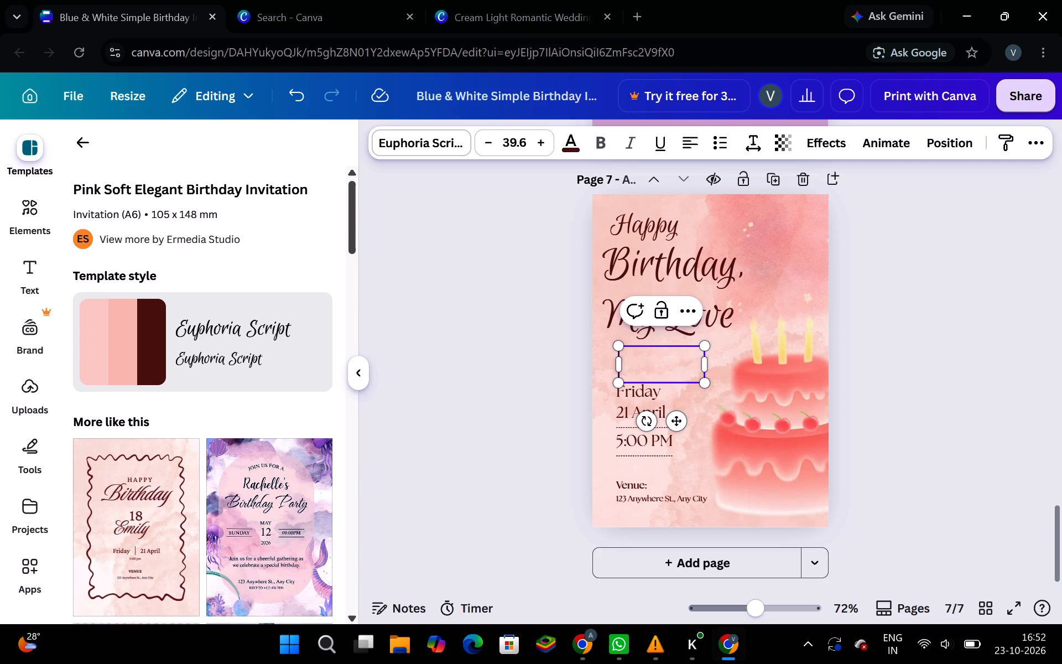
{"action": "key", "text": "y"}
{"action": "key", "text": "y"}
{"action": "key", "text": "BackSpace"}
{"action": "key", "text": "BackSpace"}
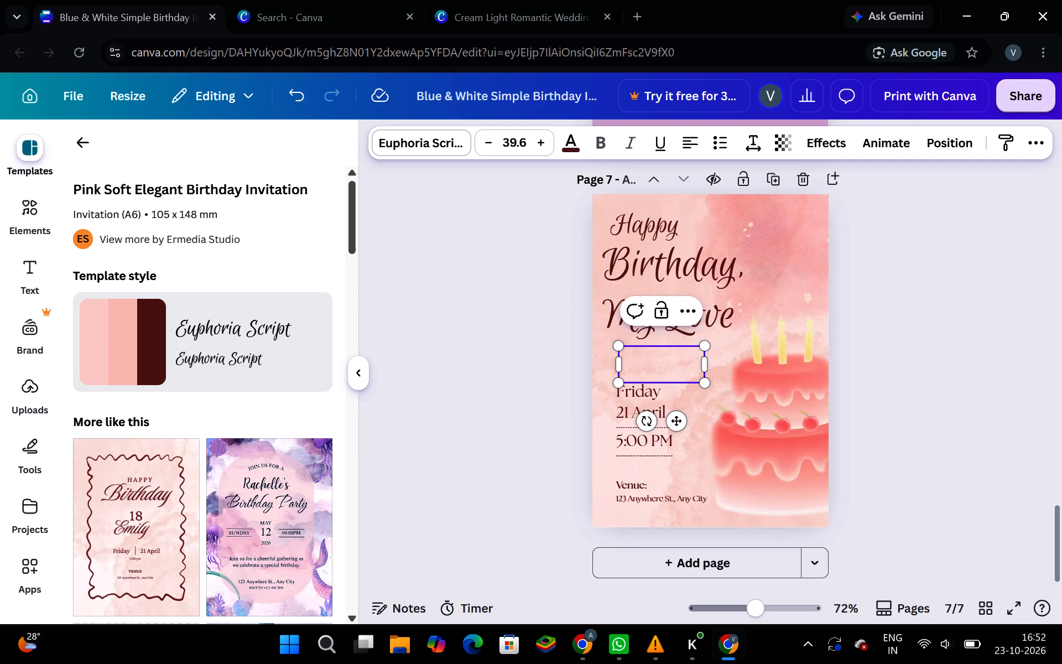
{"action": "key", "text": "y"}
{"action": "key", "text": "o"}
{"action": "key", "text": "u"}
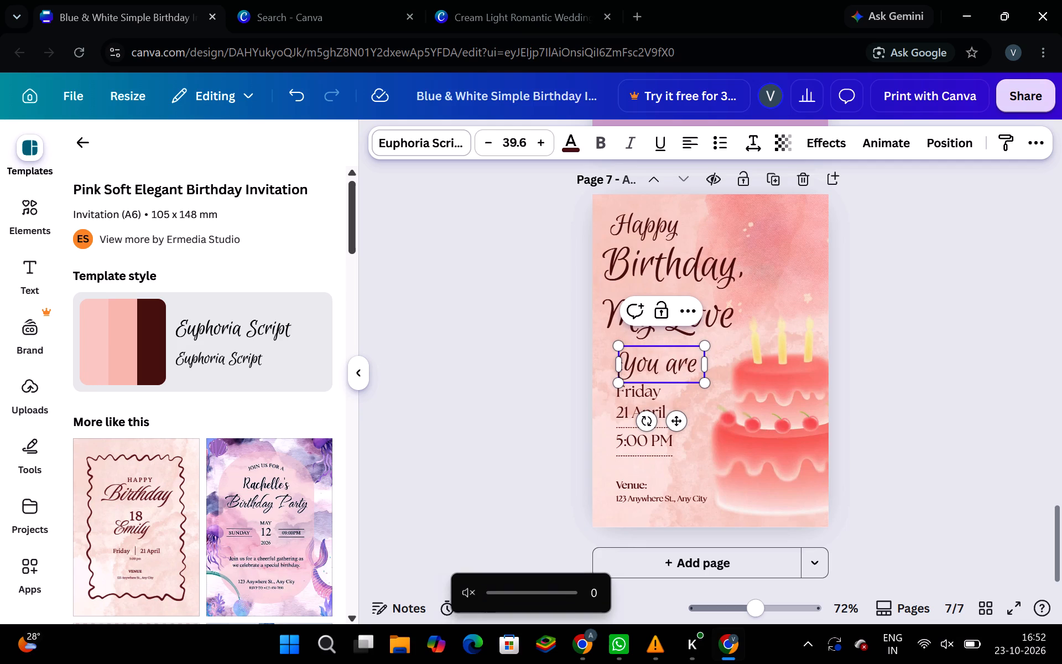
{"action": "key", "text": "f"}
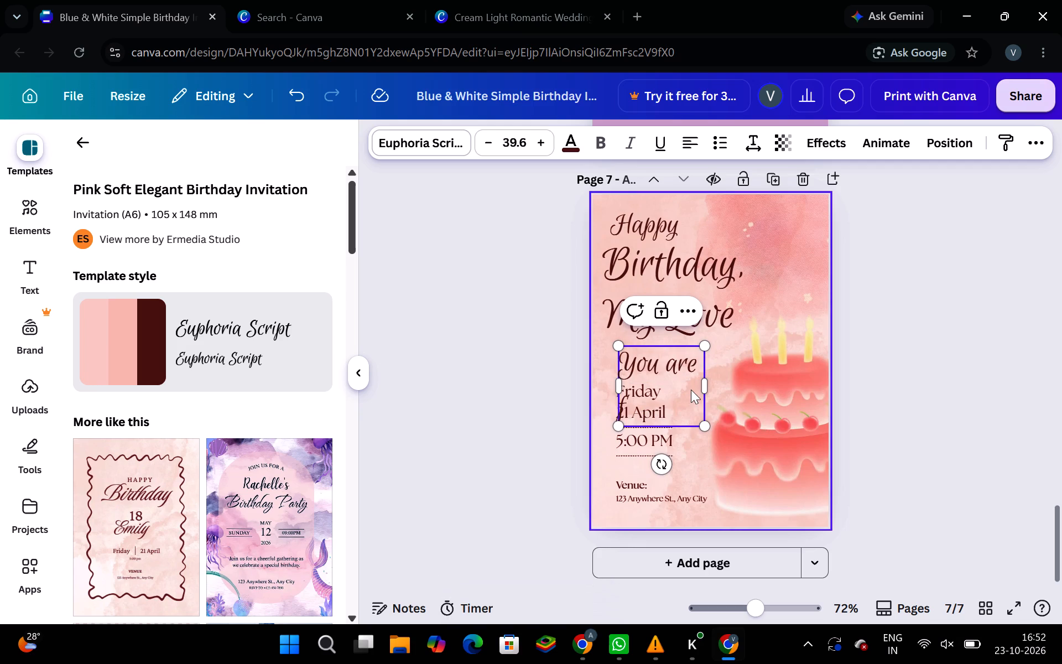
{"action": "key", "text": "BackSpace"}
{"action": "type", "text": "of"}
{"action": "key", "text": "space"}
{"action": "type", "text": "the n"}
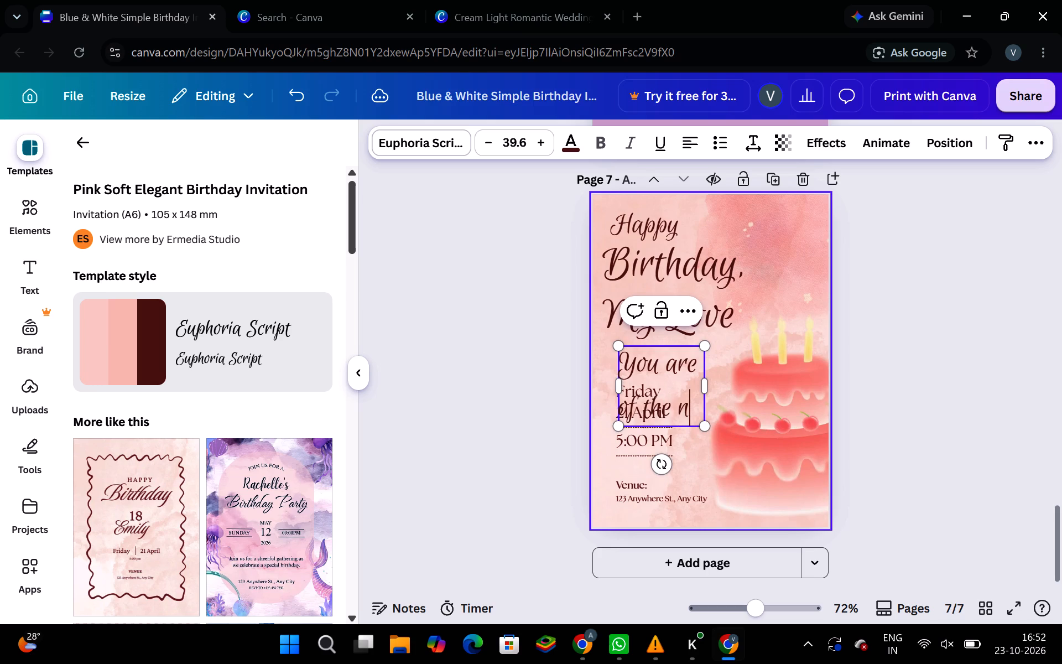
{"action": "key", "text": "BackSpace"}
{"action": "type", "text": "most"}
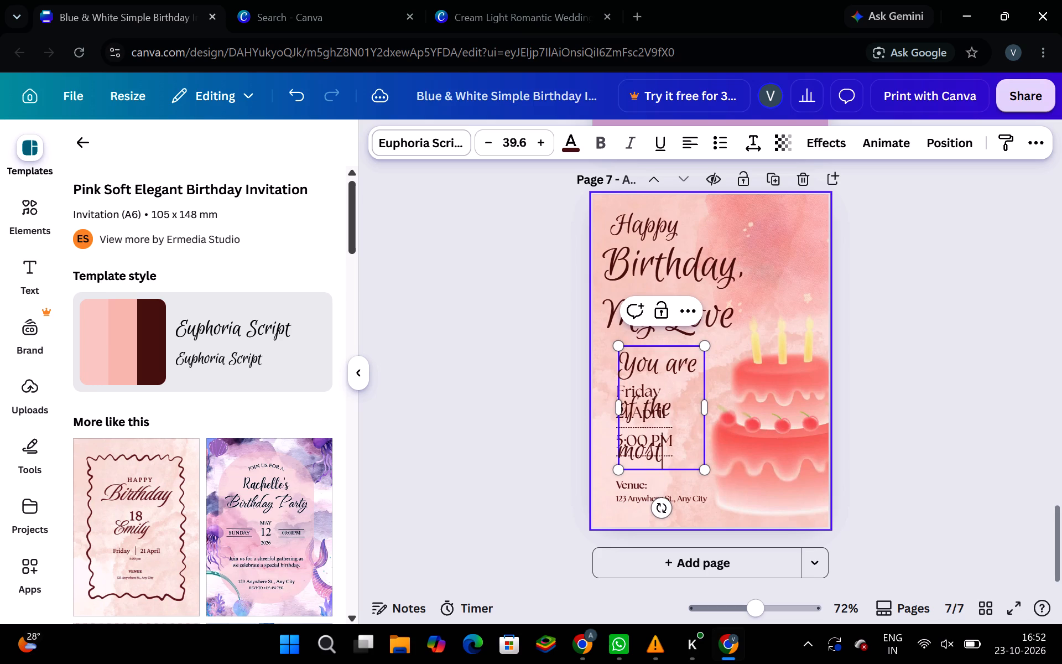
{"action": "key", "text": "space"}
{"action": "type", "text": "beautifi"}
{"action": "key", "text": "BackSpace"}
{"action": "type", "text": "ul"}
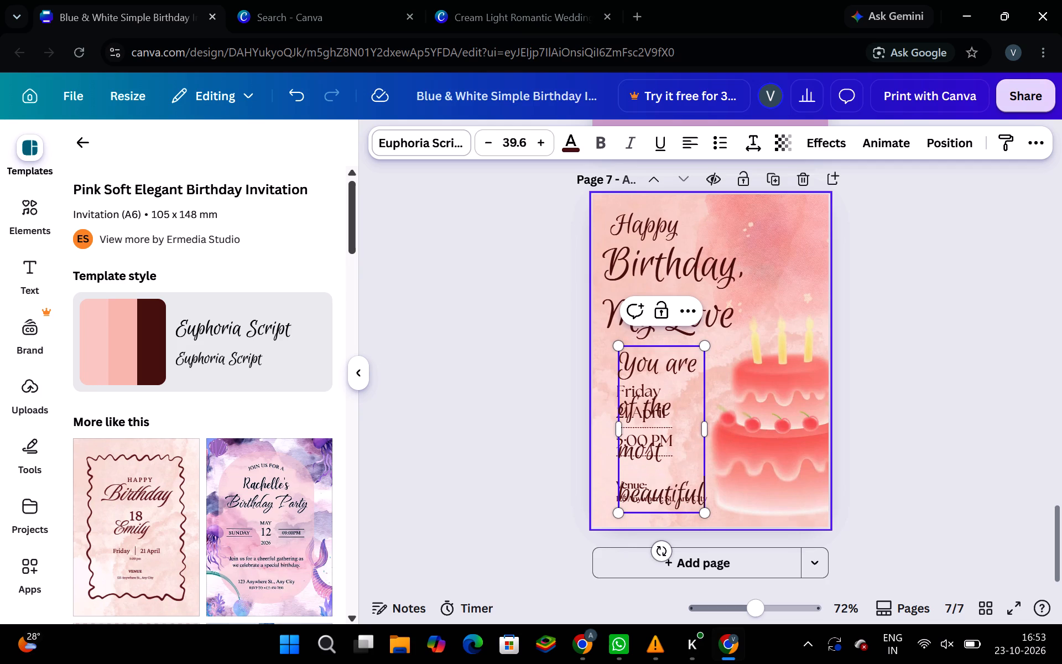
{"action": "key", "text": "space"}
{"action": "type", "text": "parts"}
{"action": "key", "text": "space"}
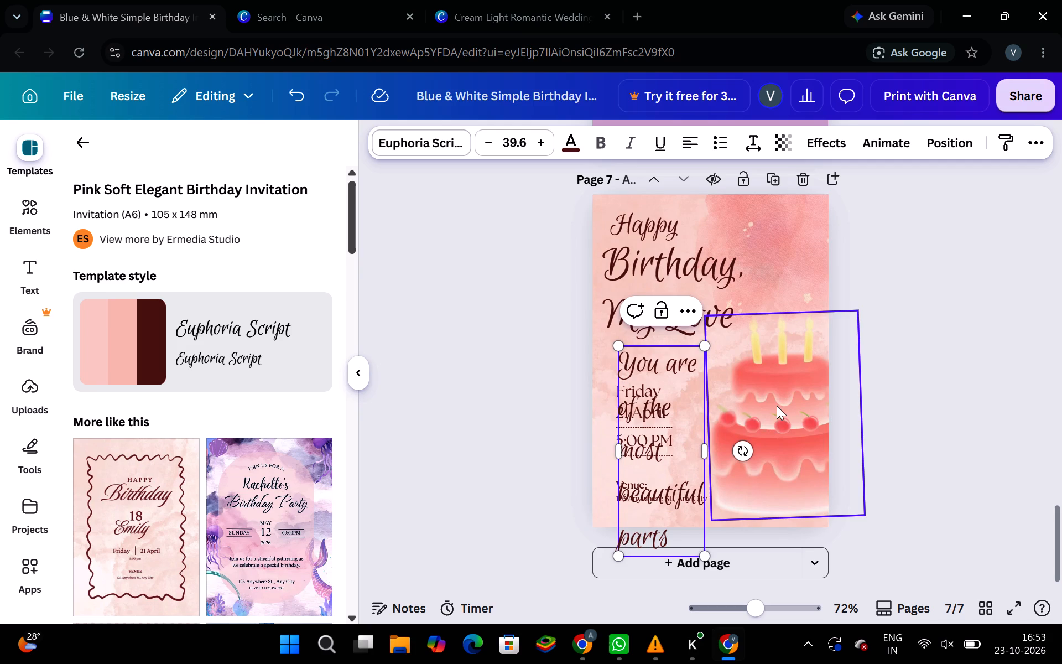
{"action": "type", "text": "of"}
{"action": "key", "text": "space"}
{"action": "type", "text": "my life"}
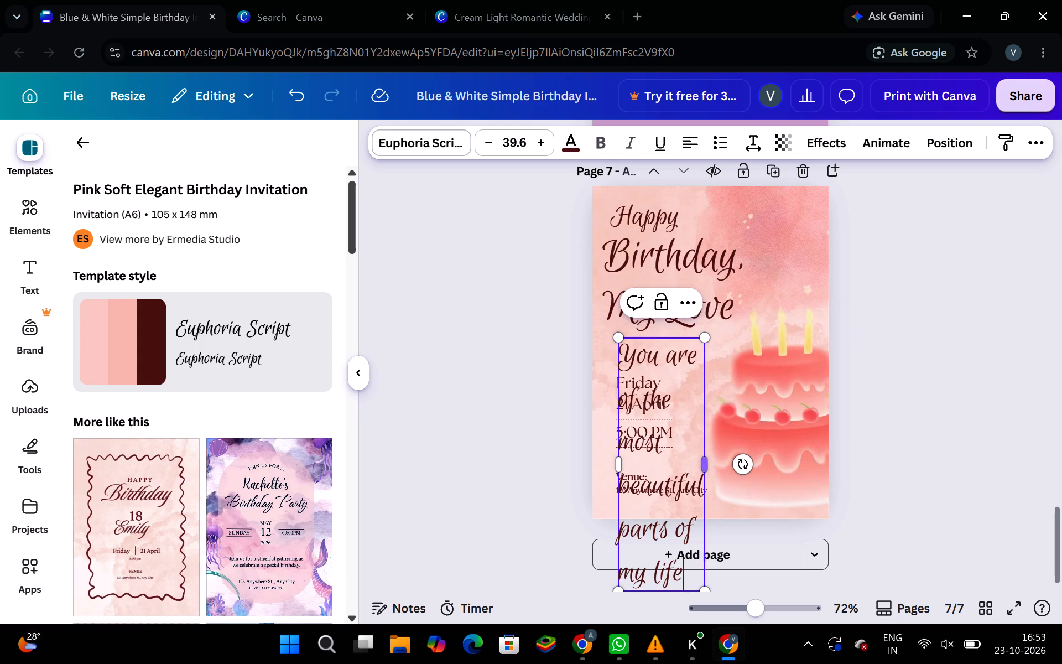
Scale the message text box down proportionally to a font size of about 18.5.
{"action": "left_click", "coordinate": [703, 585]}
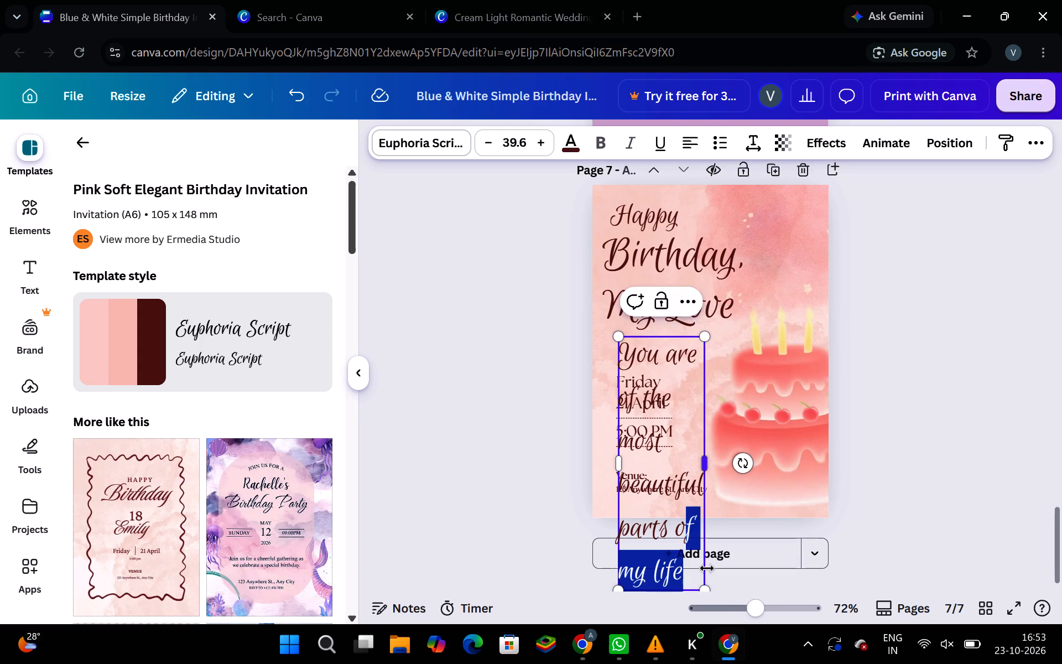
{"action": "left_click_drag", "start_coordinate": [704, 584], "coordinate": [704, 548]}
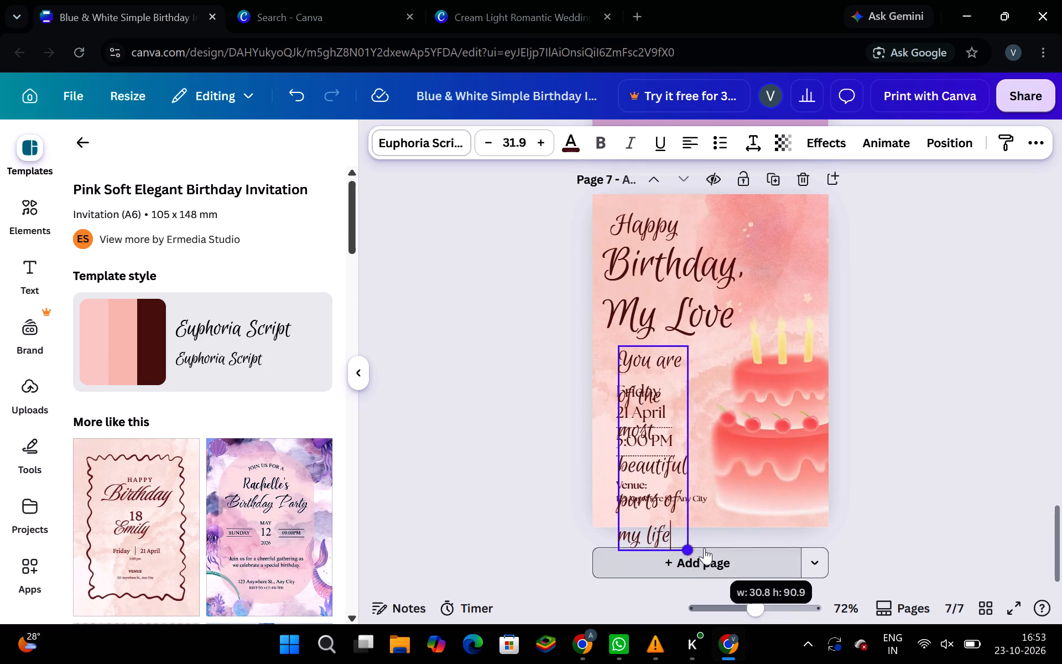
{"action": "left_click_drag", "start_coordinate": [704, 548], "coordinate": [679, 463]}
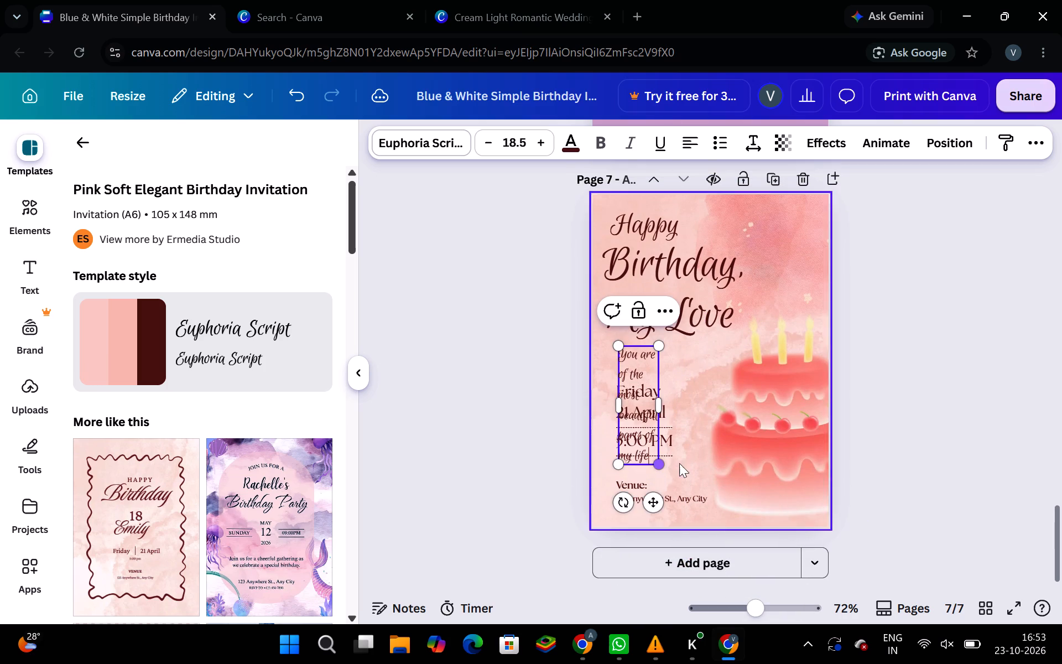
Move the message text clear of the date and time texts, into the gap between them and the cake.
{"action": "left_click", "coordinate": [634, 346]}
{"action": "left_click", "coordinate": [663, 372]}
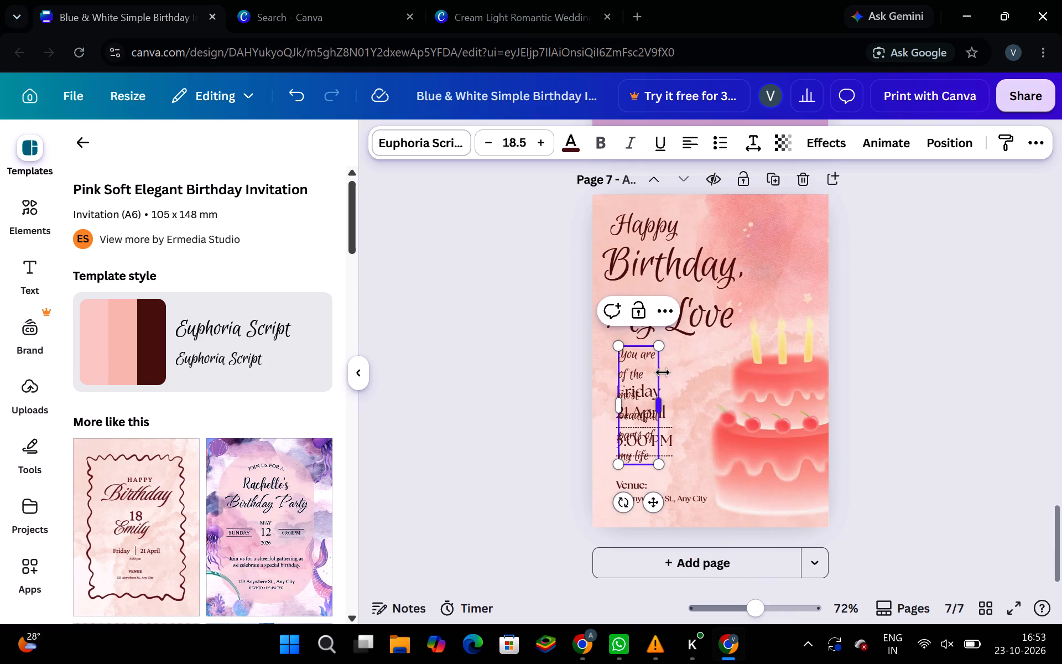
{"action": "left_click", "coordinate": [624, 463]}
{"action": "left_click", "coordinate": [622, 460]}
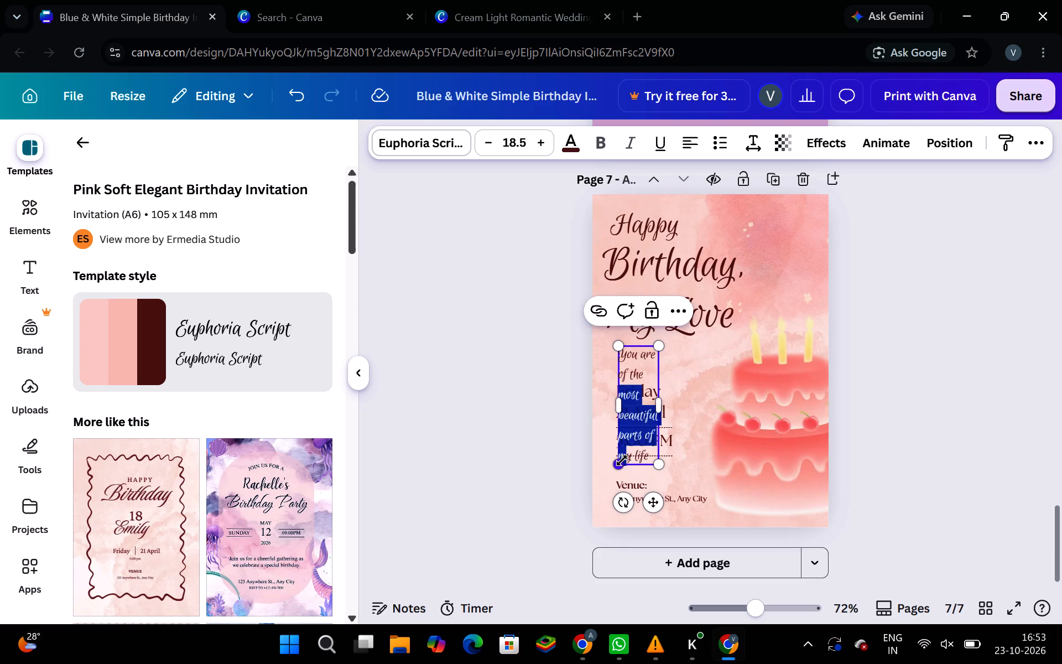
{"action": "left_click", "coordinate": [630, 474]}
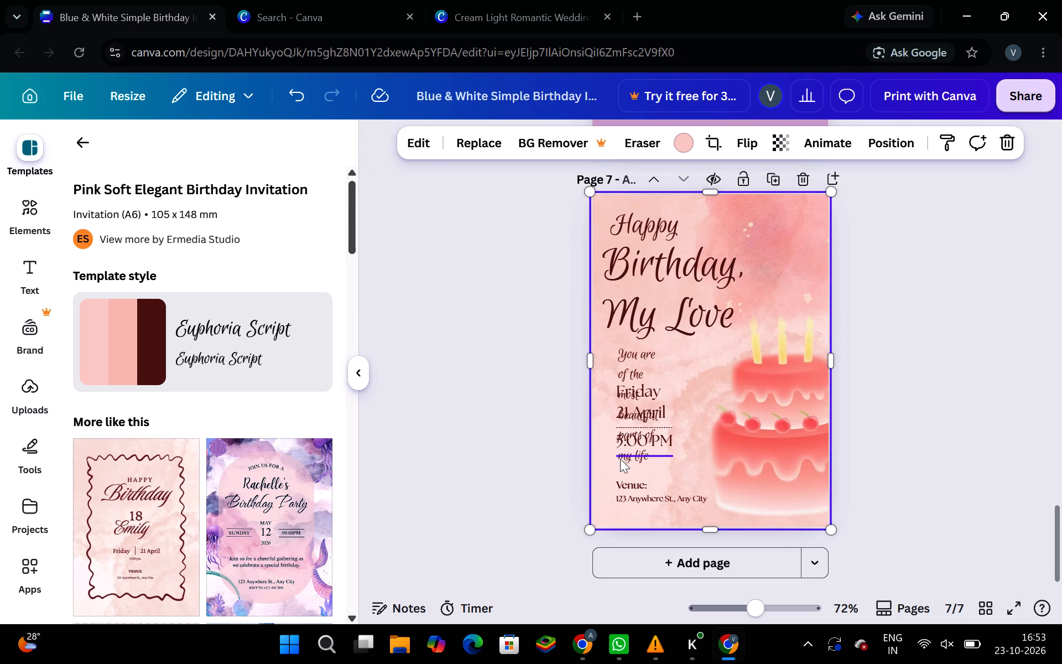
{"action": "left_click", "coordinate": [621, 461]}
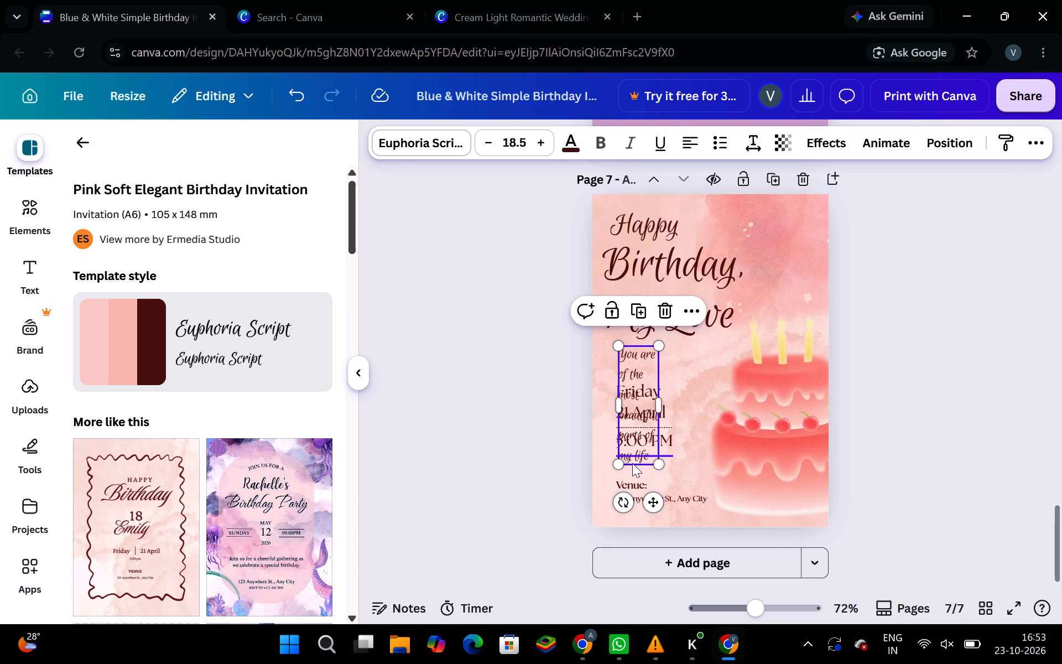
{"action": "left_click", "coordinate": [632, 463]}
{"action": "left_click", "coordinate": [639, 346]}
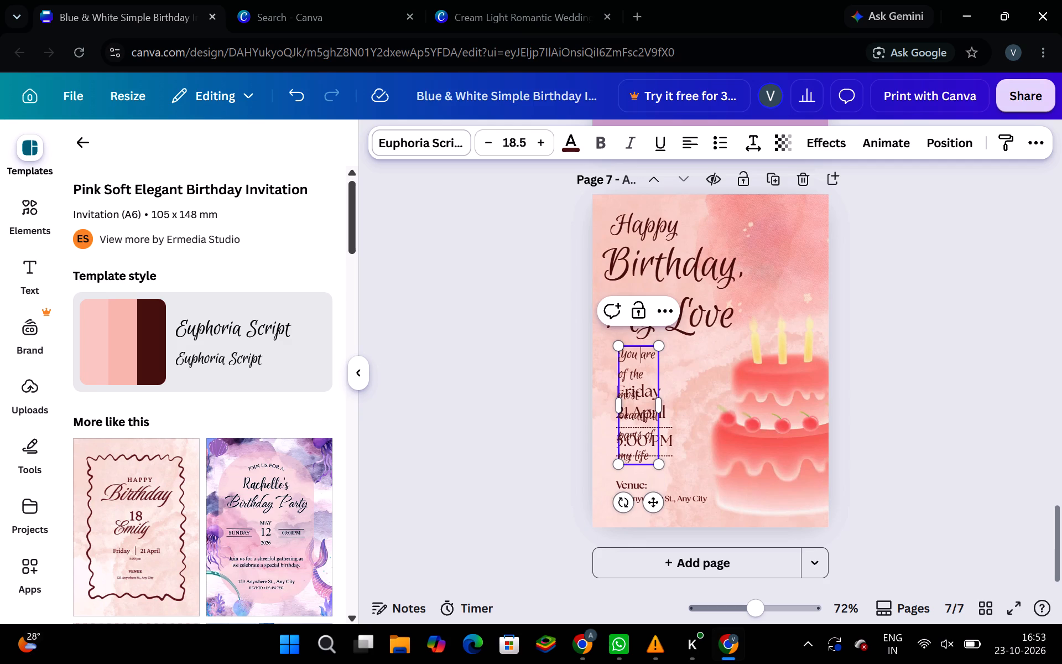
{"action": "left_click", "coordinate": [602, 365]}
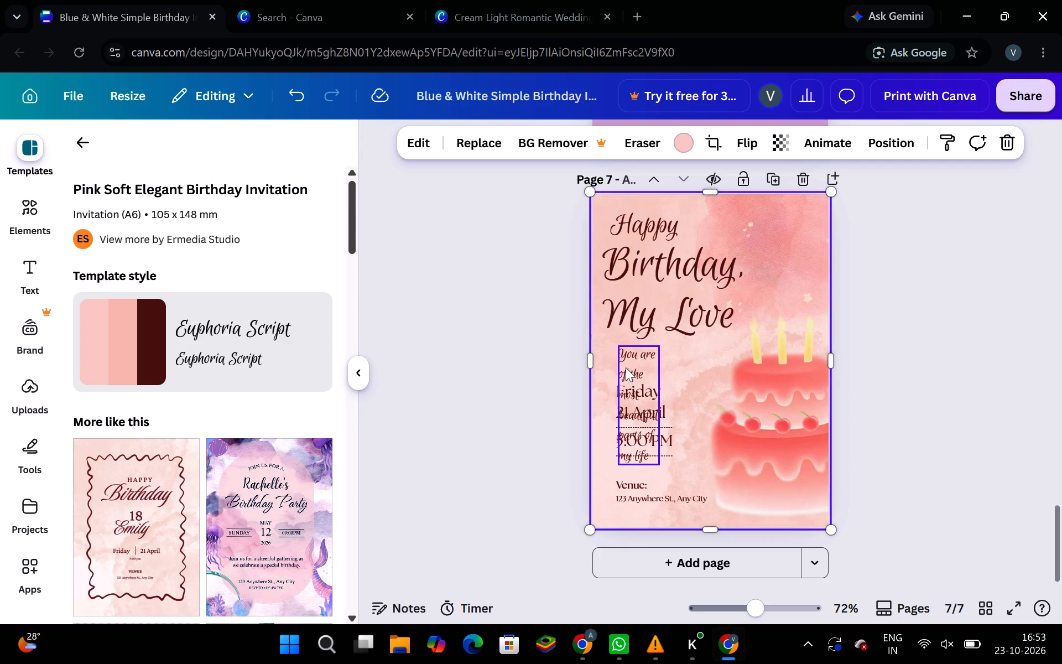
{"action": "left_click_drag", "start_coordinate": [619, 359], "coordinate": [699, 383]}
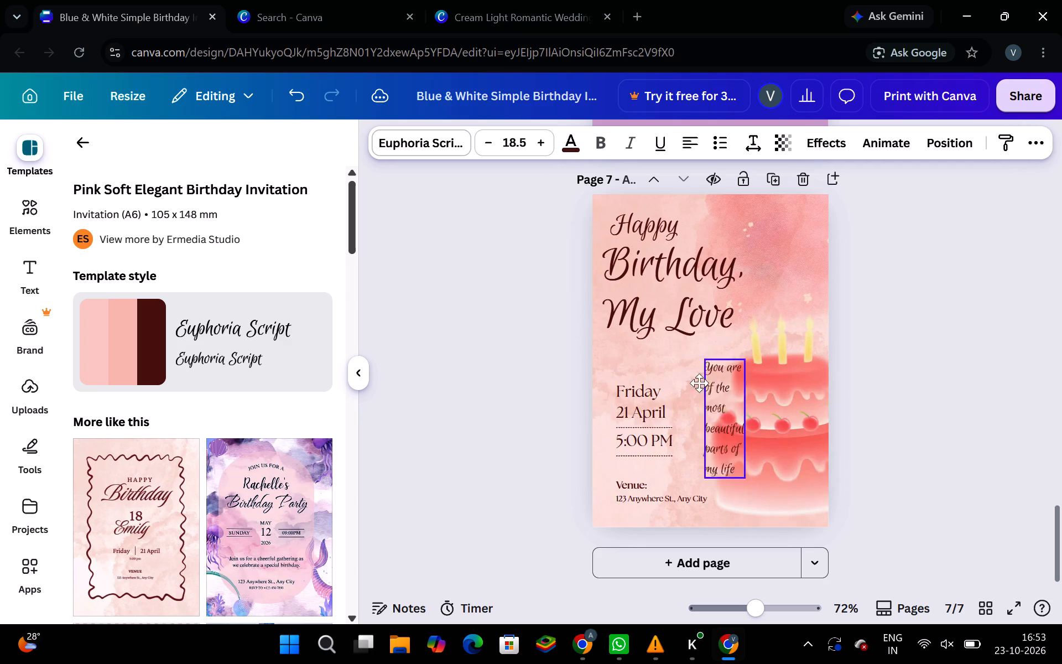
{"action": "left_click_drag", "start_coordinate": [699, 383], "coordinate": [680, 365]}
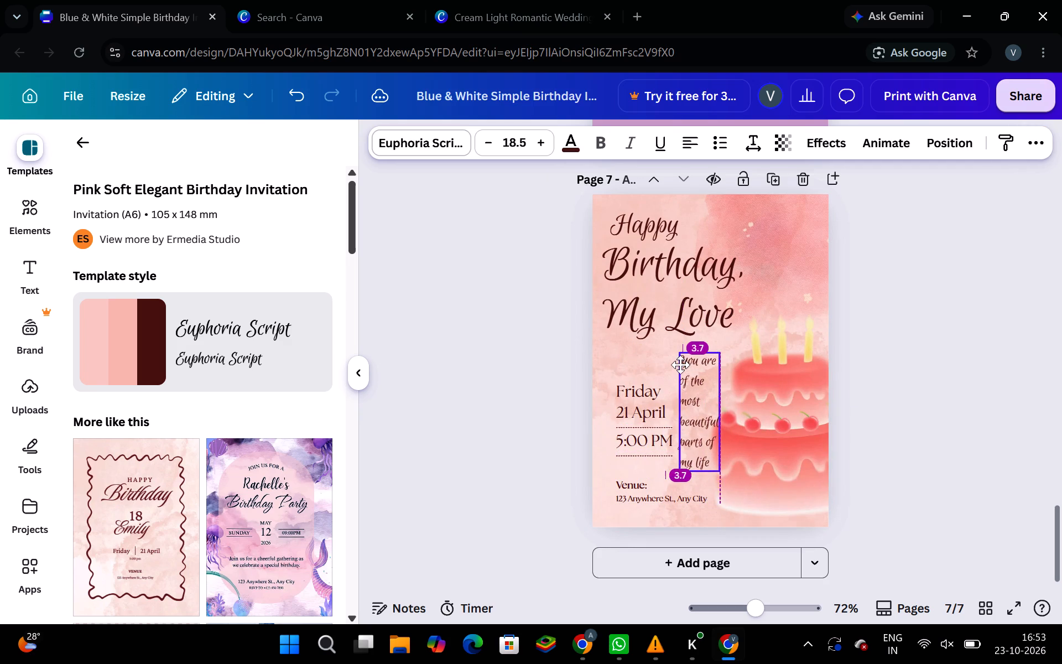
{"action": "left_click_drag", "start_coordinate": [680, 365], "coordinate": [678, 362]}
Delete the "Friday", "21 April" and "5:00 PM" texts and the venue address line from page 7.
{"action": "left_click", "coordinate": [644, 387]}
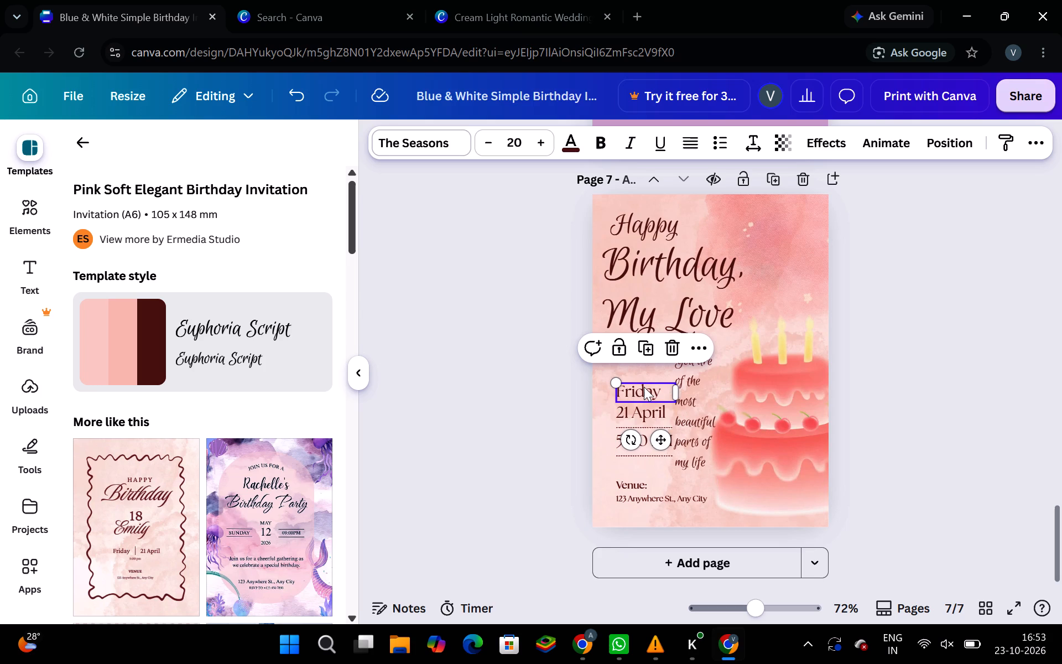
{"action": "left_click", "coordinate": [661, 383]}
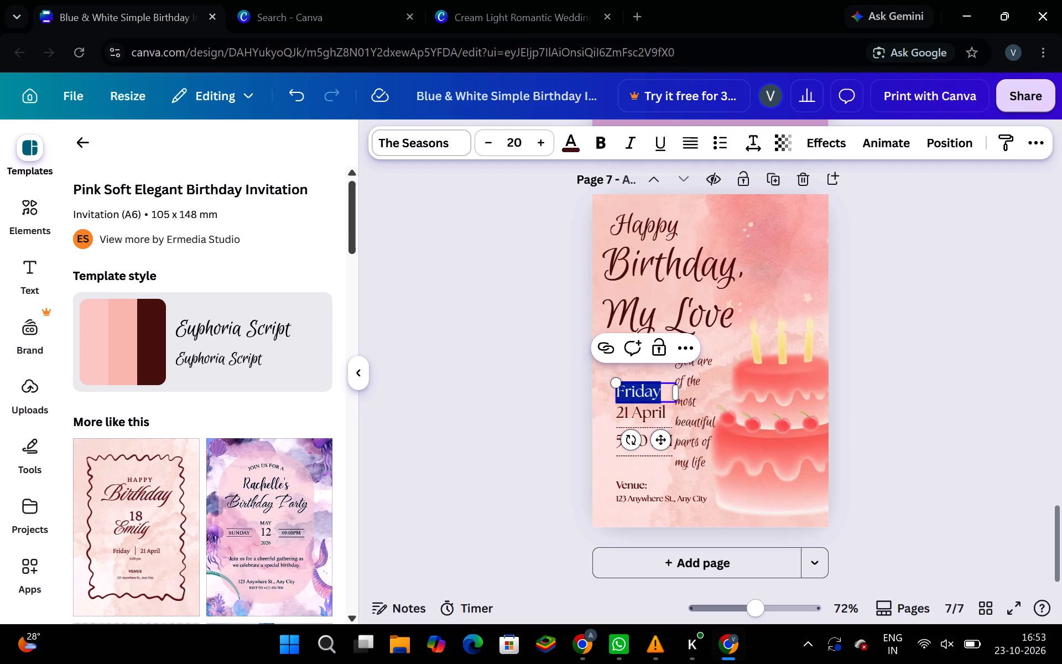
{"action": "key", "text": "ctrl+c"}
{"action": "key", "text": "BackSpace"}
{"action": "key", "text": "BackSpace"}
{"action": "left_click", "coordinate": [653, 421]}
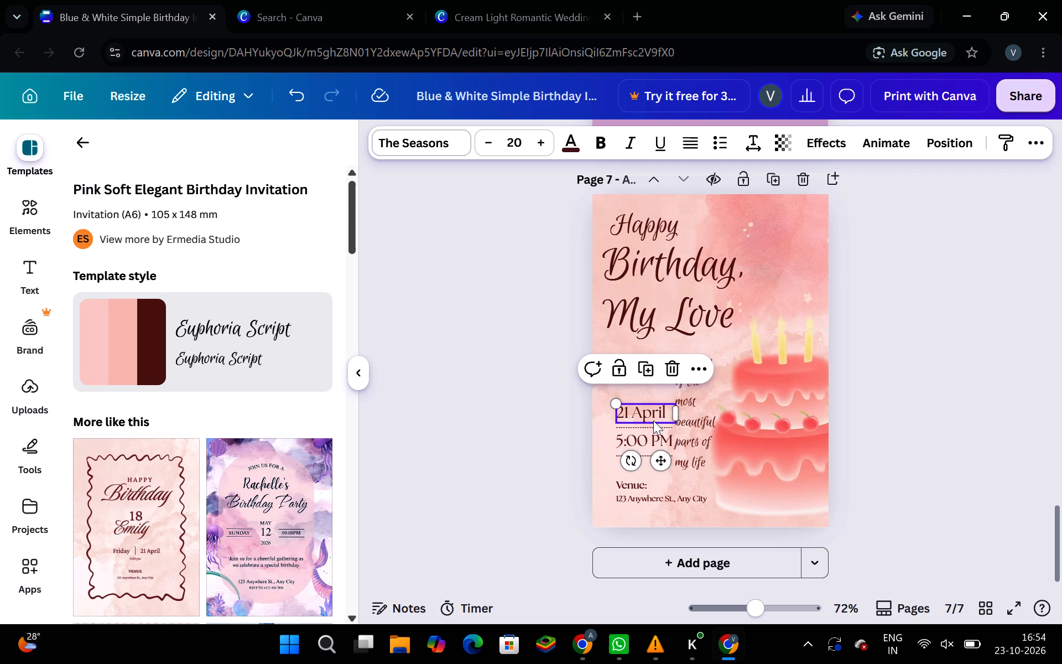
{"action": "key", "text": "BackSpace"}
{"action": "left_click", "coordinate": [653, 421]}
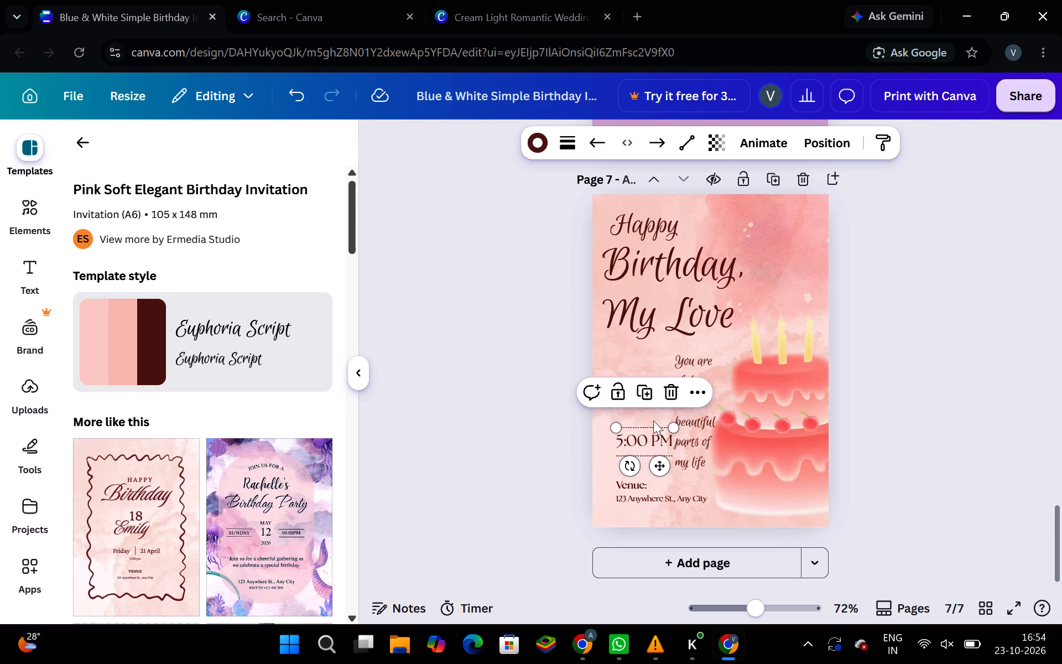
{"action": "left_click", "coordinate": [668, 442]}
{"action": "key", "text": "BackSpace"}
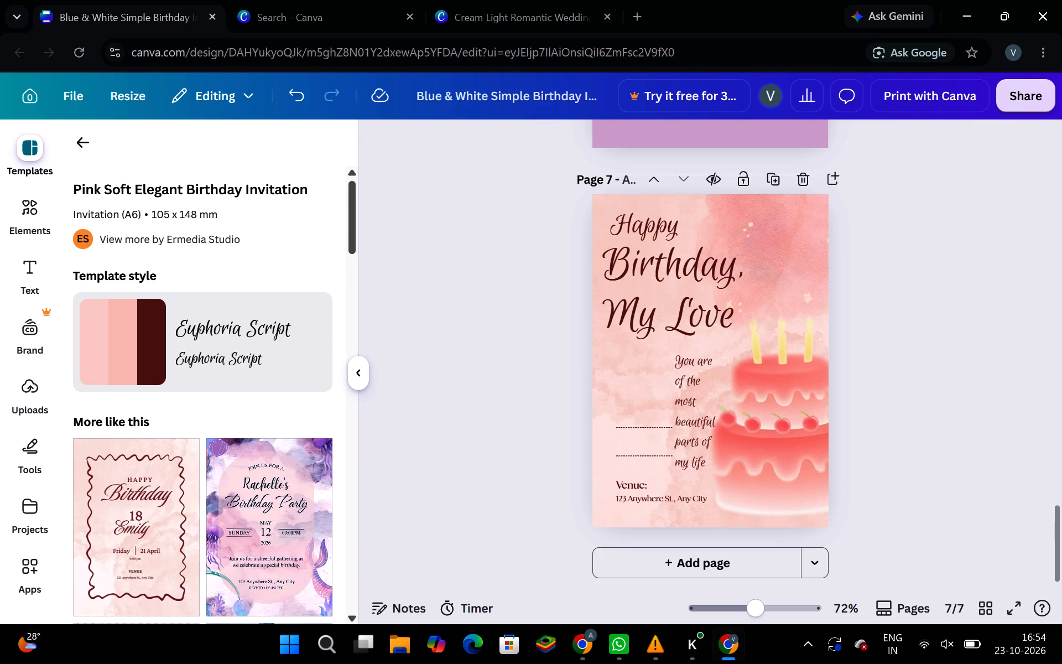
{"action": "left_click", "coordinate": [663, 499]}
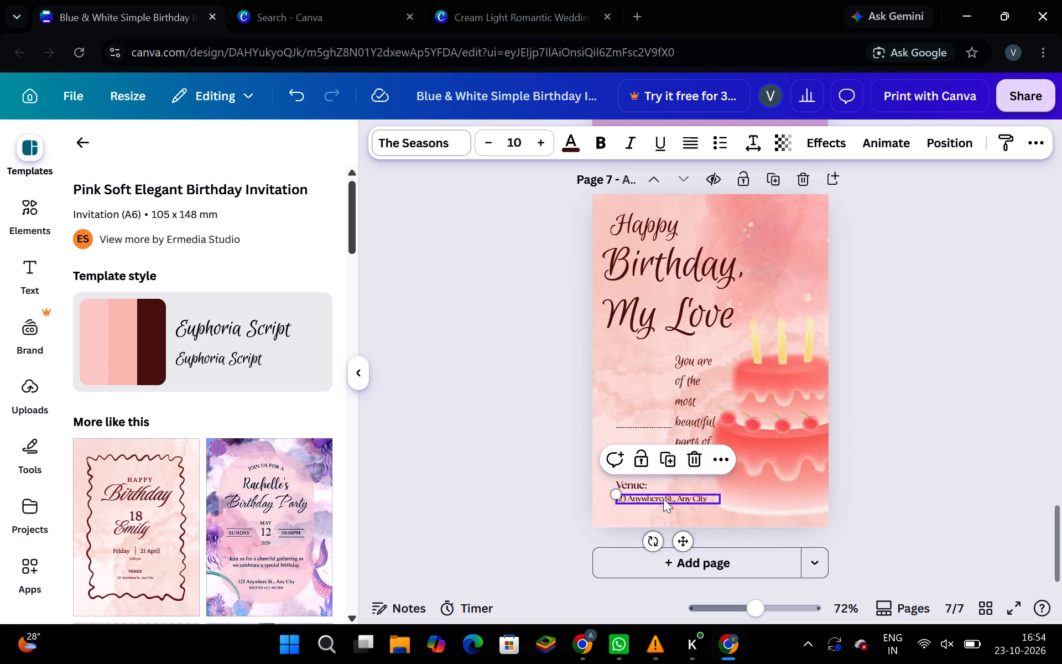
{"action": "key", "text": "BackSpace"}
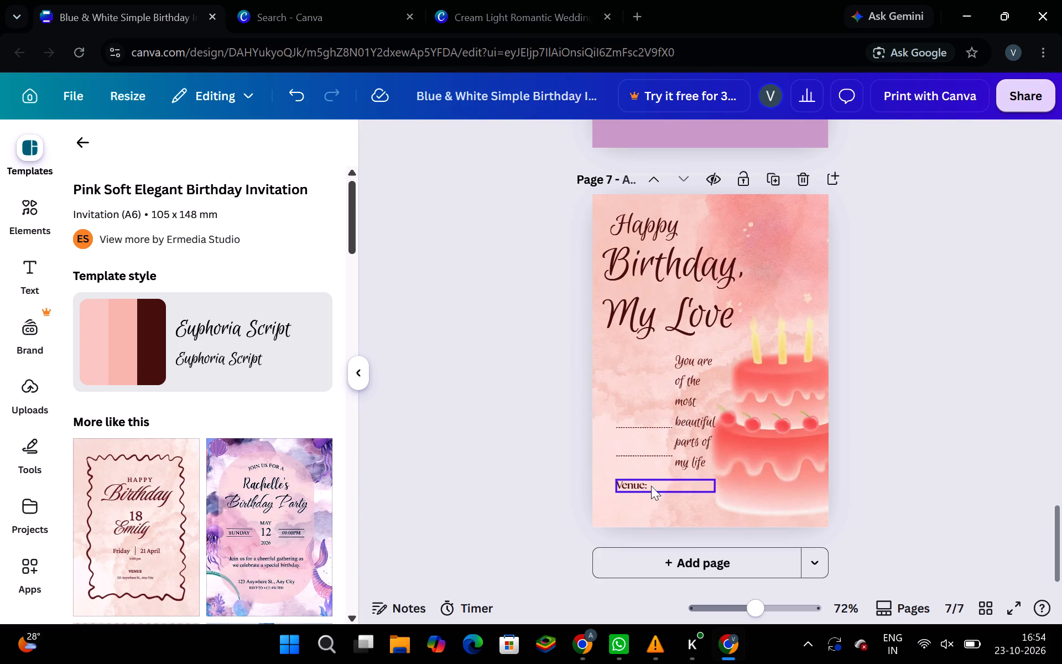
Delete the "Venue:" label and the two dotted divider lines from the lower part of page 7.
{"action": "left_click", "coordinate": [650, 483]}
{"action": "key", "text": "BackSpace"}
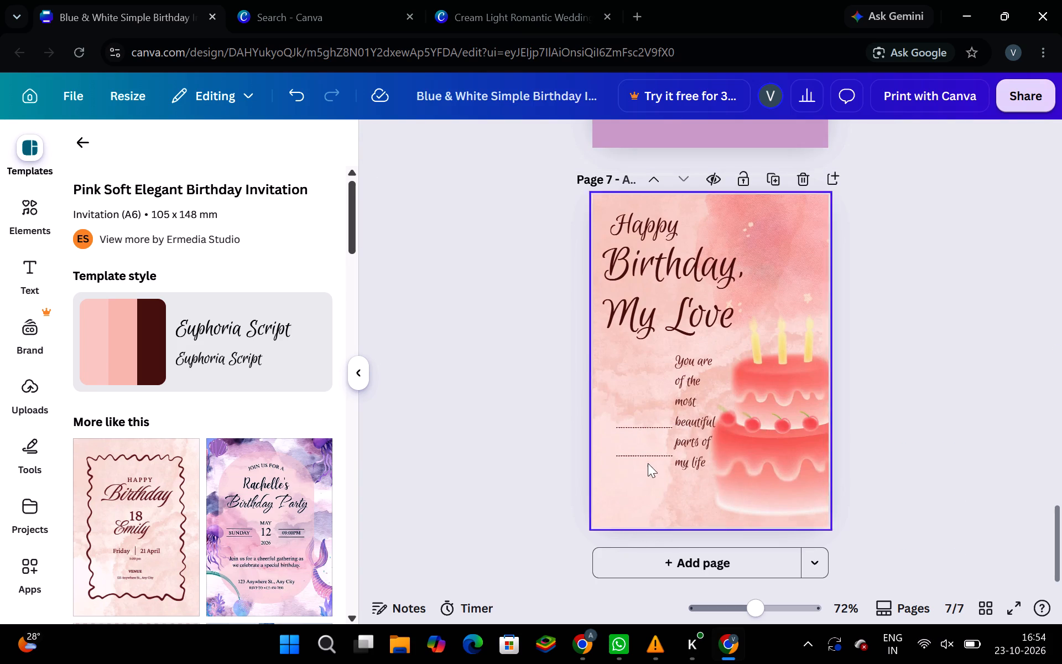
{"action": "left_click", "coordinate": [647, 430]}
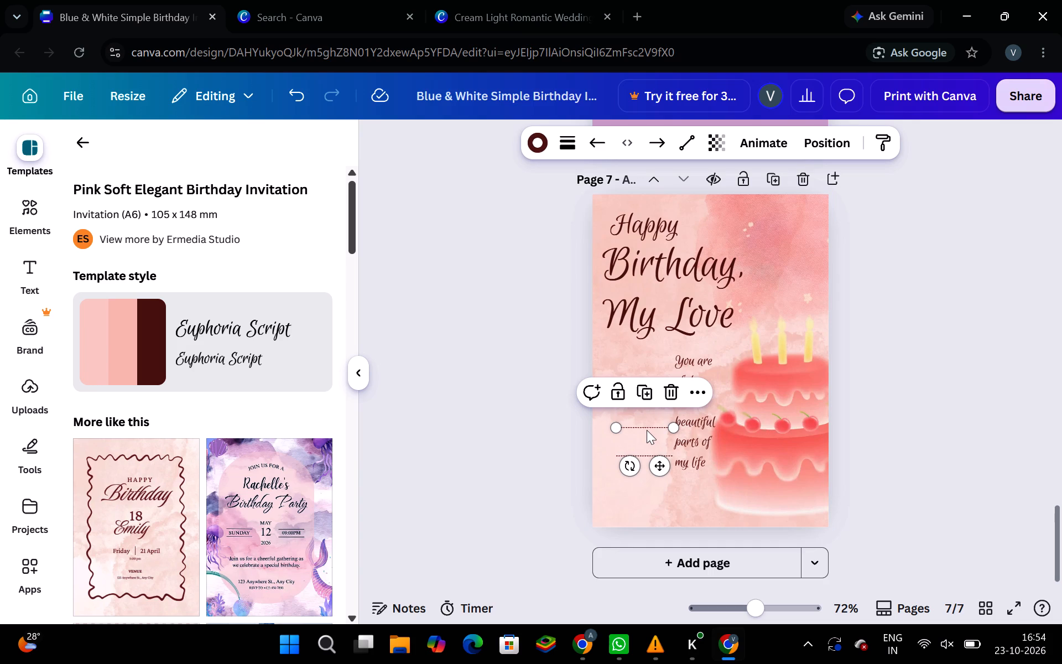
{"action": "left_click", "coordinate": [671, 392]}
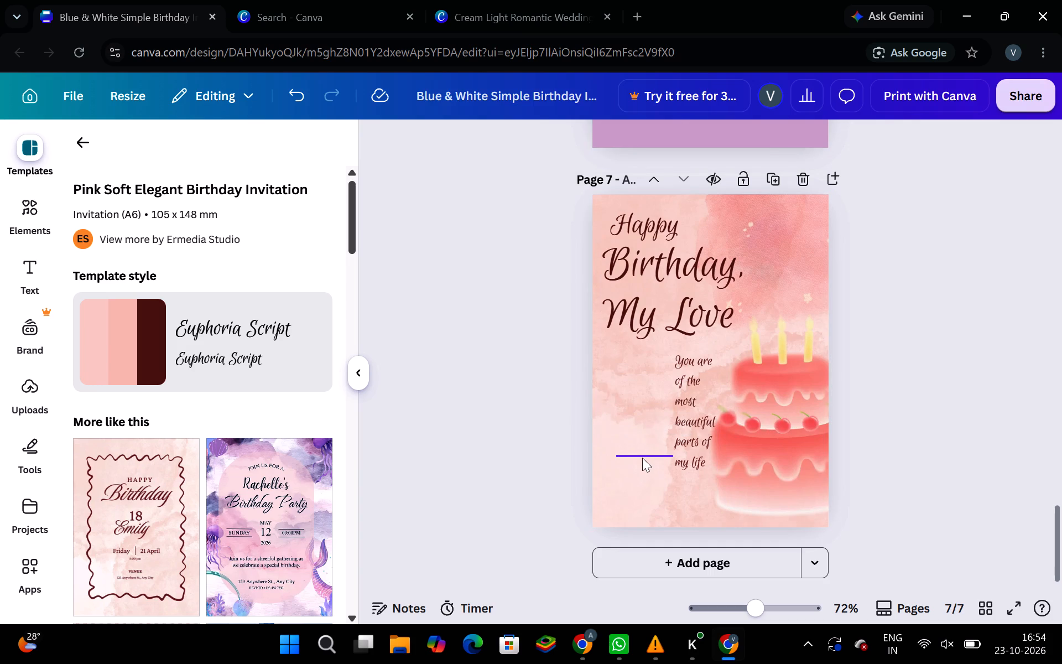
{"action": "left_click", "coordinate": [642, 458]}
{"action": "left_click", "coordinate": [669, 422]}
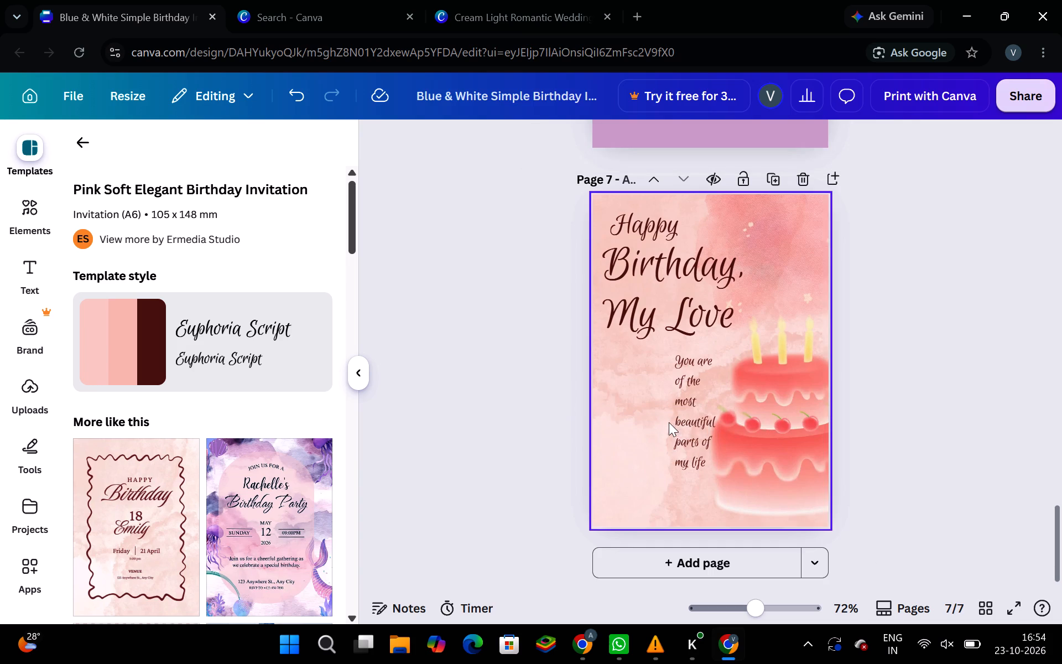
Move the message text away from the cake into the empty area beneath "My Love", near the page's left edge.
{"action": "left_click_drag", "start_coordinate": [689, 415], "coordinate": [632, 416]}
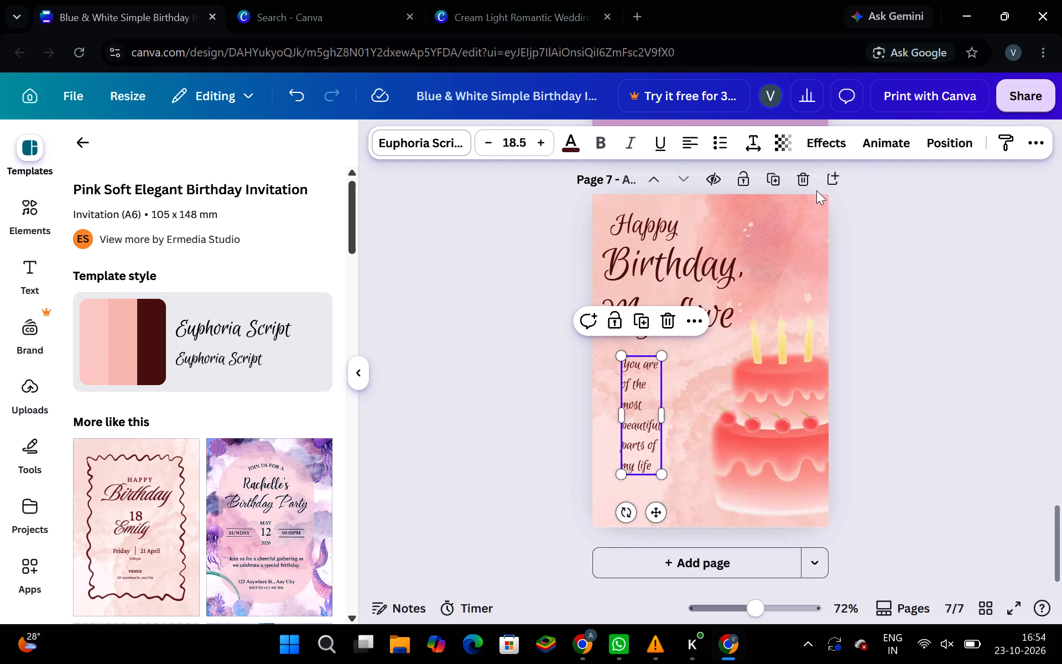
Add a new blank page 8 after page 7.
{"action": "left_click", "coordinate": [831, 178]}
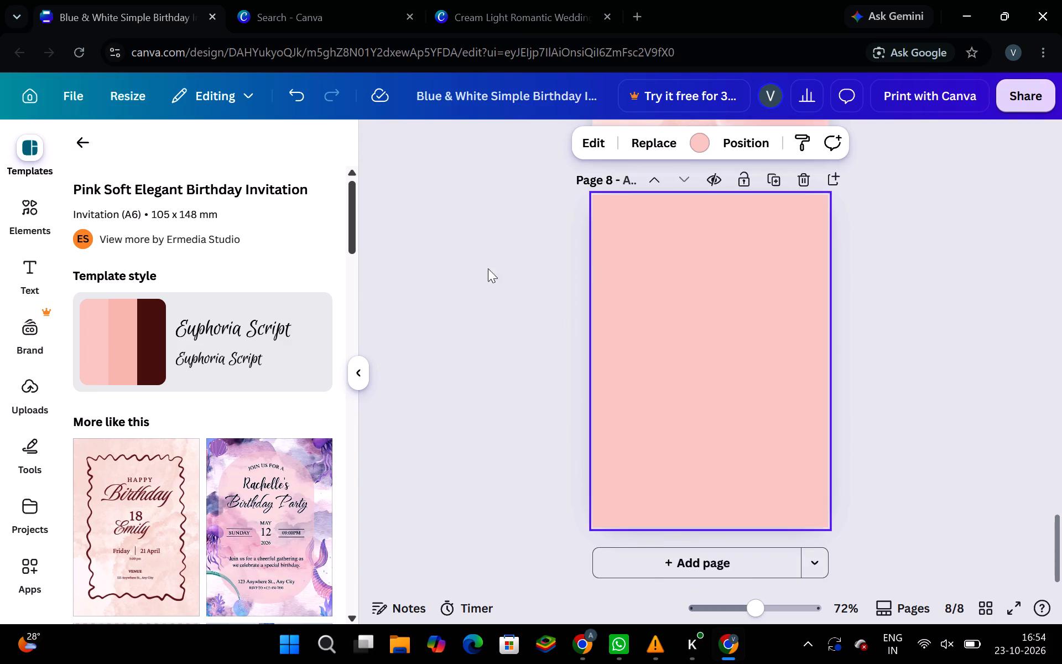
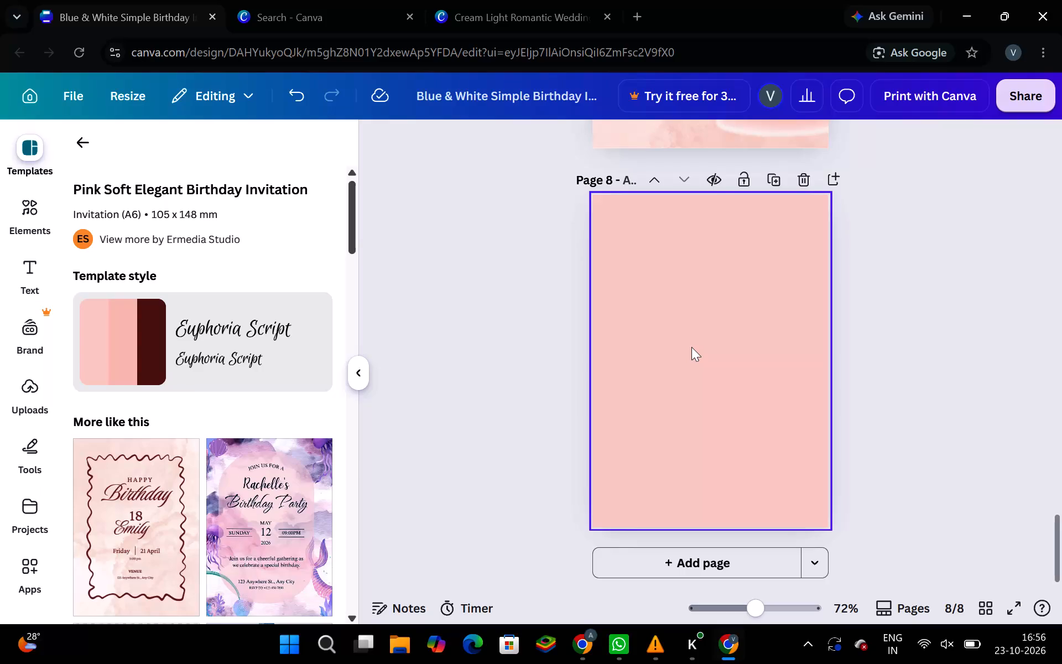
Paste the "Happy Birthday, My Love" message onto page 8 and enlarge it to font size 15, spanning the page width.
{"action": "key", "text": "ctrl+v"}
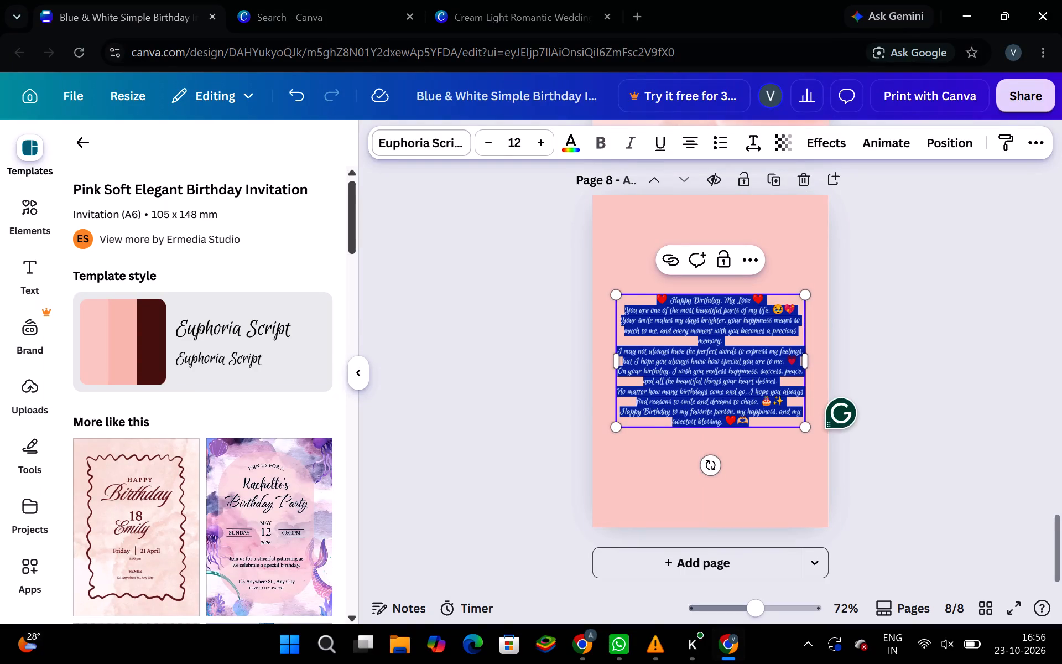
{"action": "left_click_drag", "start_coordinate": [802, 292], "coordinate": [793, 264]}
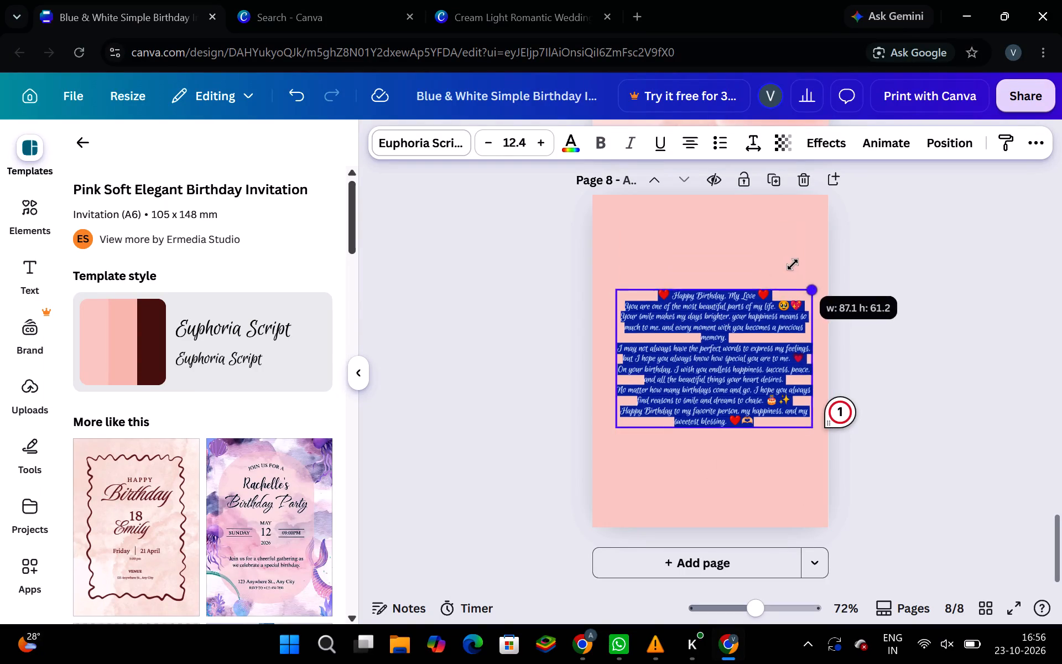
{"action": "left_click_drag", "start_coordinate": [793, 264], "coordinate": [759, 219]}
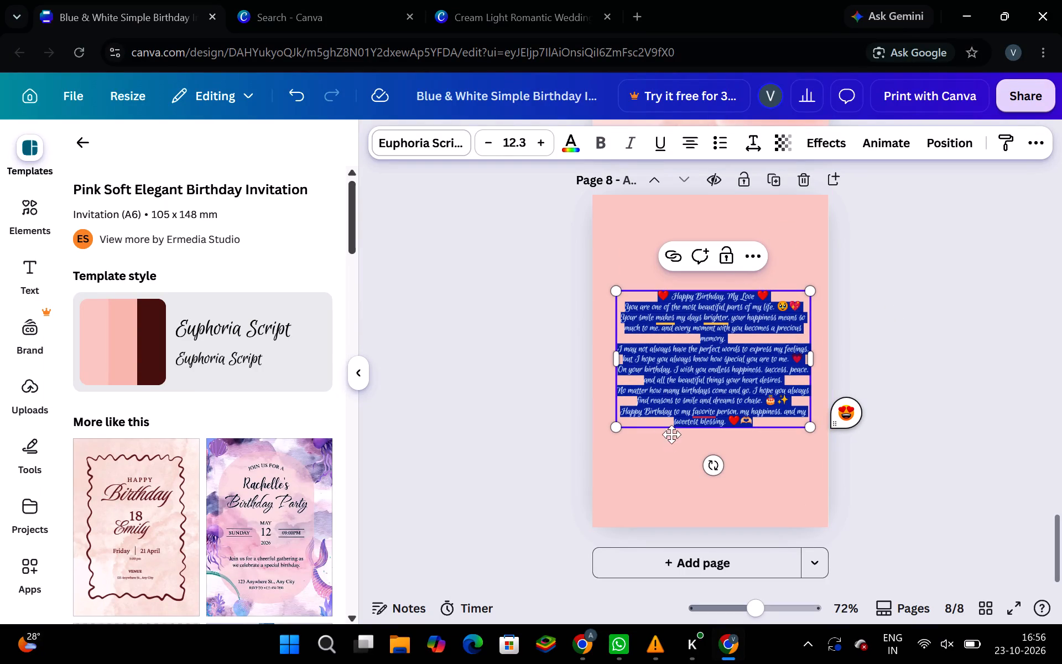
{"action": "left_click_drag", "start_coordinate": [617, 429], "coordinate": [623, 461]}
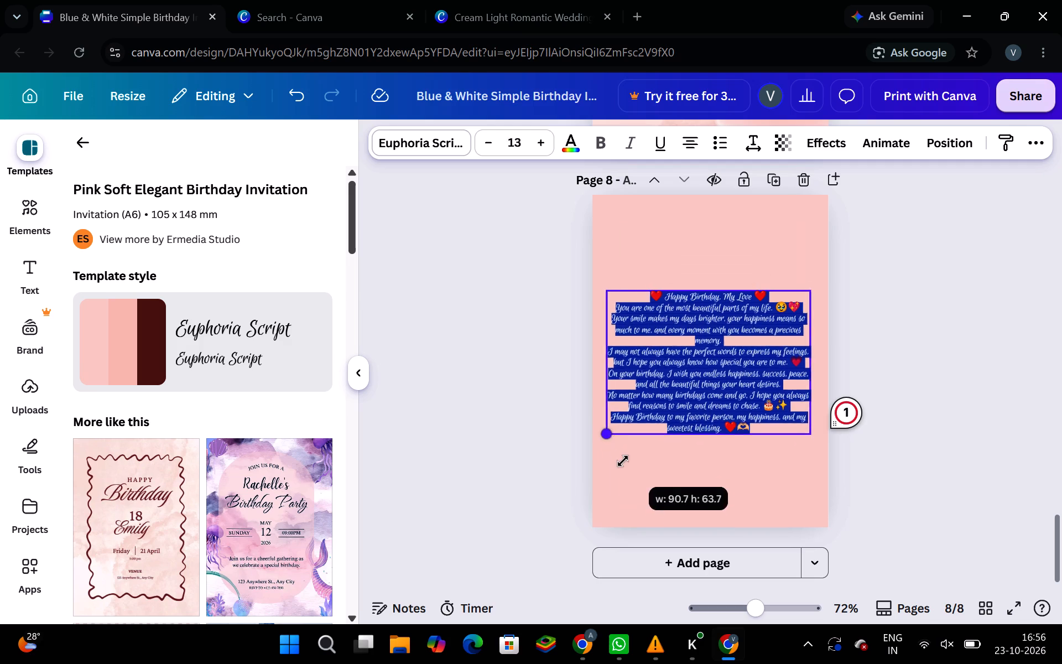
{"action": "left_click_drag", "start_coordinate": [623, 461], "coordinate": [634, 509]}
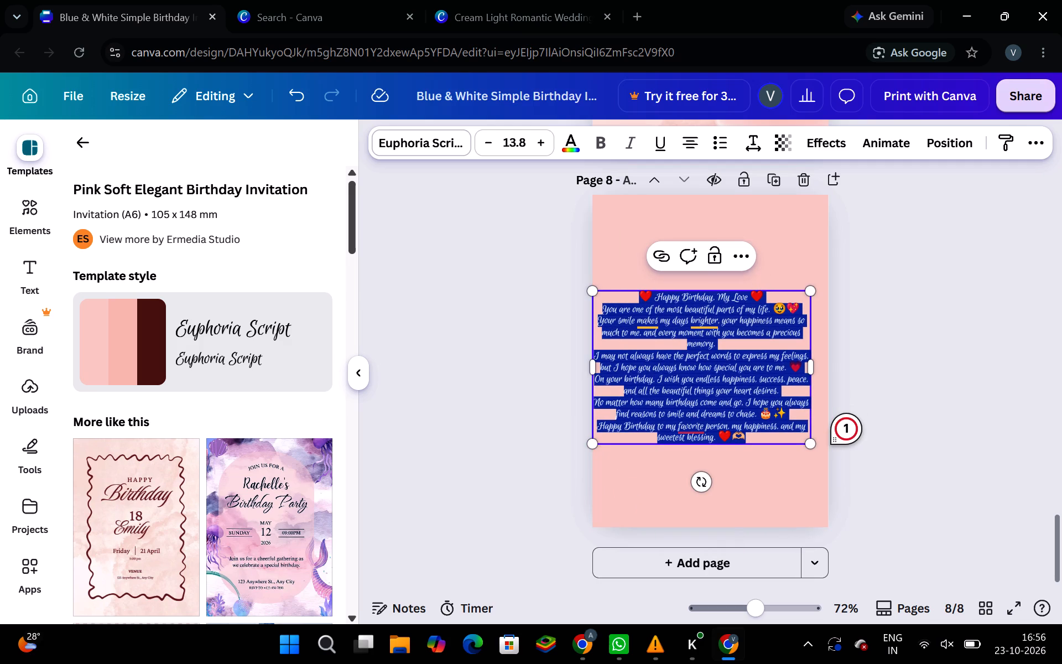
{"action": "scroll", "coordinate": [714, 303], "scroll_direction": "down", "scroll_amount": 1}
{"action": "left_click", "coordinate": [894, 293]}
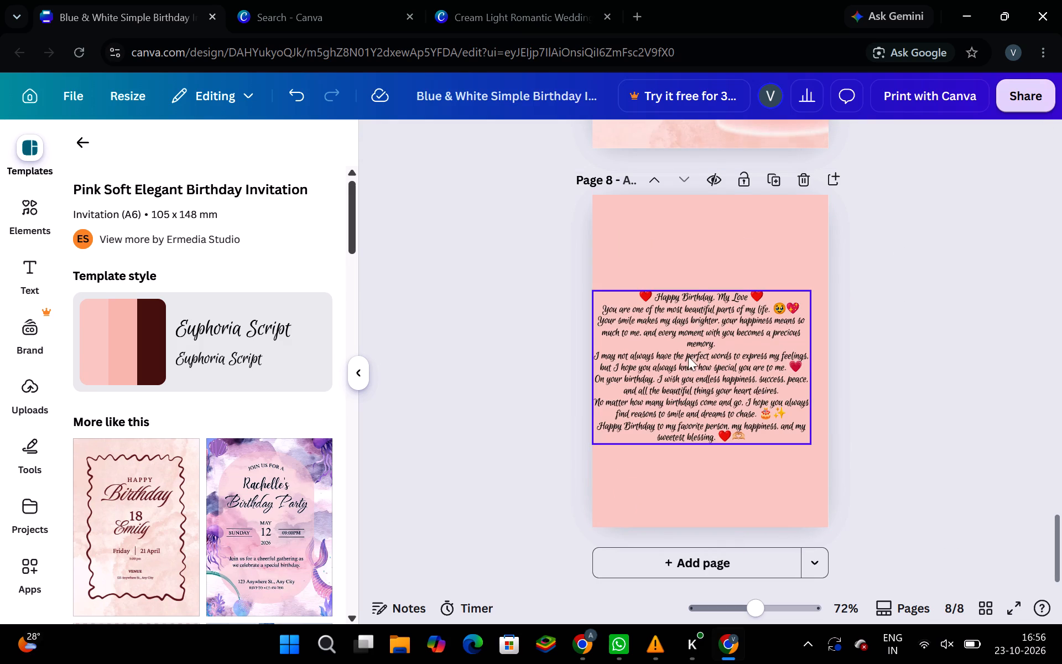
{"action": "left_click", "coordinate": [709, 290]}
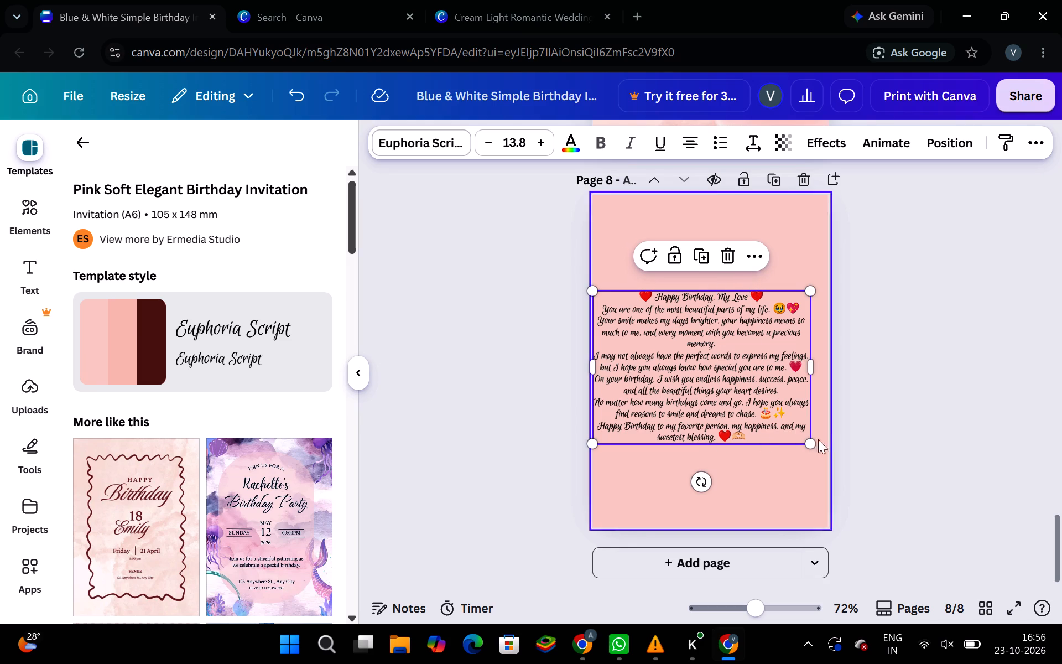
{"action": "left_click_drag", "start_coordinate": [811, 439], "coordinate": [818, 474]}
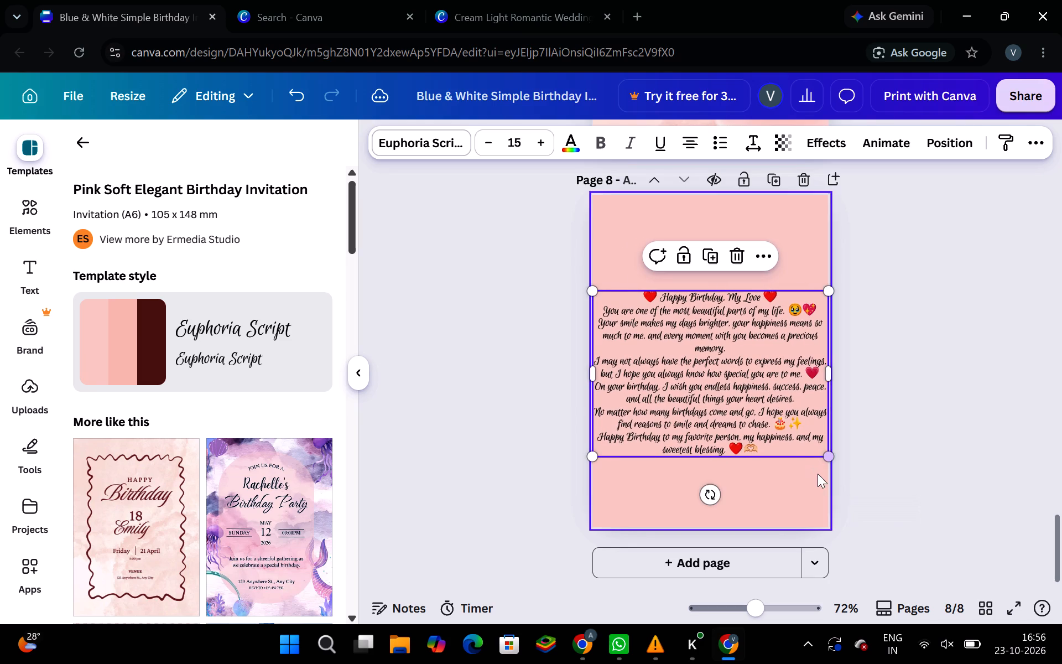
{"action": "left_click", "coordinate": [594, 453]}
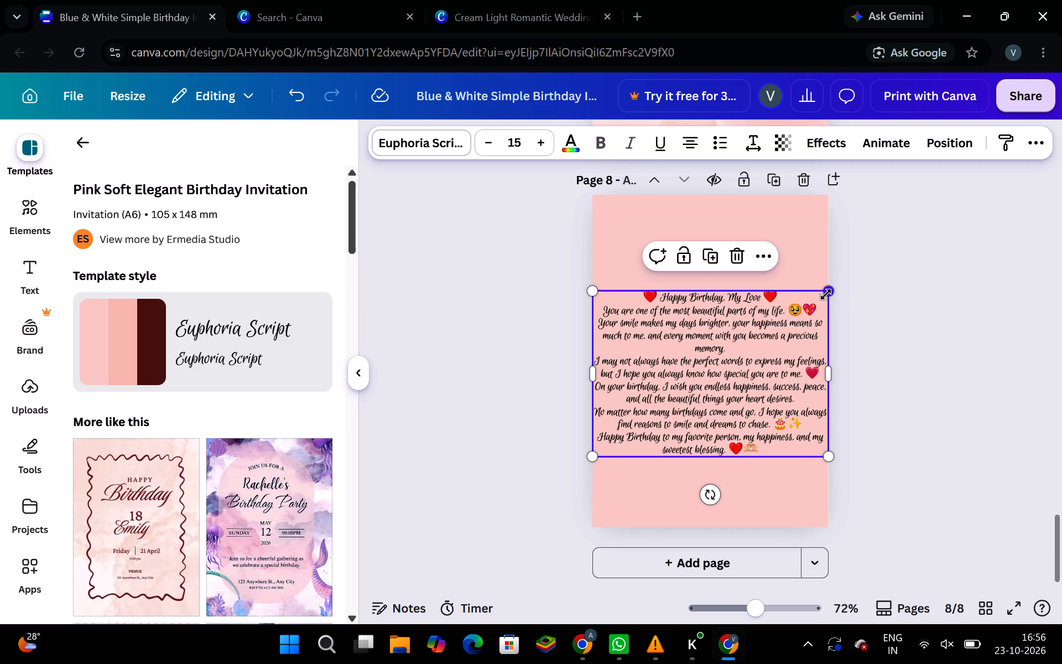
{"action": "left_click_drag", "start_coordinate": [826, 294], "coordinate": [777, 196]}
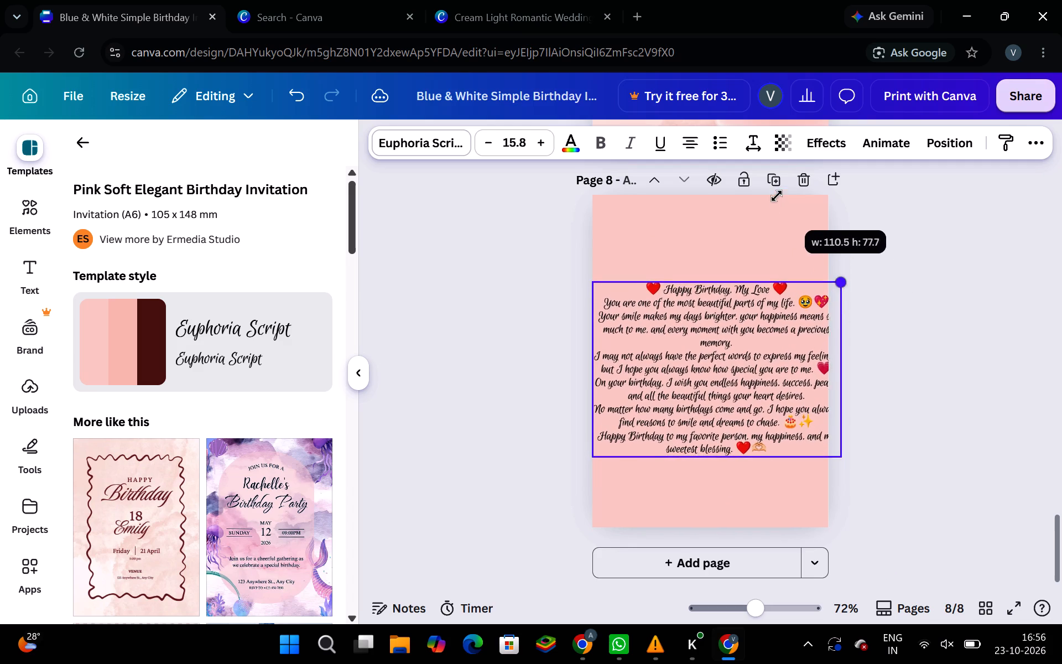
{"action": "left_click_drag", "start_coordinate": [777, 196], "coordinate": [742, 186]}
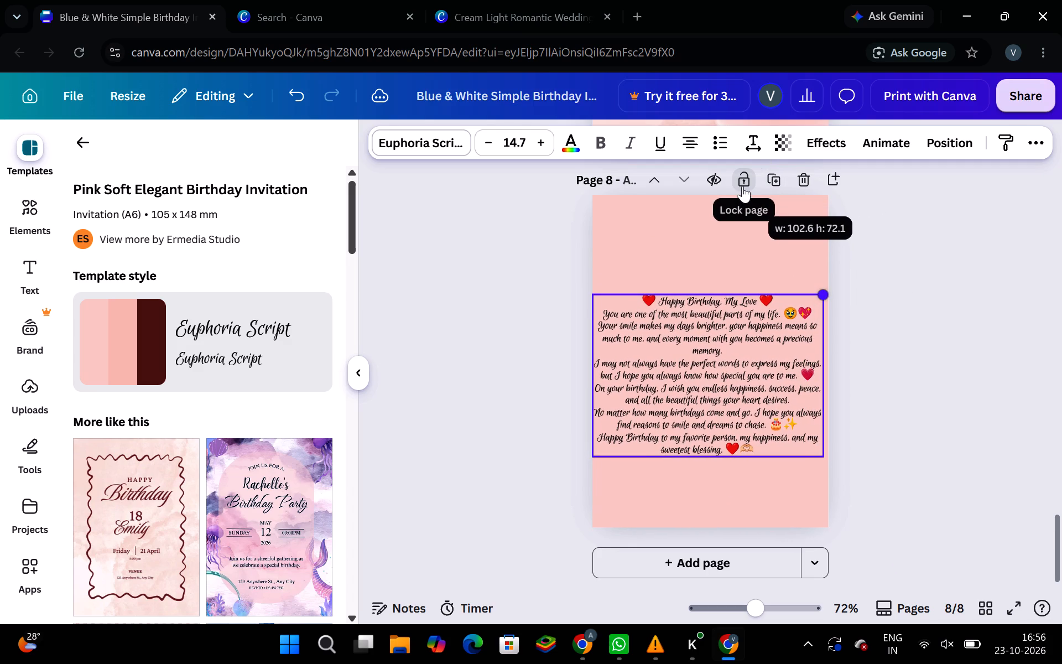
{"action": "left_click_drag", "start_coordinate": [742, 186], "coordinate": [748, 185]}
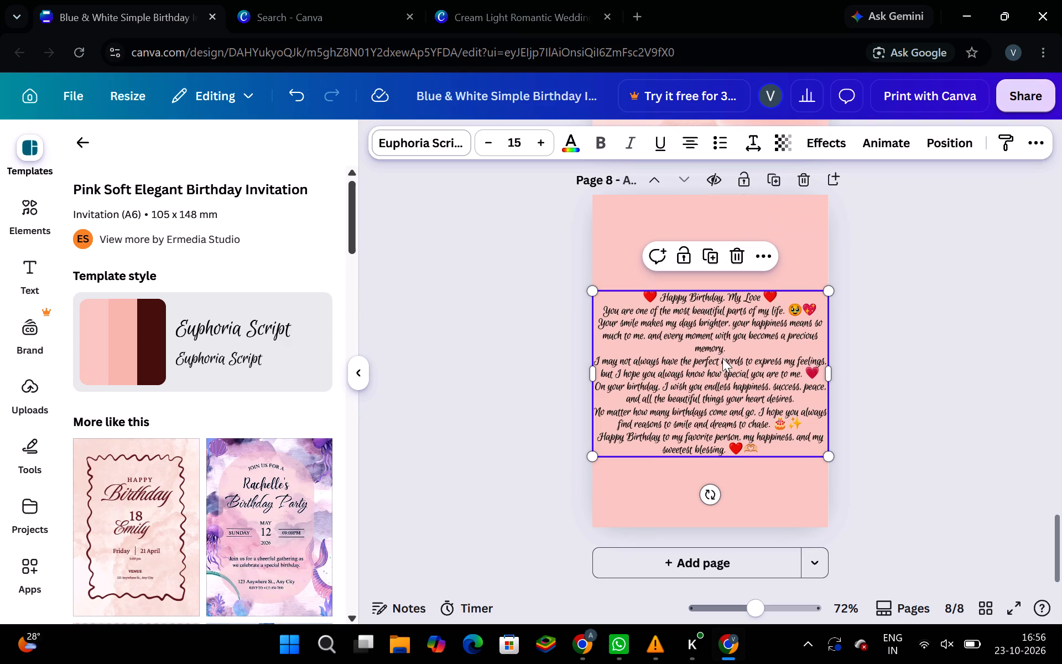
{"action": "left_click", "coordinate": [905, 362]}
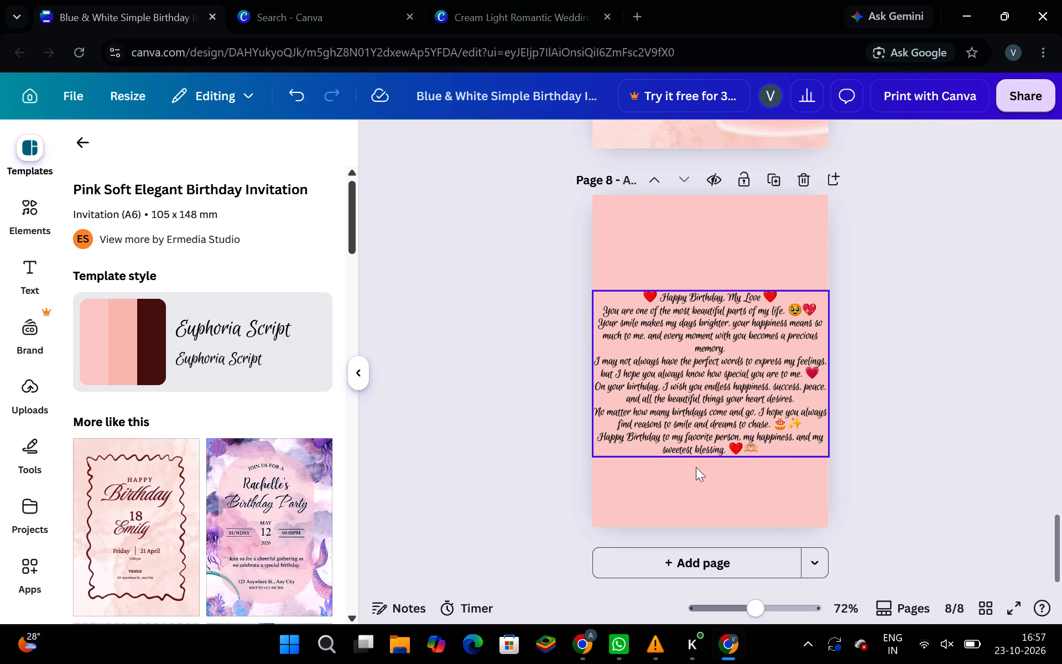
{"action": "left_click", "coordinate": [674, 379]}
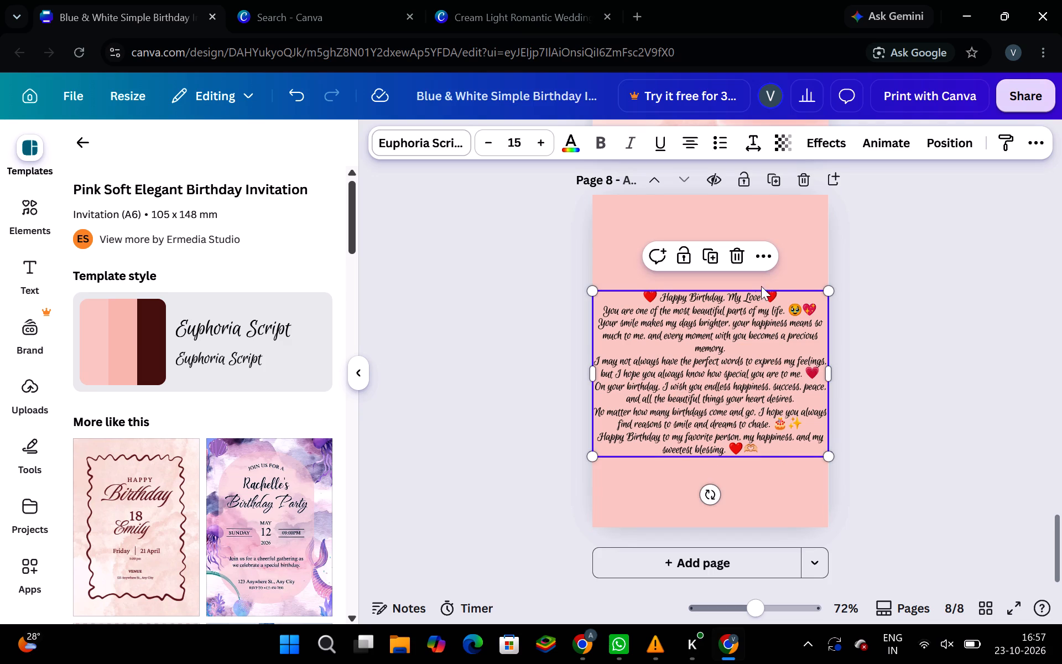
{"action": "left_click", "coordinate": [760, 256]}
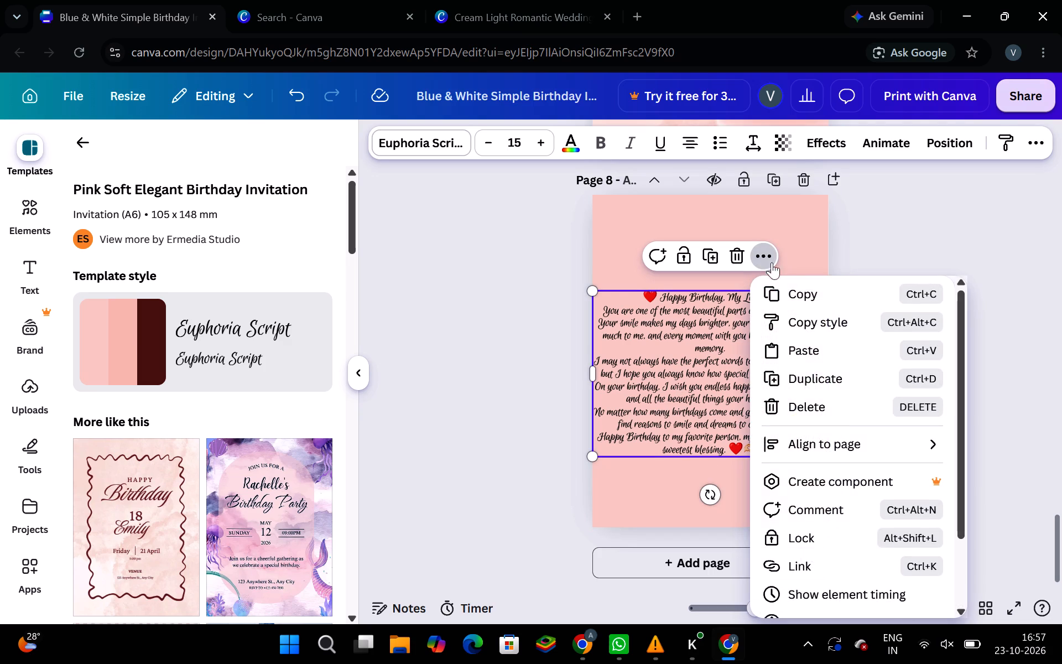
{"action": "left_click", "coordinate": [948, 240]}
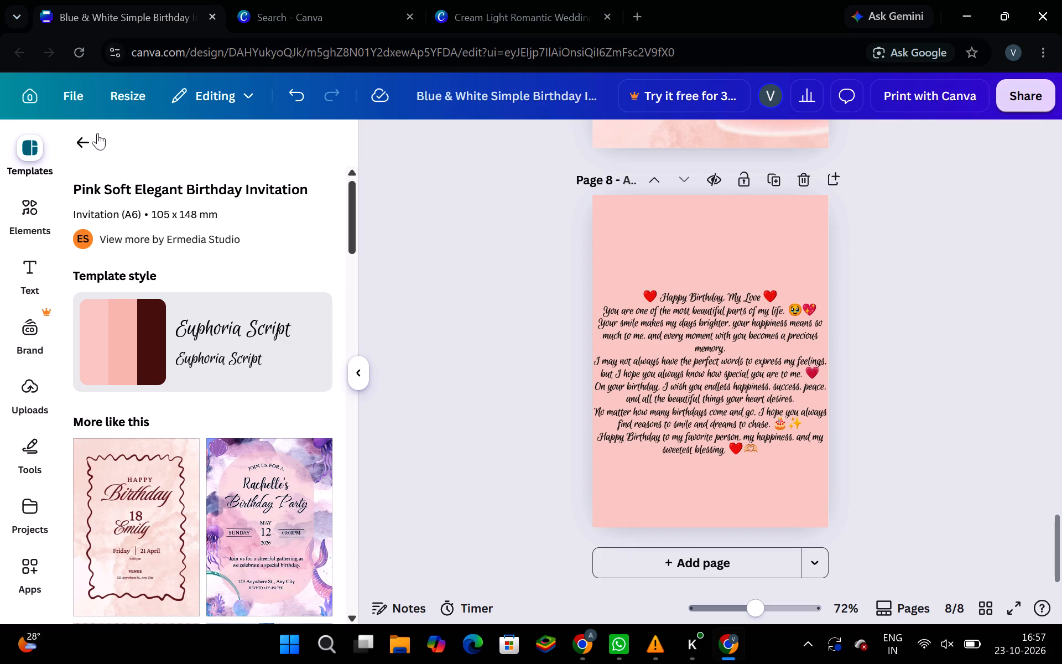
Look through the "using soft pink" template results for a design suited to page 8.
{"action": "left_click", "coordinate": [82, 134]}
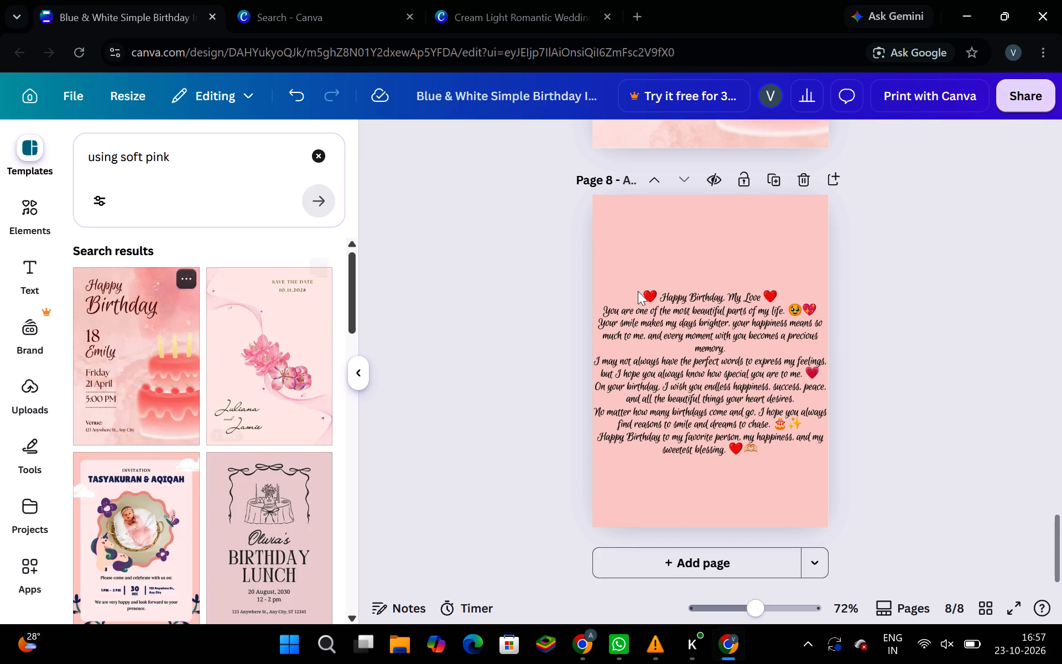
{"action": "left_click_drag", "start_coordinate": [1060, 523], "coordinate": [1060, 498]}
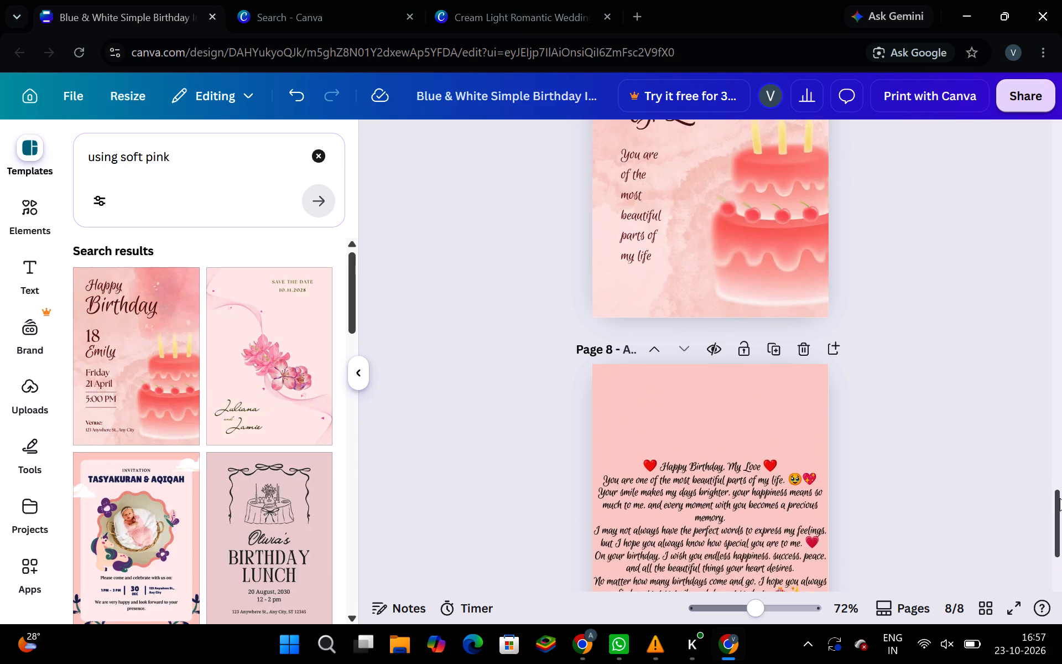
{"action": "left_click_drag", "start_coordinate": [1060, 498], "coordinate": [1059, 546]}
{"action": "left_click_drag", "start_coordinate": [349, 290], "coordinate": [360, 408]}
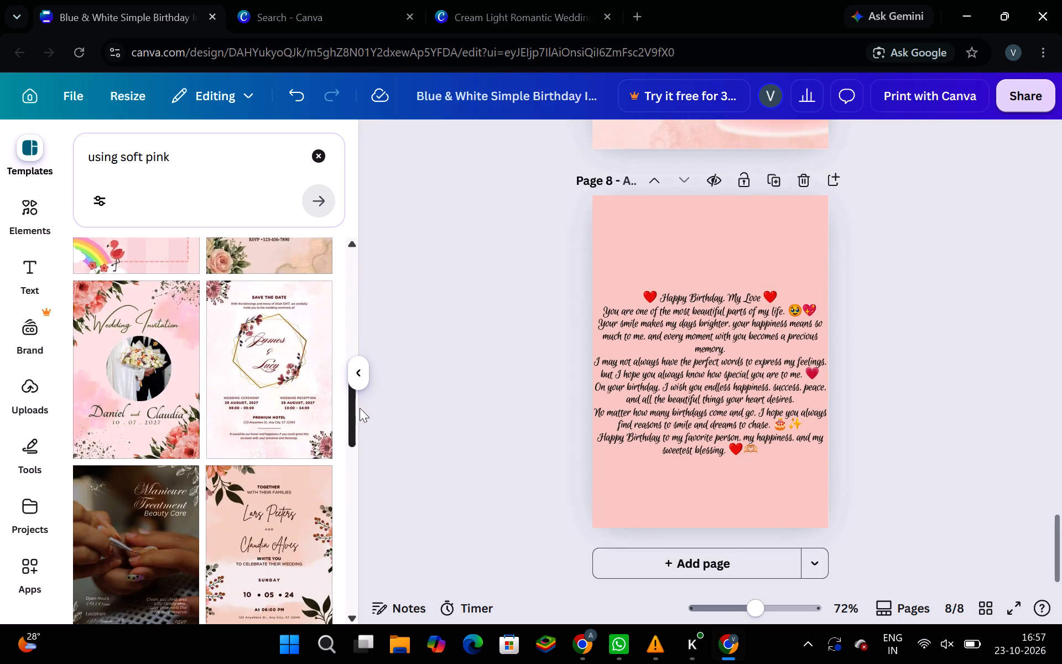
{"action": "left_click_drag", "start_coordinate": [360, 408], "coordinate": [362, 420]}
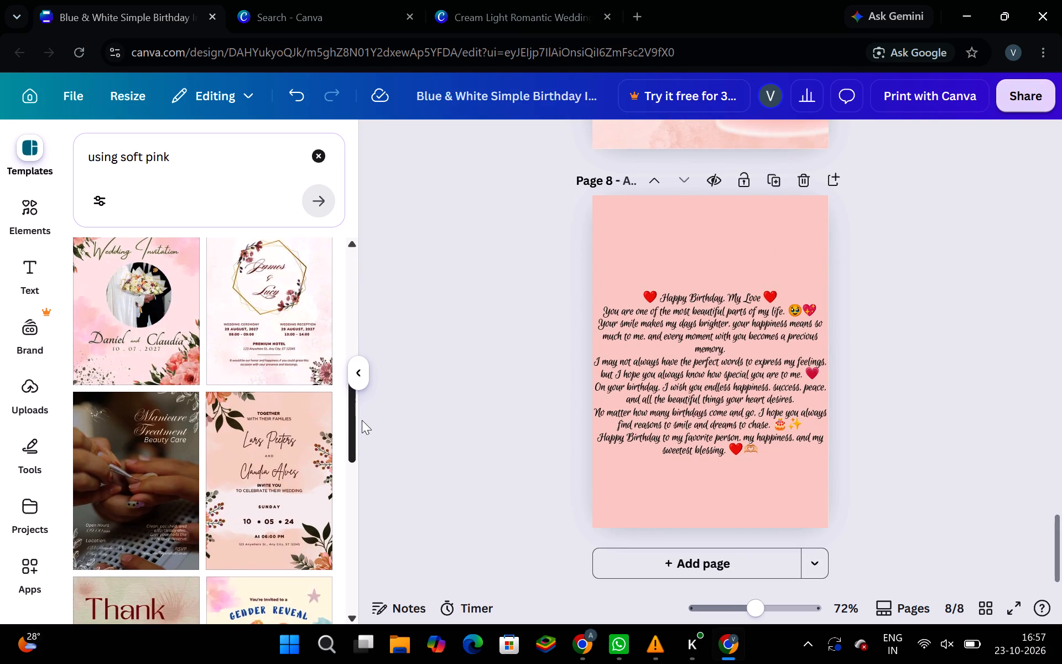
{"action": "left_click_drag", "start_coordinate": [362, 420], "coordinate": [371, 467]}
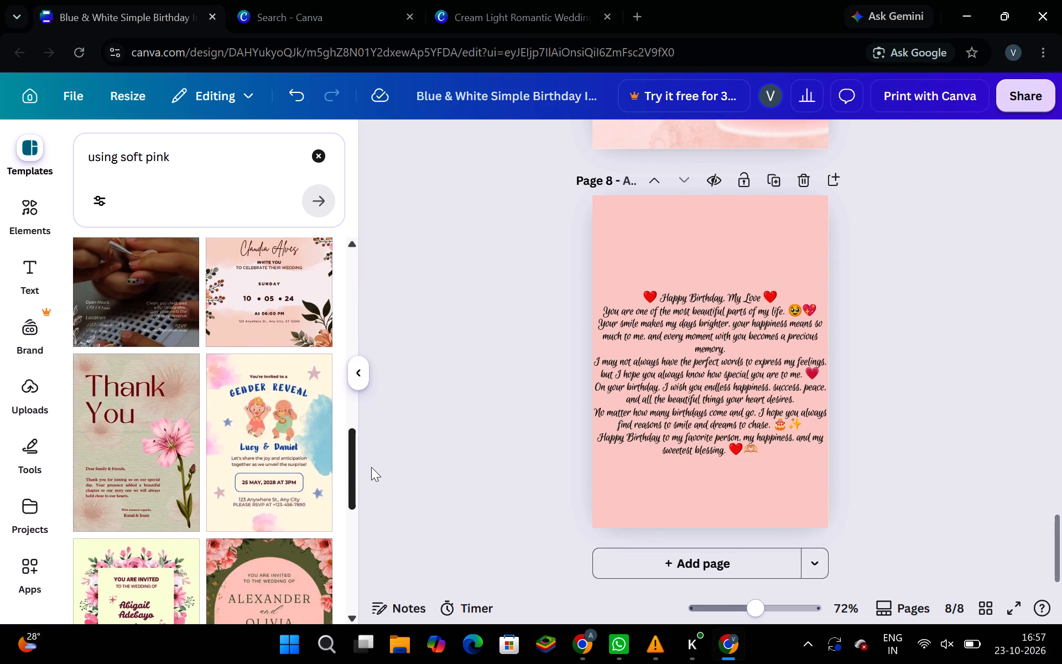
{"action": "left_click_drag", "start_coordinate": [371, 467], "coordinate": [373, 469]}
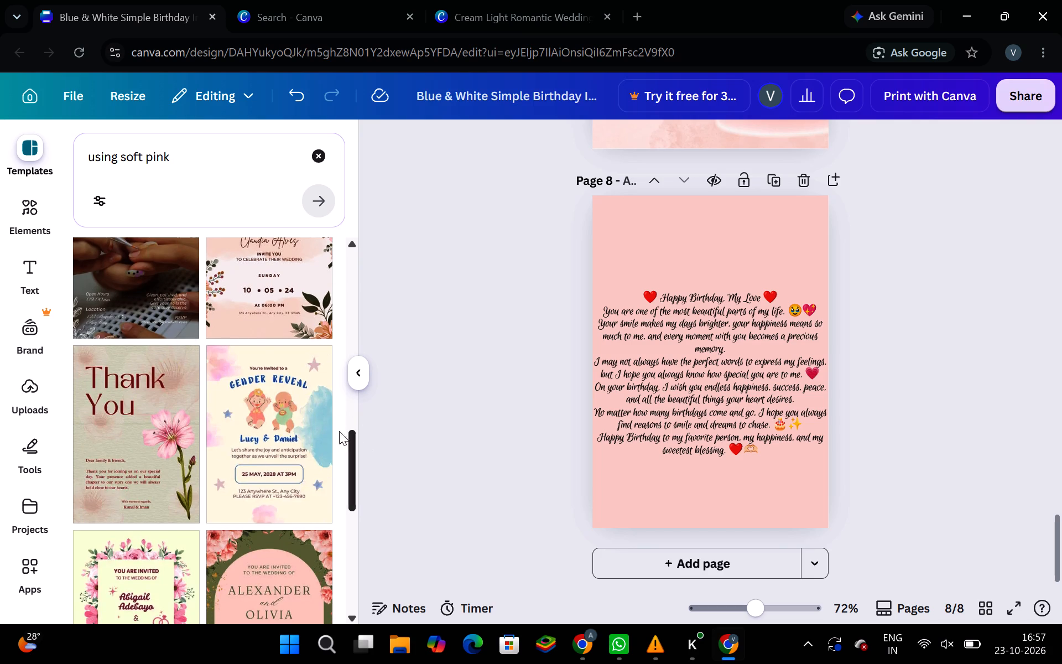
Search for "kiss" graphics and add the red watercolor kissing couple with hearts to page 8.
{"action": "left_click", "coordinate": [322, 153]}
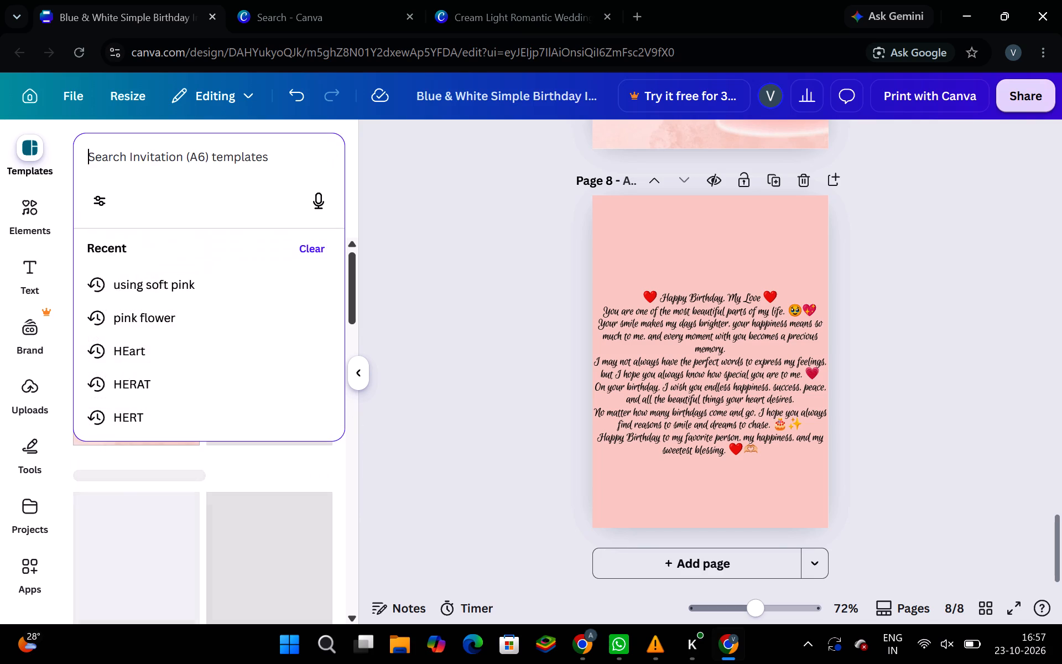
{"action": "type", "text": "kiss"}
{"action": "key", "text": "Return"}
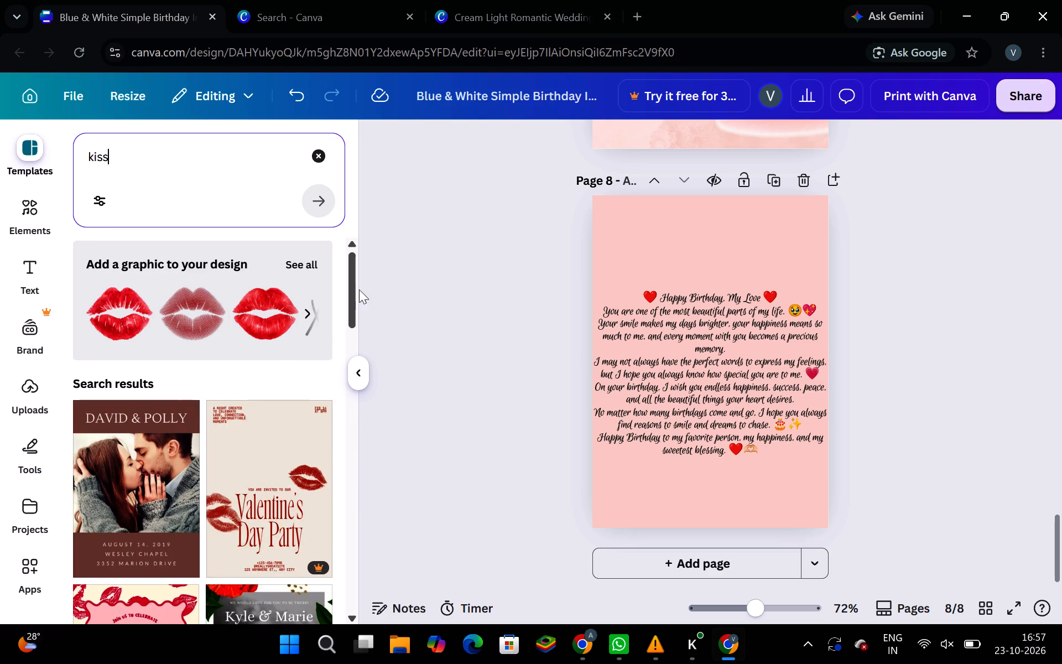
{"action": "left_click", "coordinate": [352, 288]}
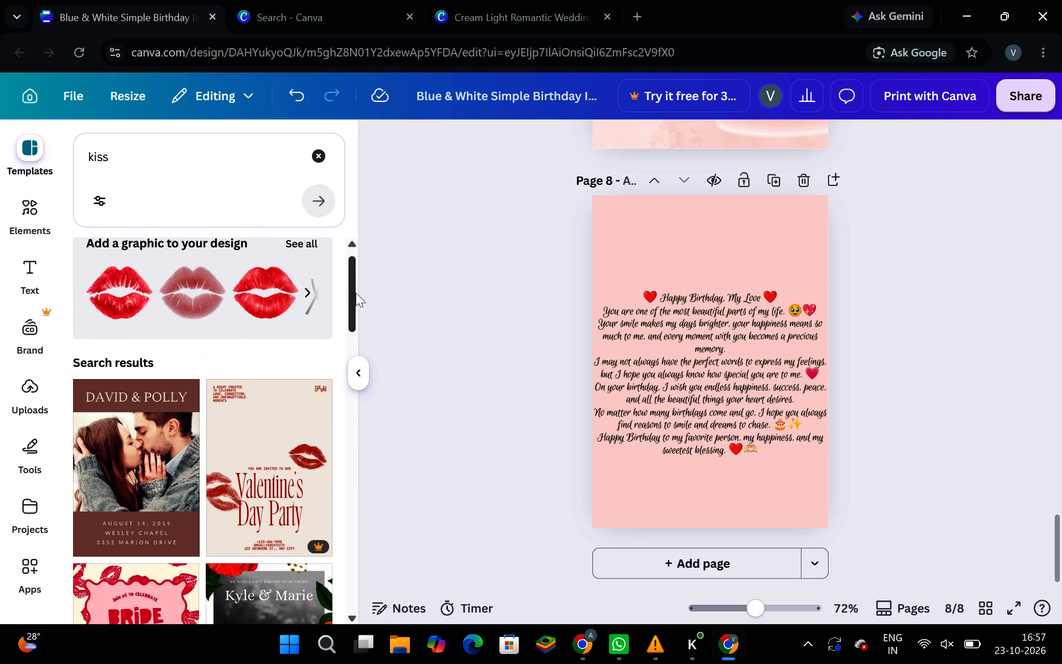
{"action": "left_click", "coordinate": [309, 289]}
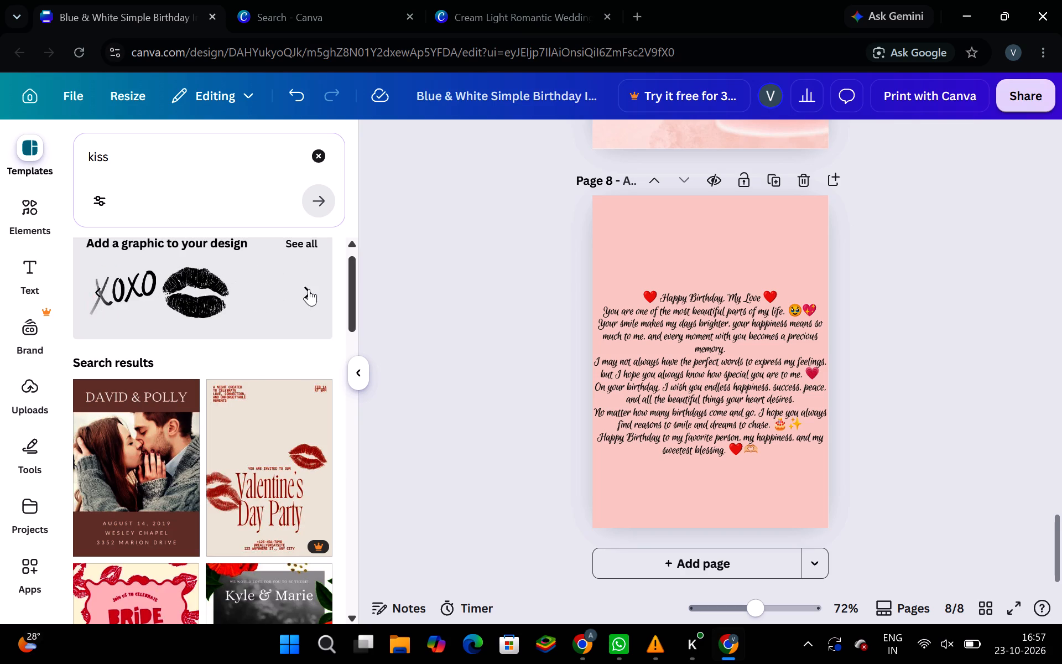
{"action": "left_click", "coordinate": [311, 246]}
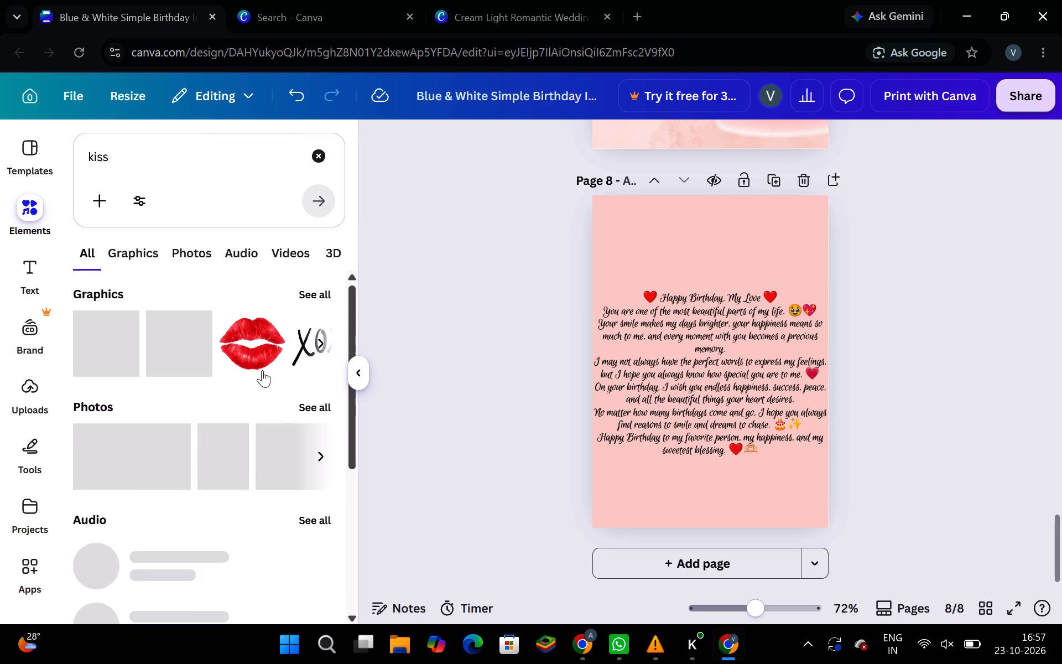
{"action": "left_click_drag", "start_coordinate": [346, 321], "coordinate": [337, 344]}
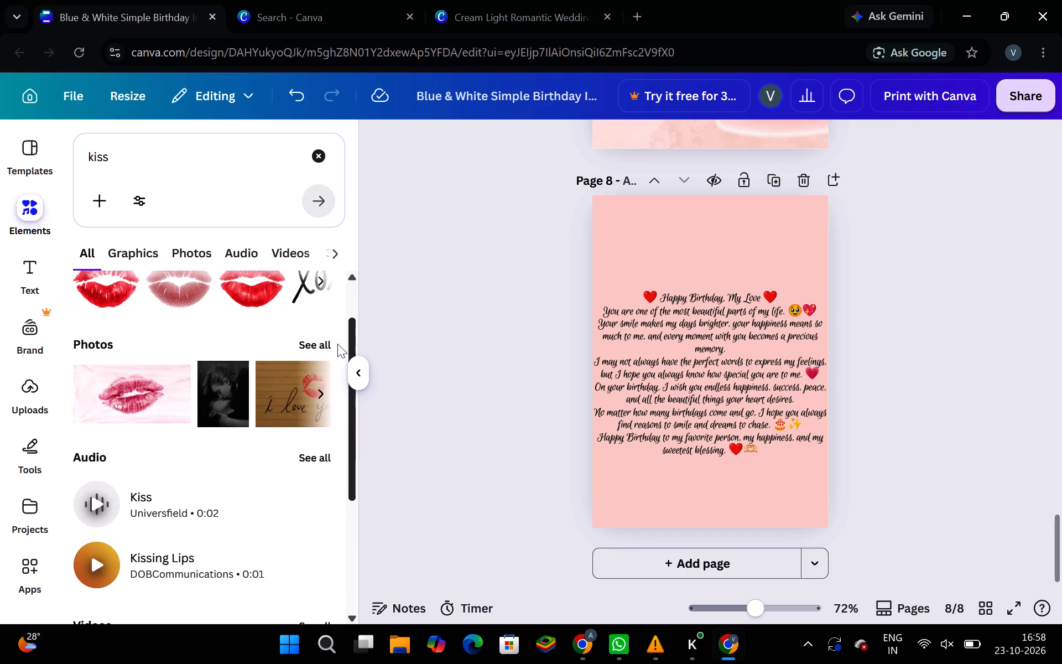
{"action": "left_click_drag", "start_coordinate": [337, 344], "coordinate": [338, 330]}
{"action": "left_click", "coordinate": [314, 276]}
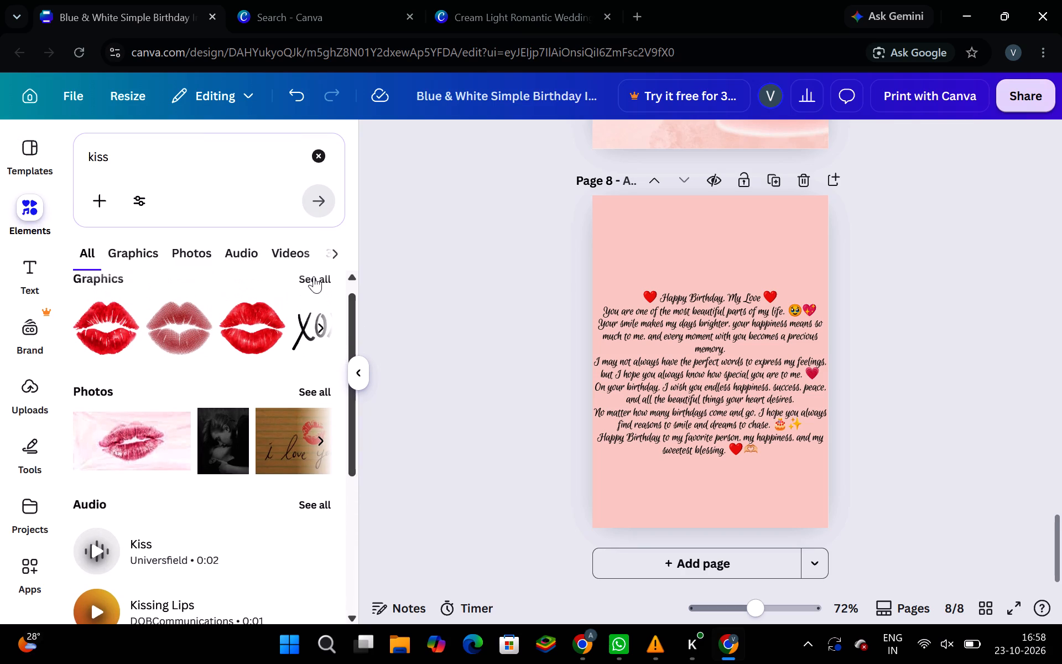
{"action": "left_click_drag", "start_coordinate": [353, 322], "coordinate": [342, 480]}
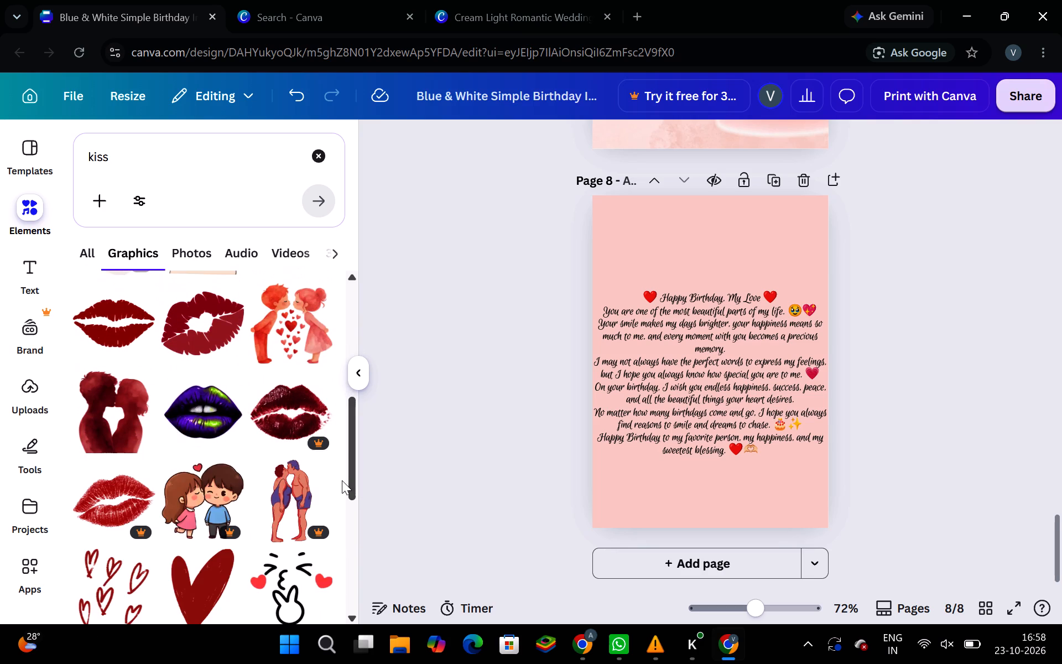
{"action": "left_click", "coordinate": [294, 354]}
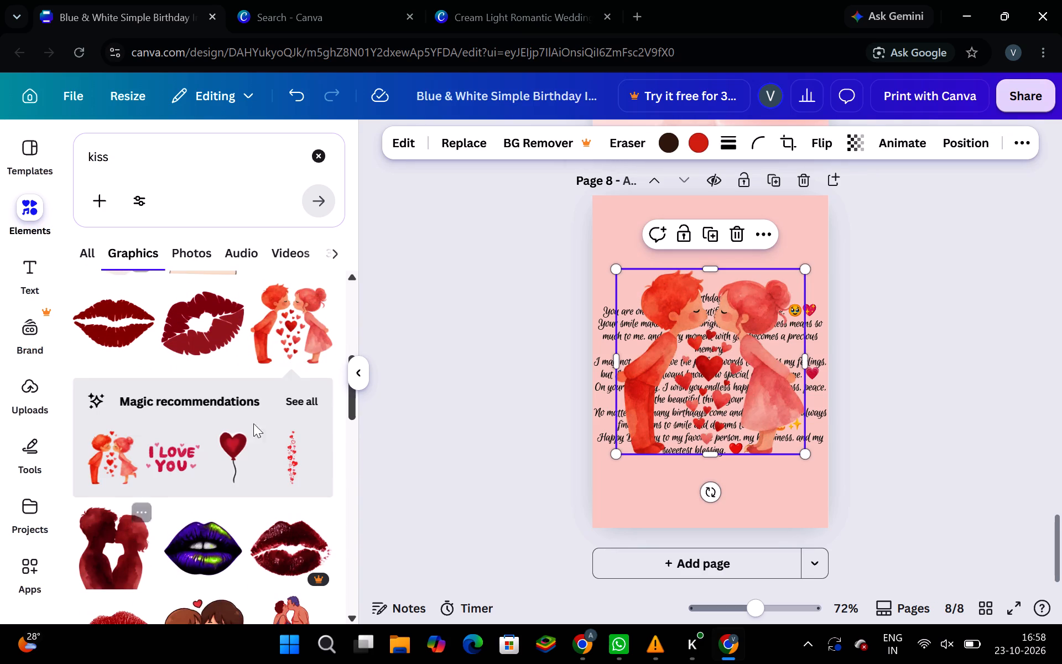
Add the recommended column of small hearts, "I LOVE YOU" lettering and dark red heart balloon to page 8.
{"action": "left_click", "coordinate": [290, 453]}
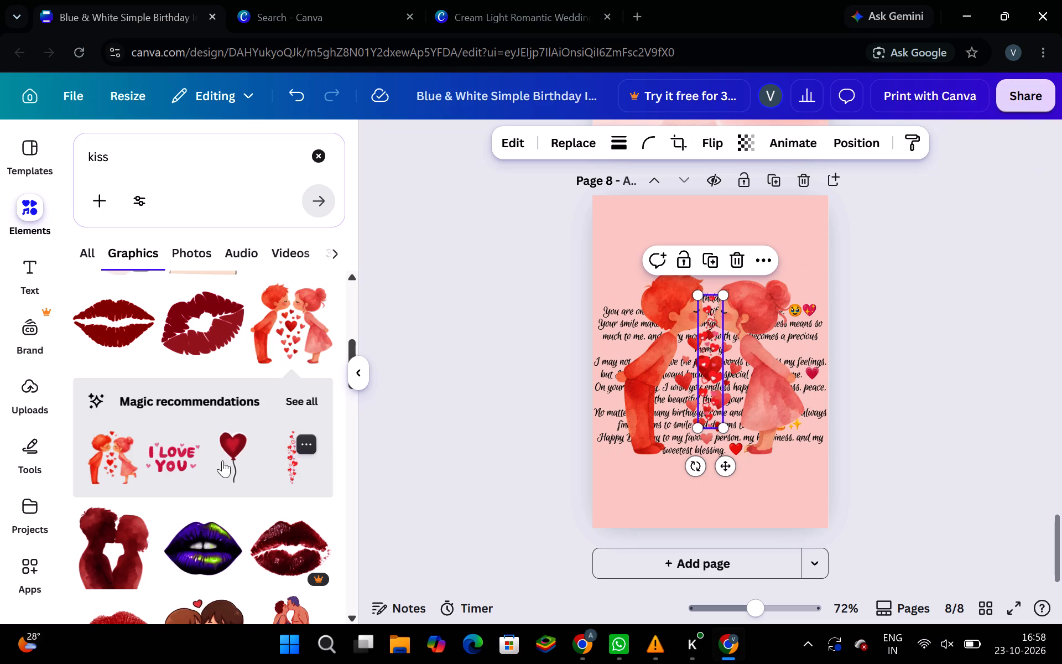
{"action": "left_click", "coordinate": [179, 460]}
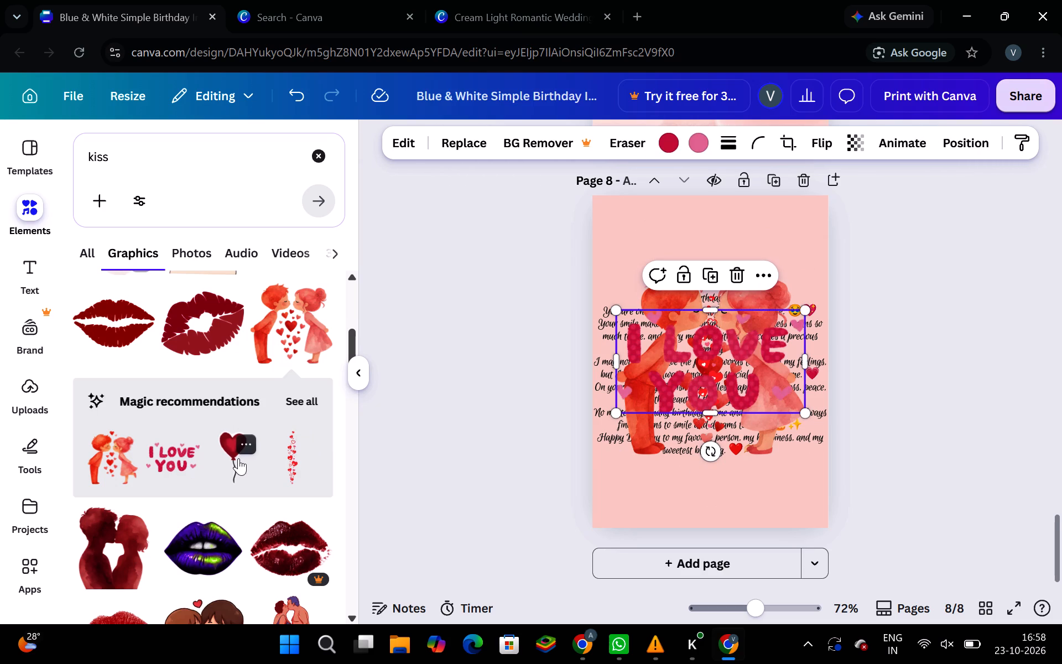
{"action": "left_click", "coordinate": [238, 458]}
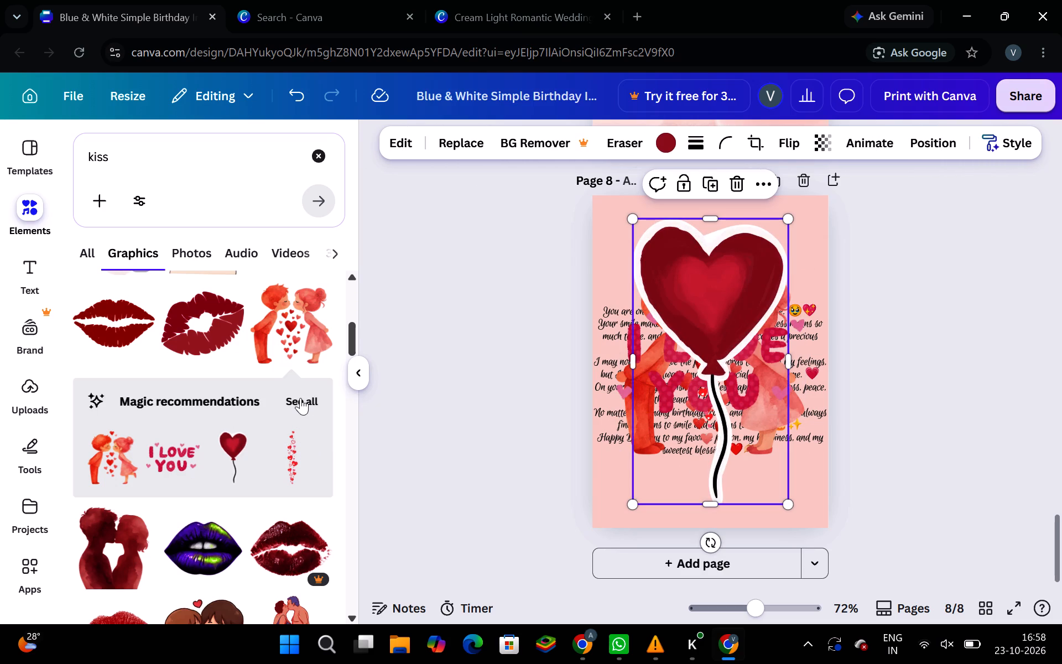
Add the recommended "I LOVE YOU?" hearts and "You're My Favorite" graphic to page 8, placing the latter in the page's upper-right corner.
{"action": "left_click", "coordinate": [300, 398]}
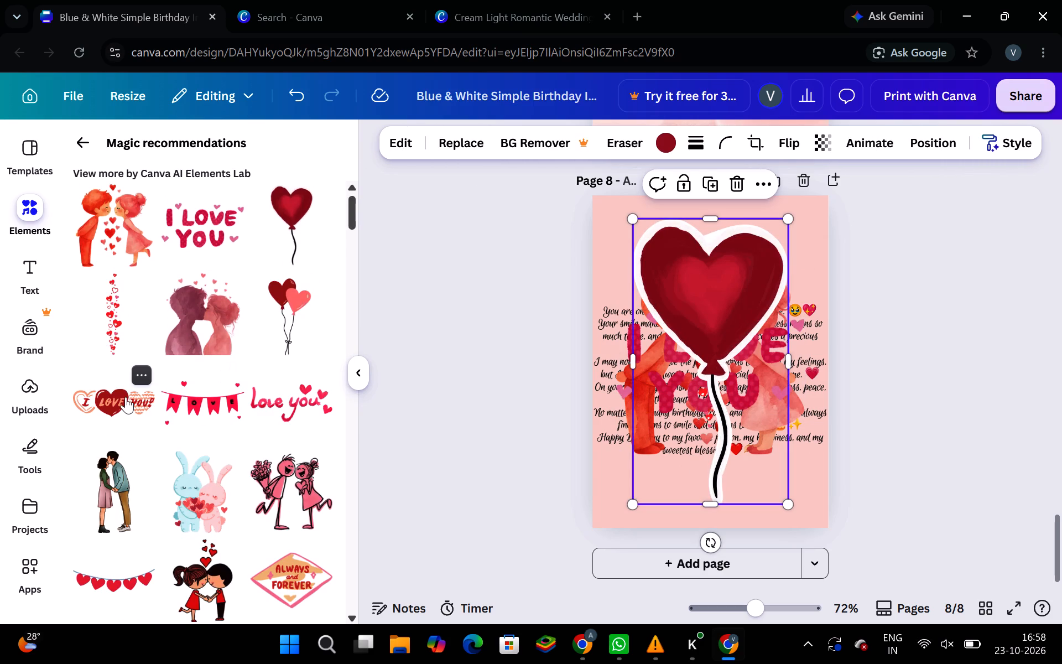
{"action": "left_click", "coordinate": [126, 397]}
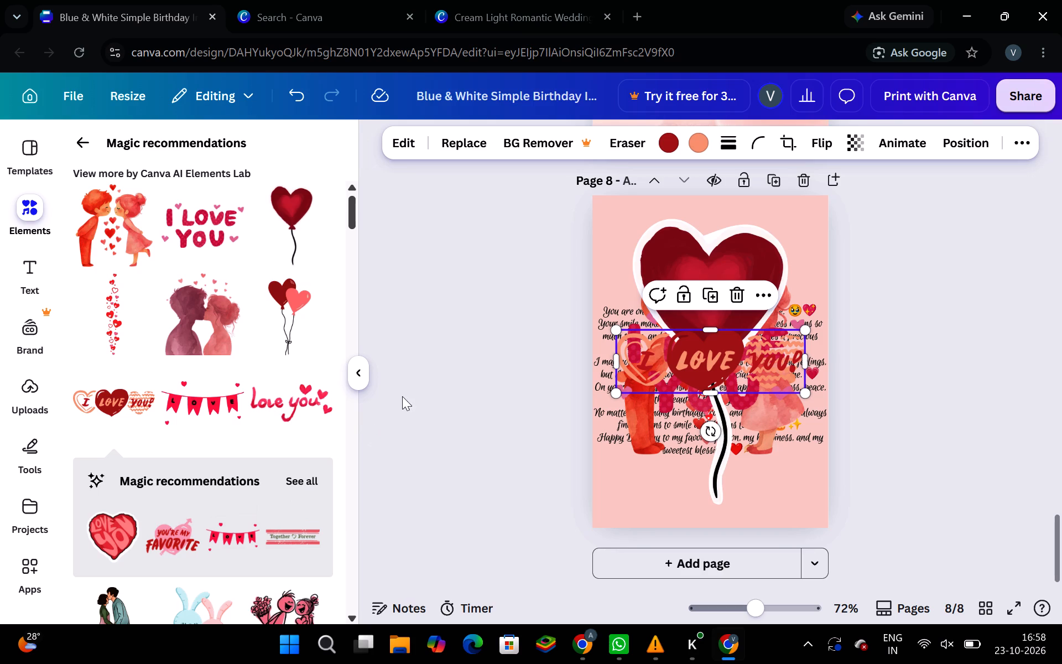
{"action": "left_click", "coordinate": [163, 541]}
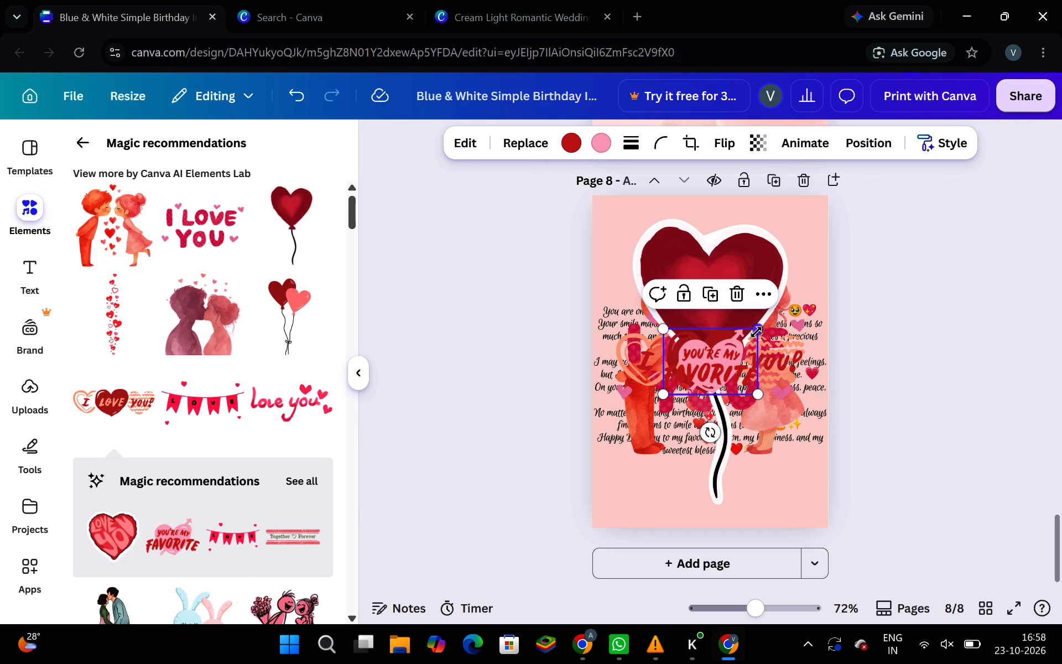
{"action": "left_click_drag", "start_coordinate": [699, 365], "coordinate": [782, 255]}
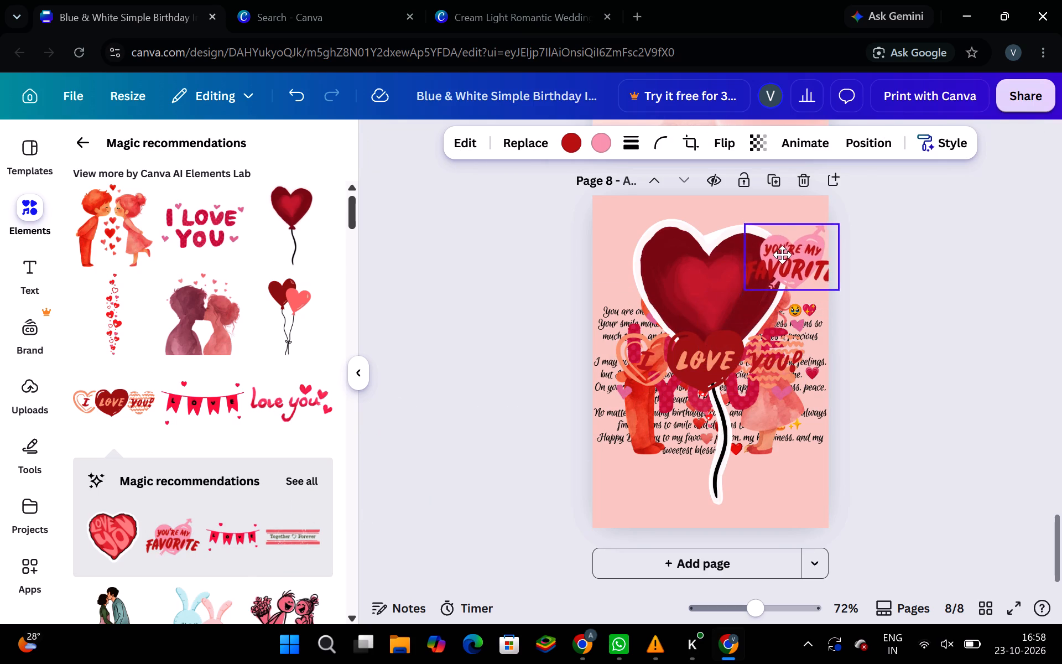
{"action": "left_click_drag", "start_coordinate": [782, 255], "coordinate": [766, 217]}
Shrink the dark red heart balloon on page 8 to roughly half size and place it in the page's upper-left corner.
{"action": "left_click_drag", "start_coordinate": [695, 276], "coordinate": [694, 300]}
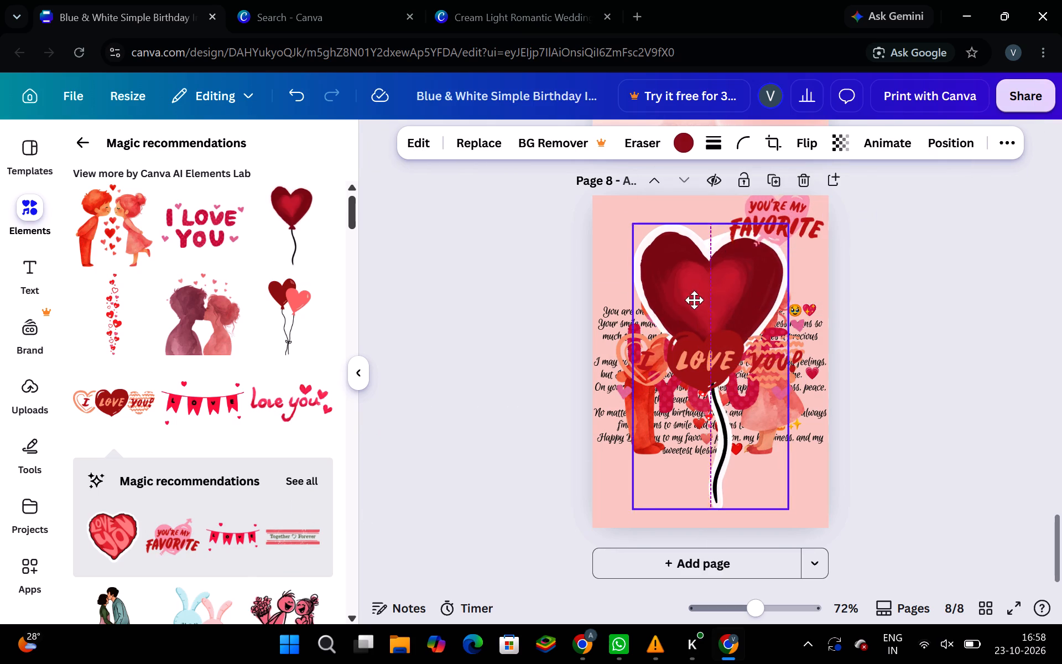
{"action": "left_click_drag", "start_coordinate": [694, 300], "coordinate": [767, 359]}
{"action": "left_click_drag", "start_coordinate": [740, 449], "coordinate": [691, 438]}
{"action": "left_click_drag", "start_coordinate": [807, 290], "coordinate": [715, 404]}
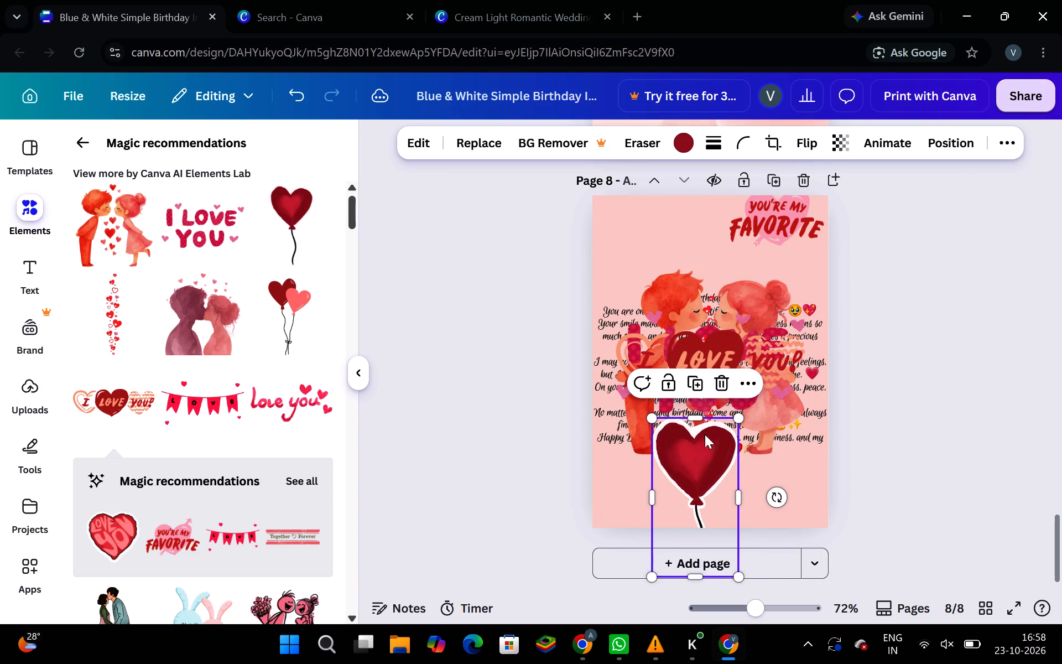
{"action": "left_click_drag", "start_coordinate": [697, 445], "coordinate": [642, 225]}
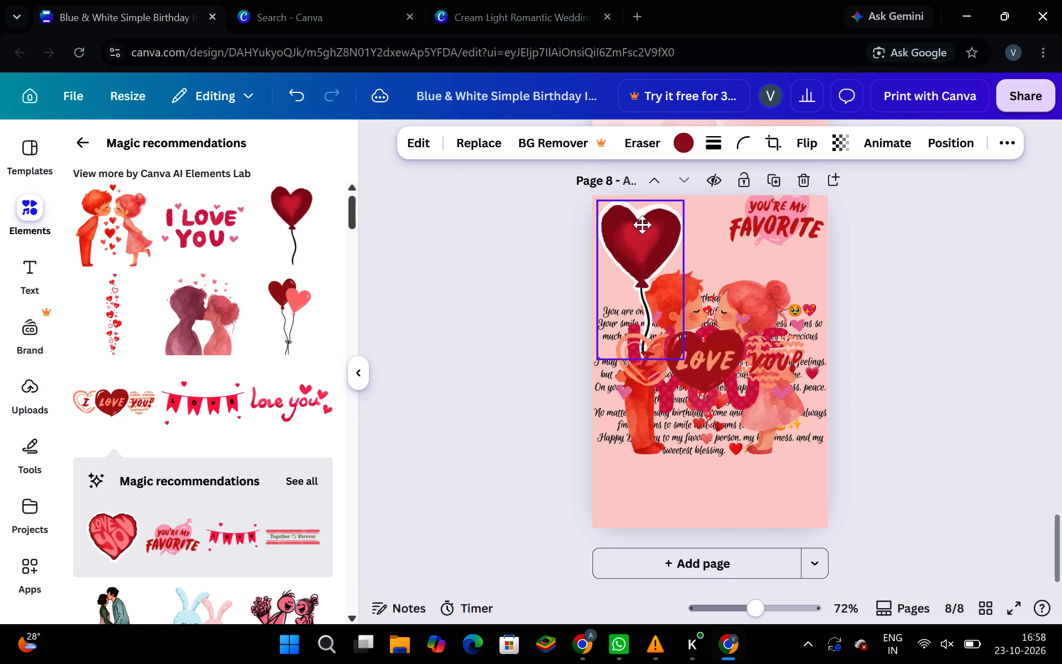
{"action": "left_click_drag", "start_coordinate": [642, 225], "coordinate": [647, 230]}
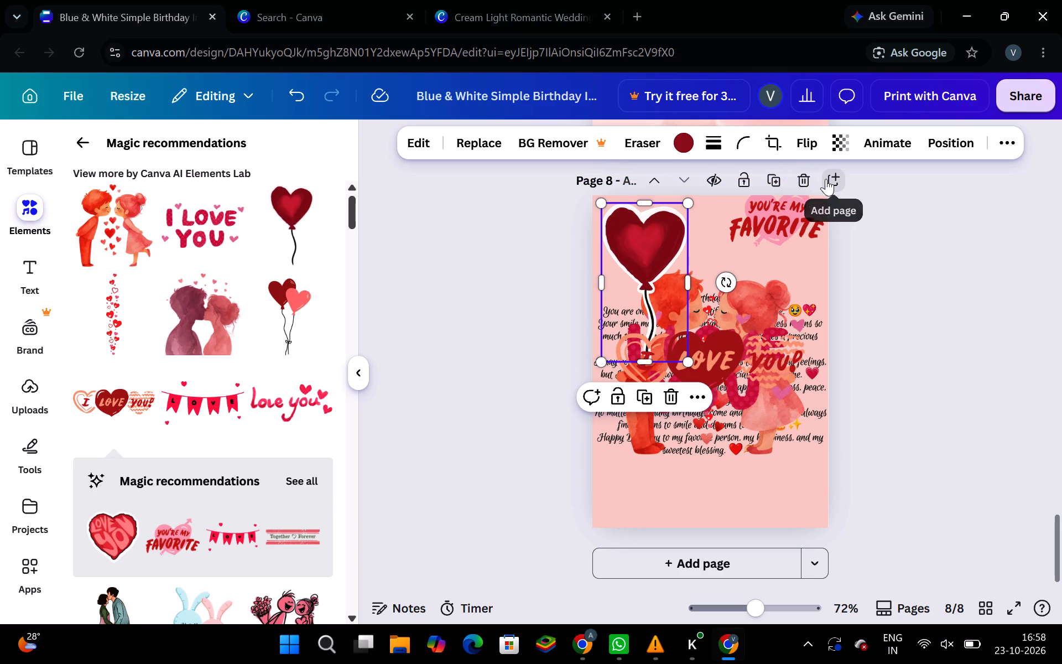
Add page 9 and insert the kissing couple, "I LOVE YOU" lettering, "love you" script and pair of heart balloons.
{"action": "left_click", "coordinate": [663, 564]}
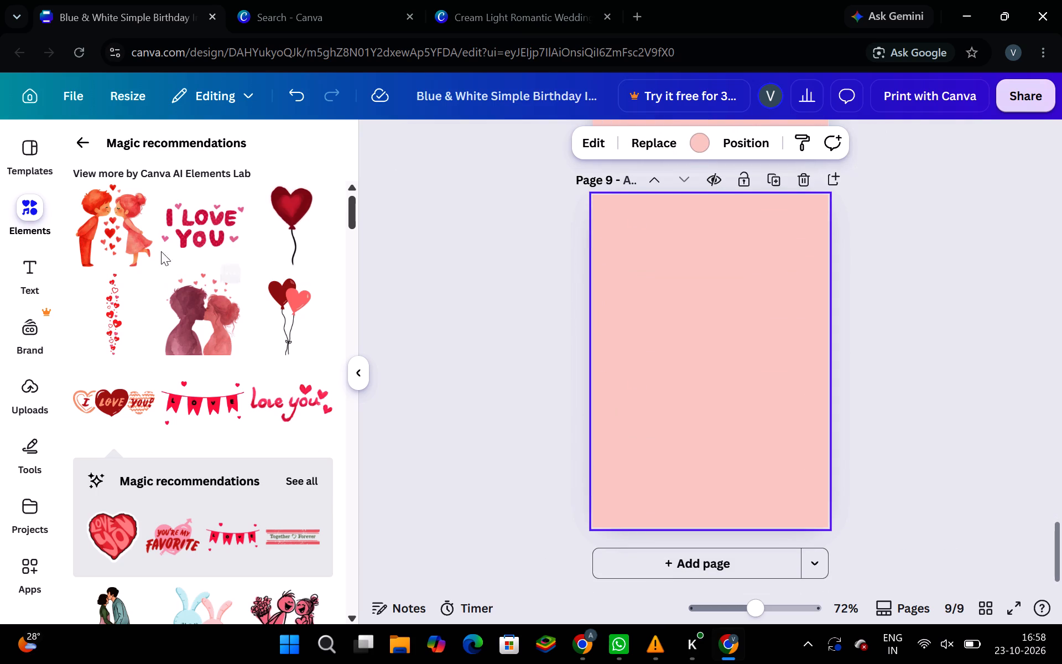
{"action": "left_click", "coordinate": [124, 230]}
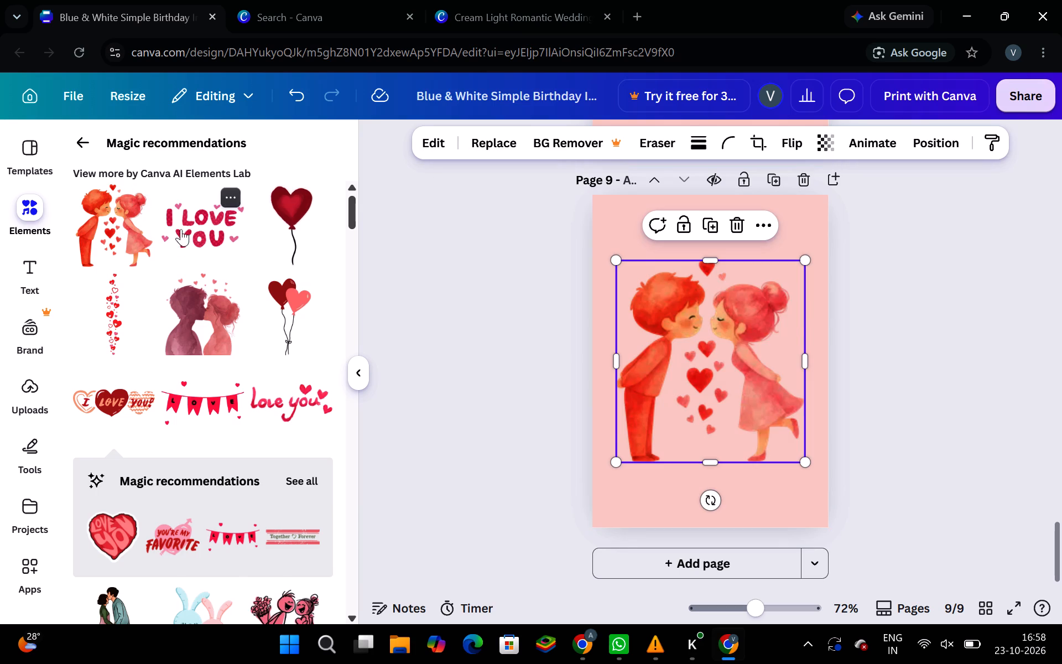
{"action": "left_click", "coordinate": [184, 229]}
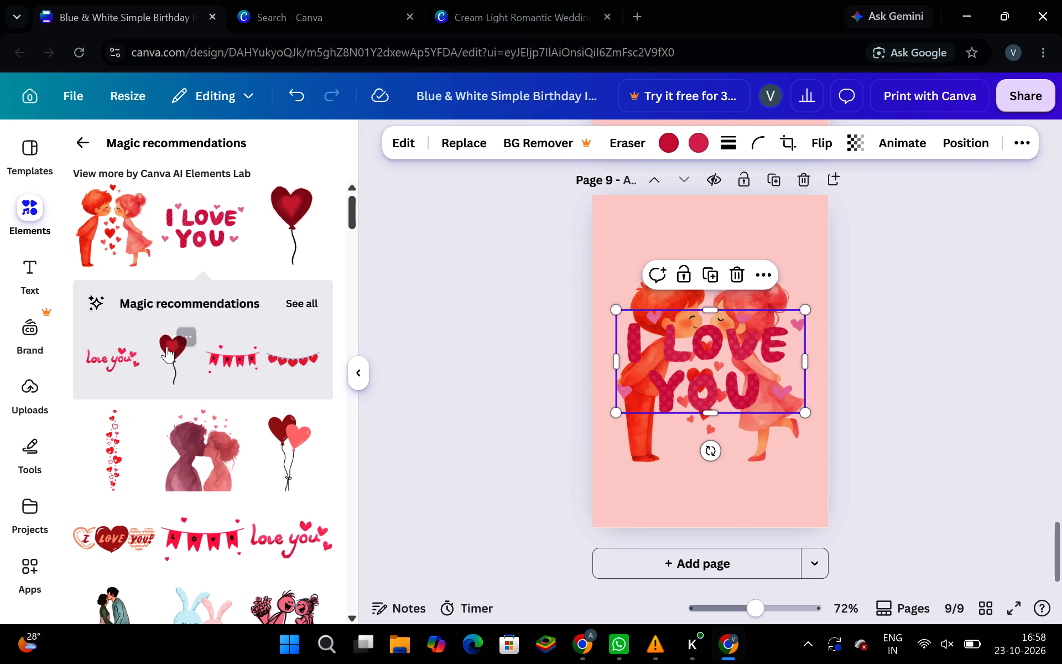
{"action": "left_click", "coordinate": [112, 361]}
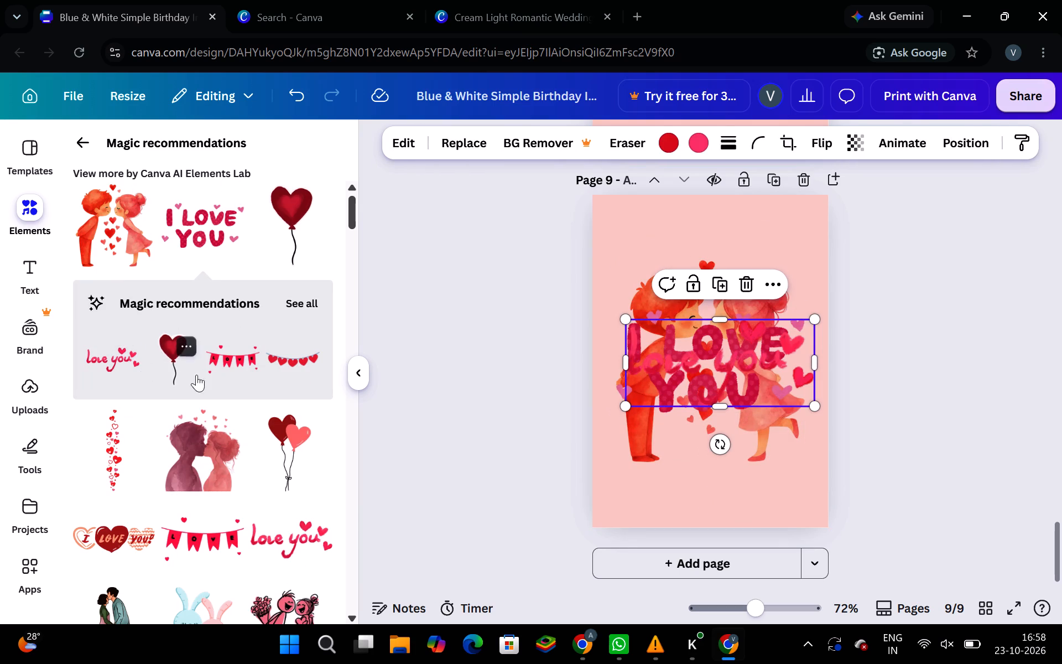
{"action": "left_click", "coordinate": [279, 442]}
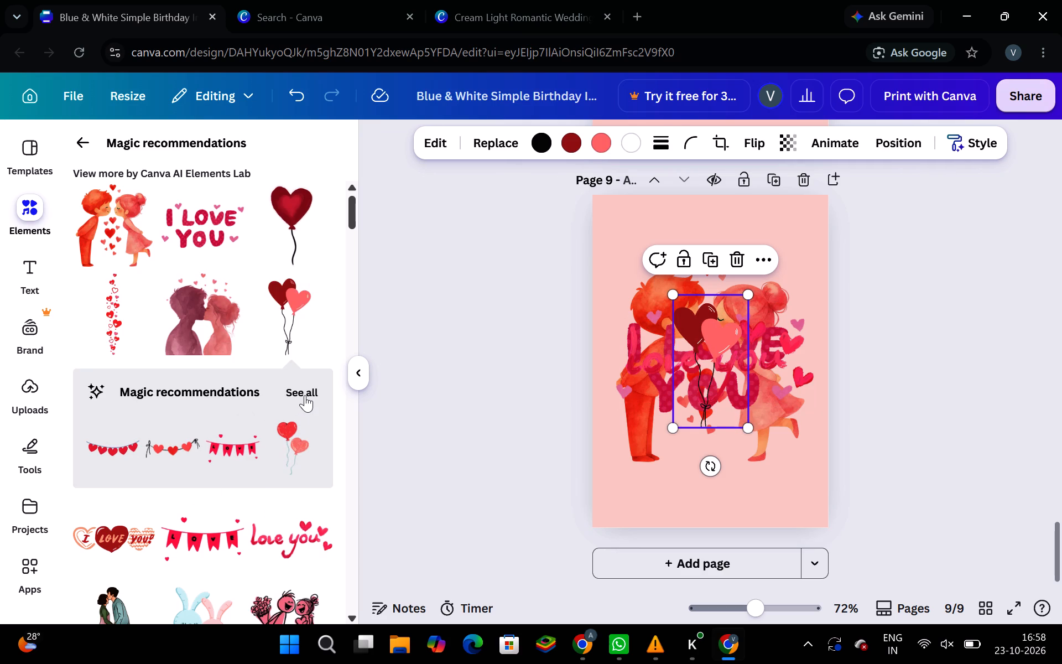
From the balloon pair's full recommendations, add the small-heart column, scattered pink hearts, dark red heart trail and heart-sealed envelope to page 9.
{"action": "left_click", "coordinate": [305, 395]}
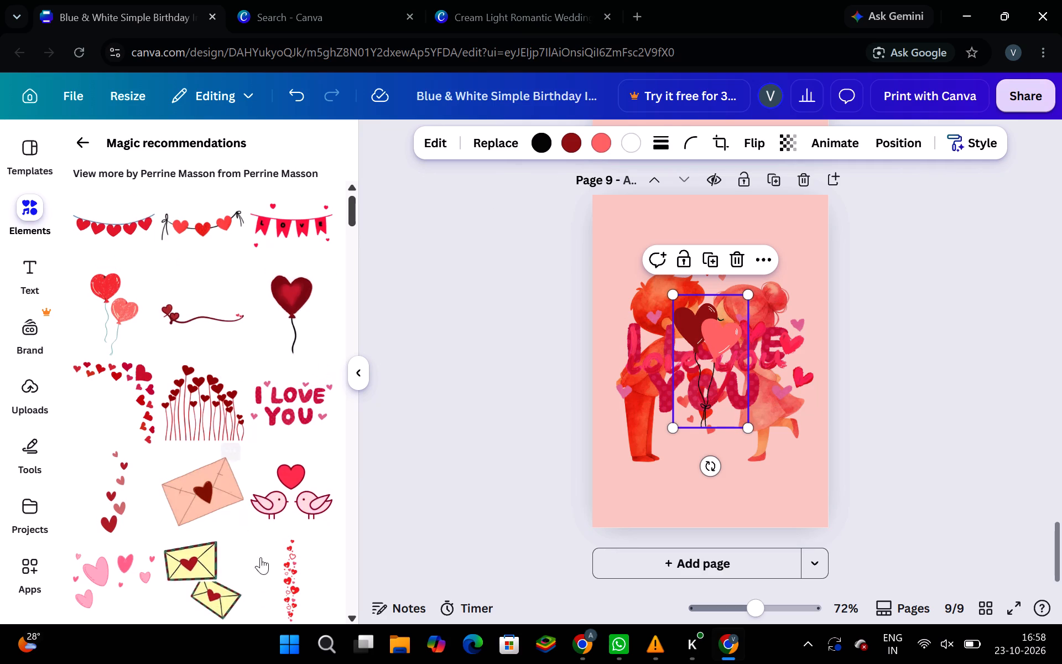
{"action": "left_click", "coordinate": [286, 568]}
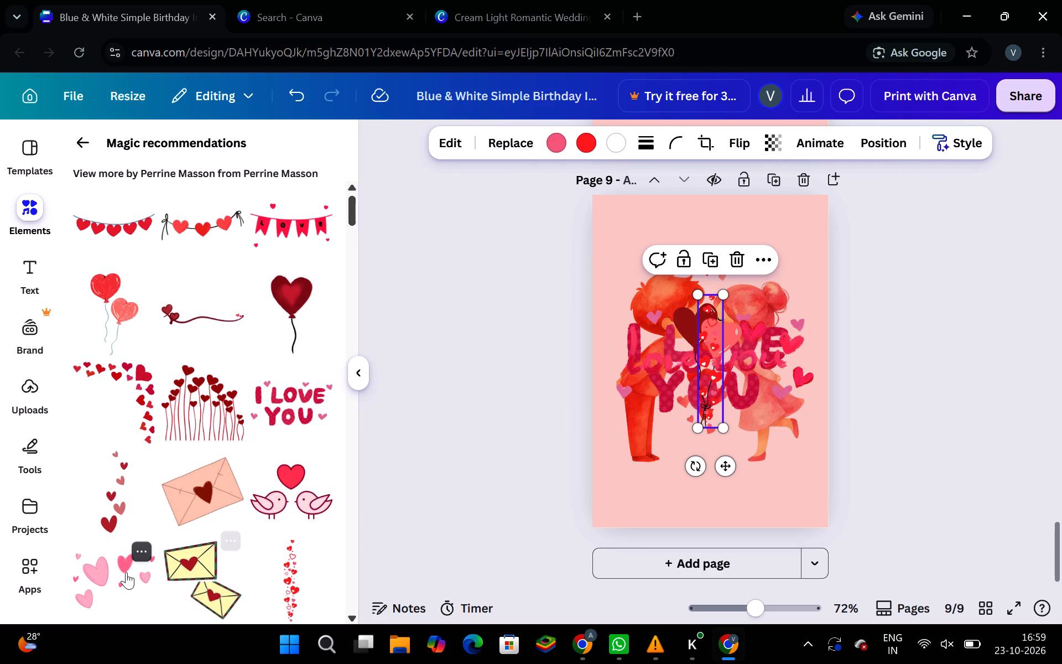
{"action": "left_click", "coordinate": [126, 572]}
{"action": "left_click", "coordinate": [118, 507]}
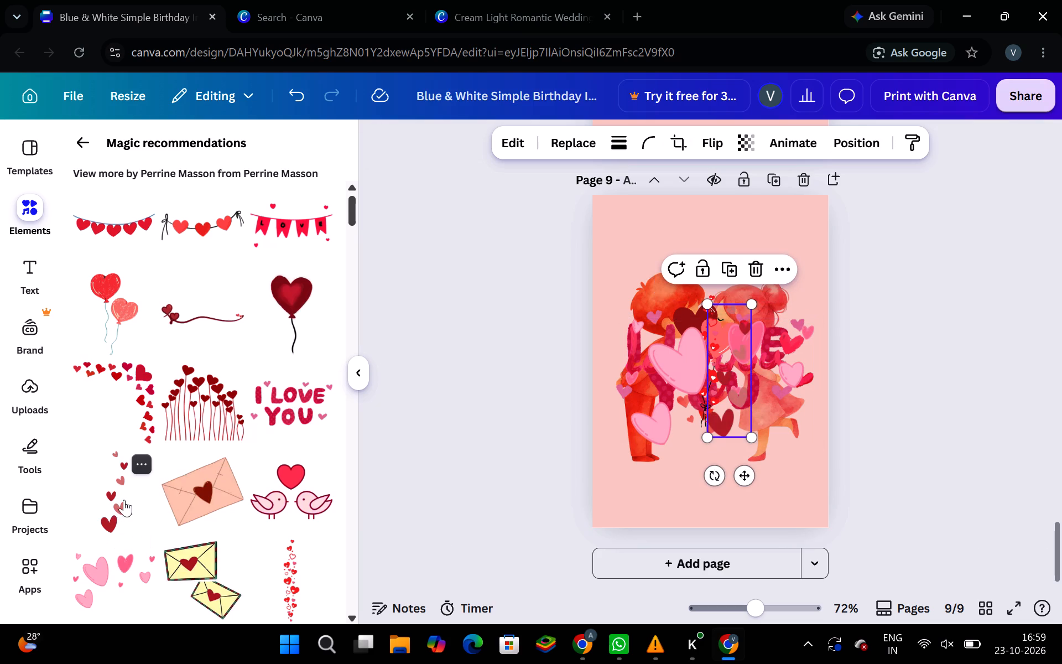
{"action": "left_click", "coordinate": [189, 504]}
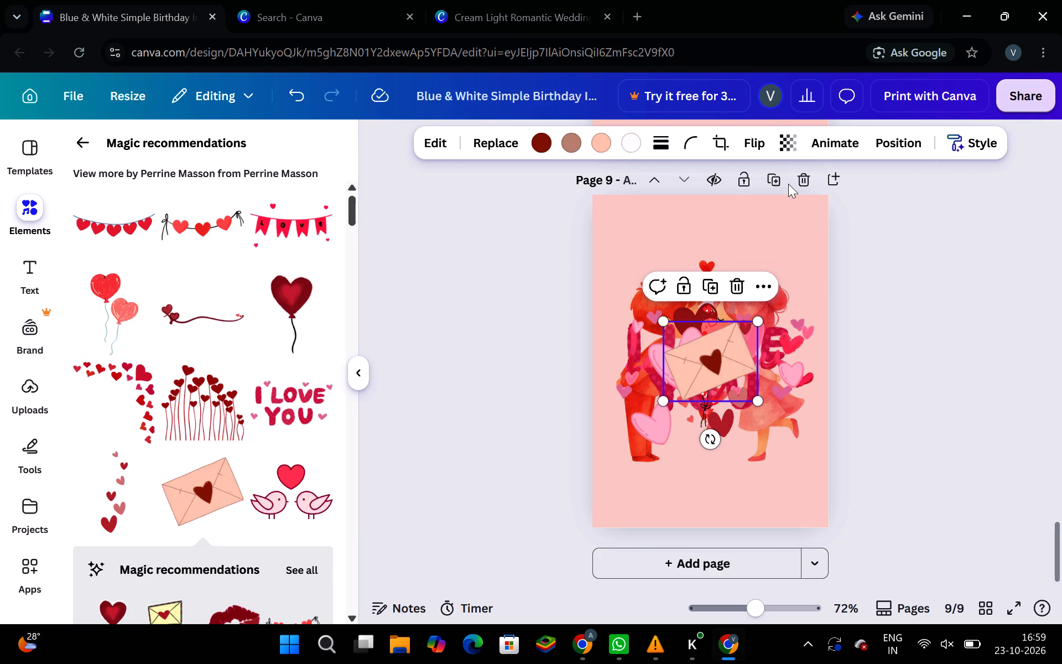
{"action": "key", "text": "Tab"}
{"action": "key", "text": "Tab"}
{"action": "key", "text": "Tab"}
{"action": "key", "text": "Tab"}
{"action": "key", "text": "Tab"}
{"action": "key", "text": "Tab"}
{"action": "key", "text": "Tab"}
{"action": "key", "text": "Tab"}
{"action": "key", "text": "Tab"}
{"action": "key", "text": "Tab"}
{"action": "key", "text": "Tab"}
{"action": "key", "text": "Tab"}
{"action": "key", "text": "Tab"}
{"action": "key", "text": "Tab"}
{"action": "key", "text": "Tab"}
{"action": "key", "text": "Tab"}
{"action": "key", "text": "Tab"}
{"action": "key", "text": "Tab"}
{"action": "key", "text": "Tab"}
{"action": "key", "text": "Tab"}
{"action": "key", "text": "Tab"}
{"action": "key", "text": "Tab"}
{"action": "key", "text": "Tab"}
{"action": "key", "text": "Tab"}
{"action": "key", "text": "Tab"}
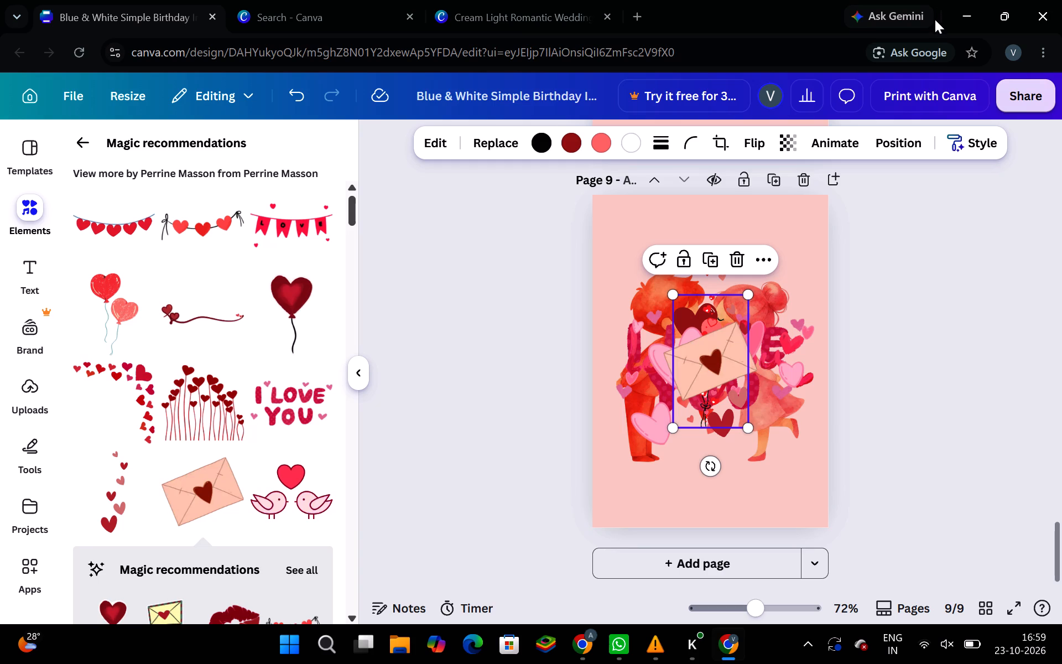
Move the balloon pair to page 9's upper-right corner and the envelope to its upper-left corner.
{"action": "left_click_drag", "start_coordinate": [727, 333], "coordinate": [741, 309]}
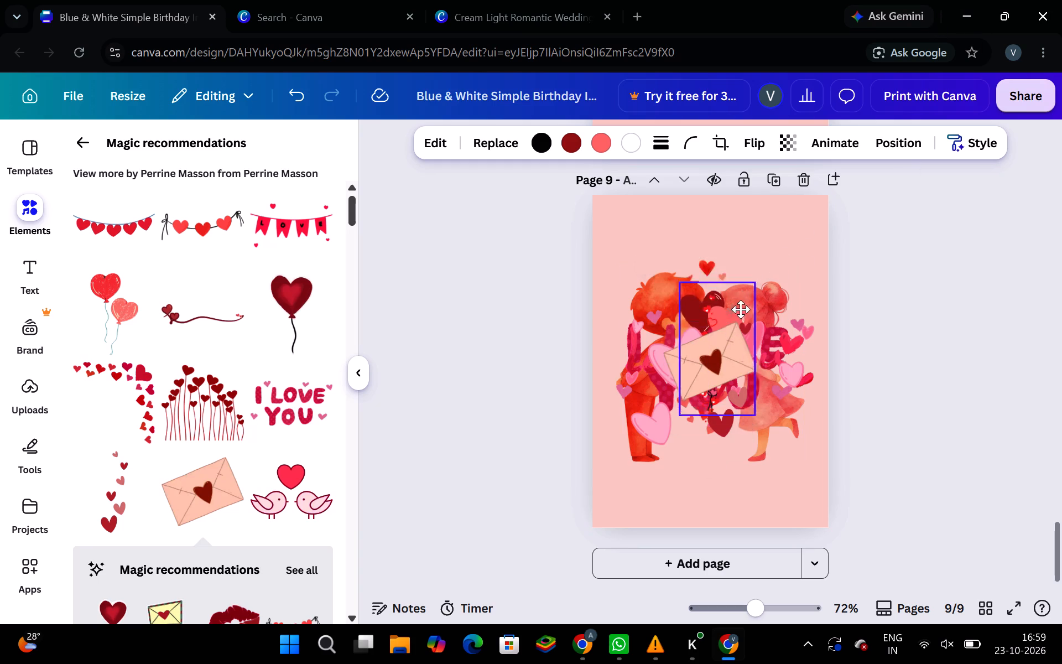
{"action": "left_click_drag", "start_coordinate": [741, 309], "coordinate": [810, 232]}
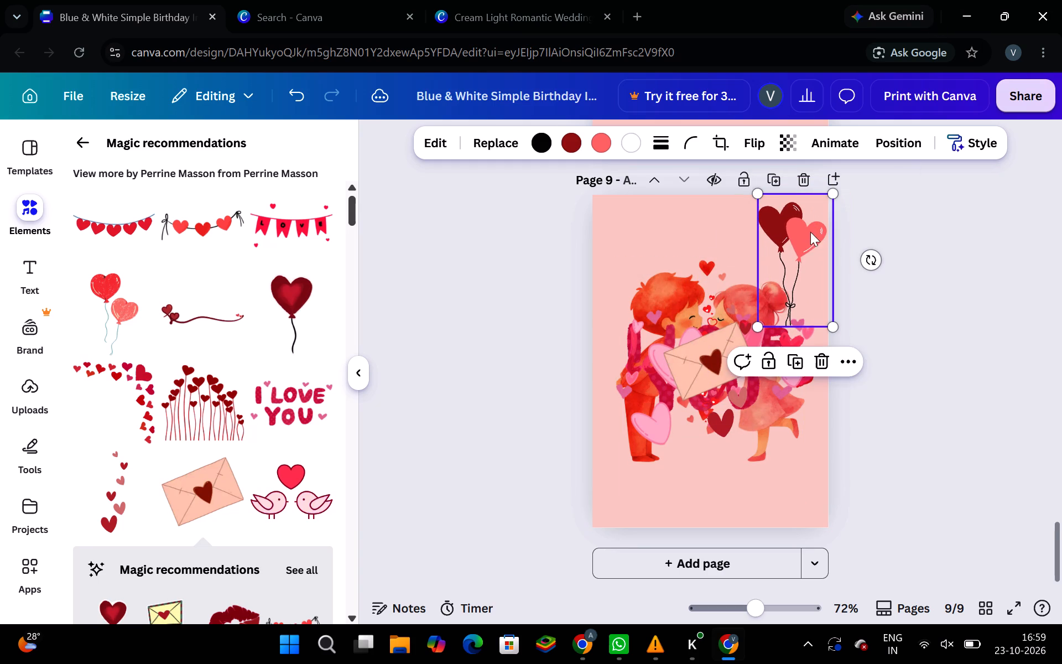
{"action": "left_click_drag", "start_coordinate": [711, 362], "coordinate": [647, 237]}
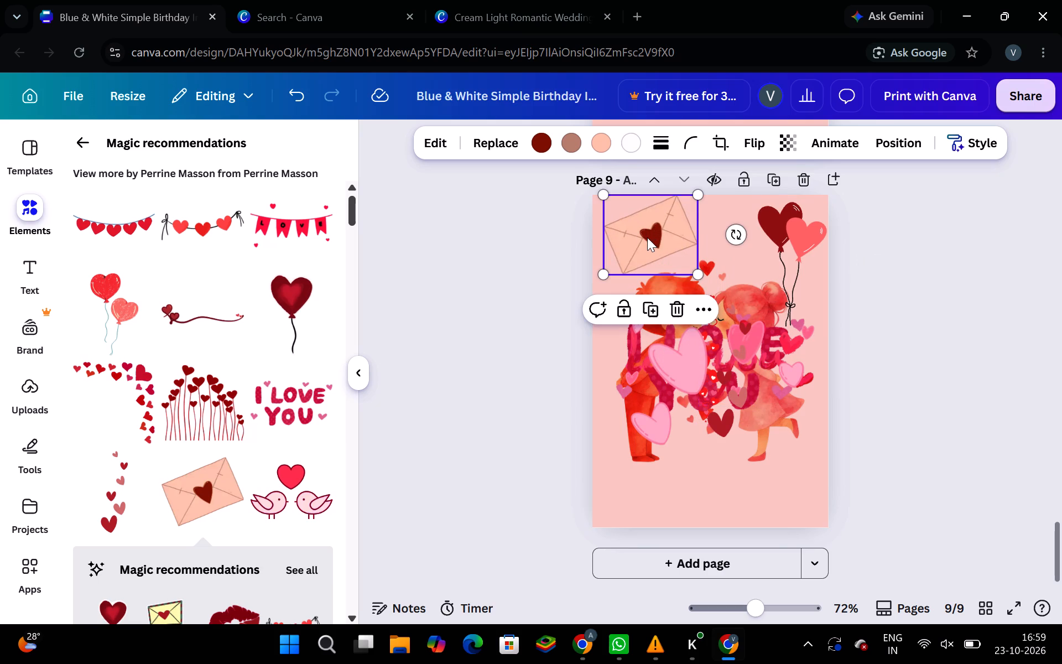
Shrink the scattered pink hearts and position them below the kissing couple at the bottom of page 9.
{"action": "left_click_drag", "start_coordinate": [685, 370], "coordinate": [694, 473]}
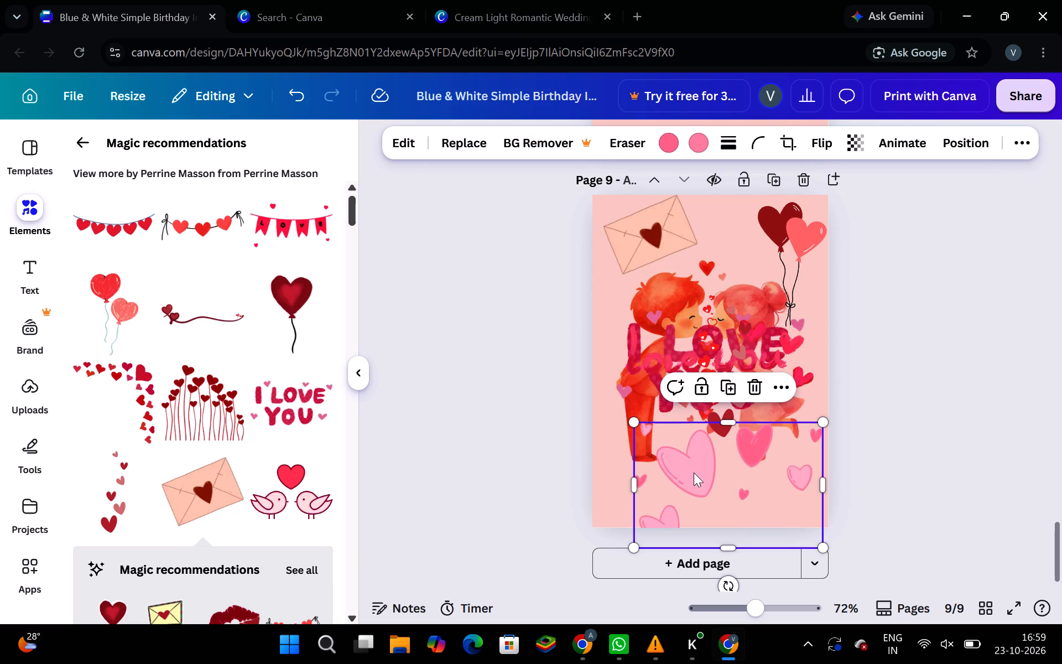
{"action": "left_click_drag", "start_coordinate": [820, 425], "coordinate": [766, 432]}
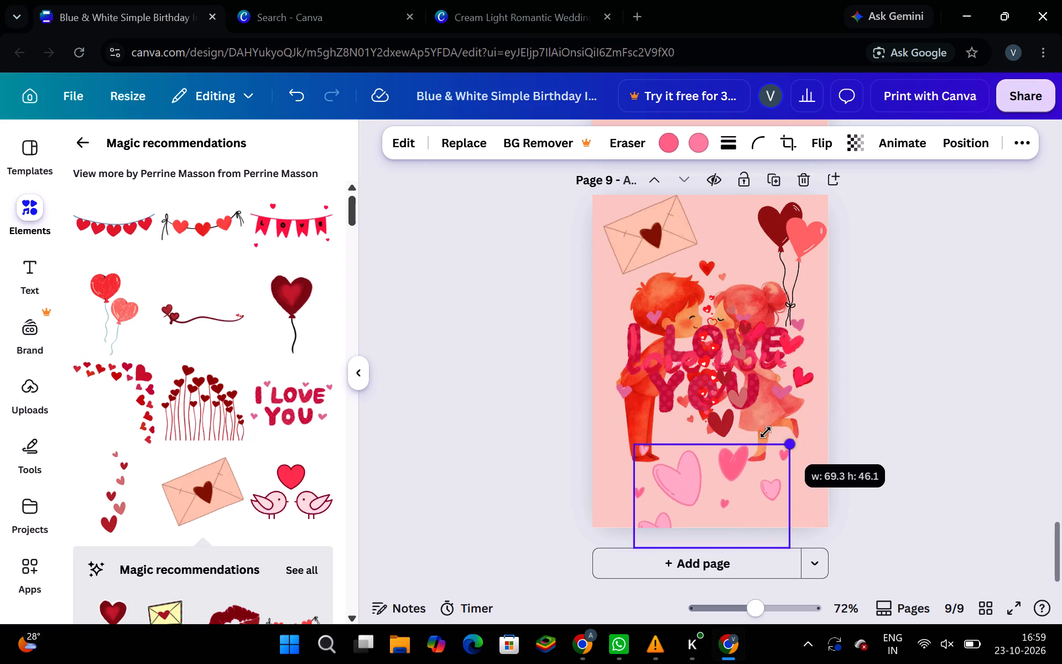
{"action": "left_click_drag", "start_coordinate": [766, 432], "coordinate": [743, 431]}
{"action": "left_click_drag", "start_coordinate": [727, 477], "coordinate": [725, 449]}
Move the dark red heart trail to the lower-right corner of page 9.
{"action": "left_click_drag", "start_coordinate": [735, 354], "coordinate": [773, 347]}
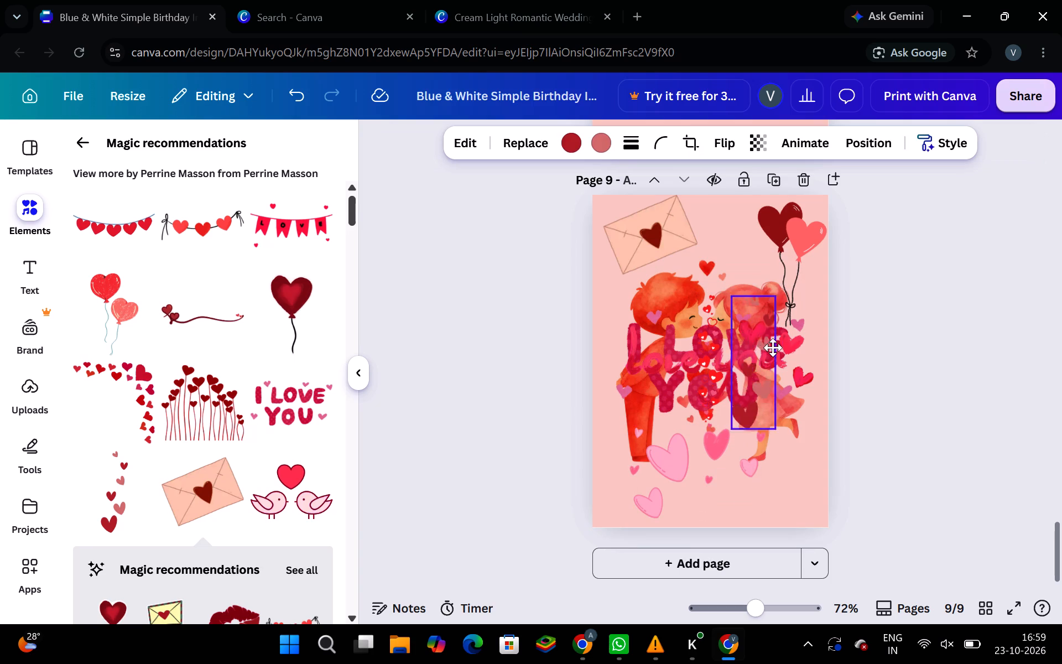
{"action": "left_click_drag", "start_coordinate": [773, 347], "coordinate": [804, 440]}
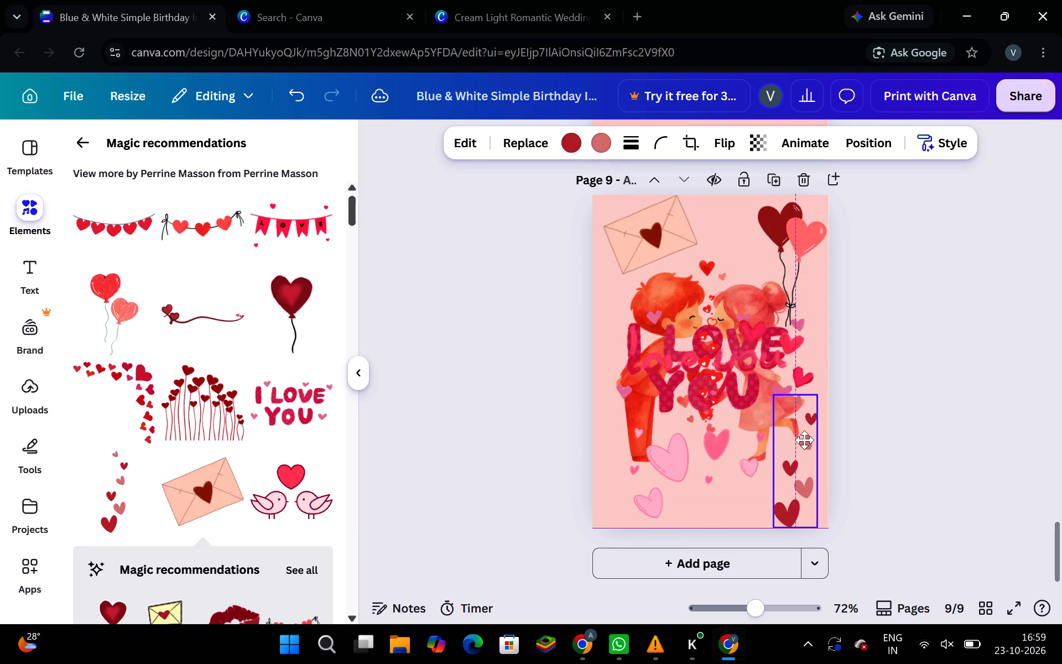
{"action": "left_click_drag", "start_coordinate": [804, 440], "coordinate": [809, 435]}
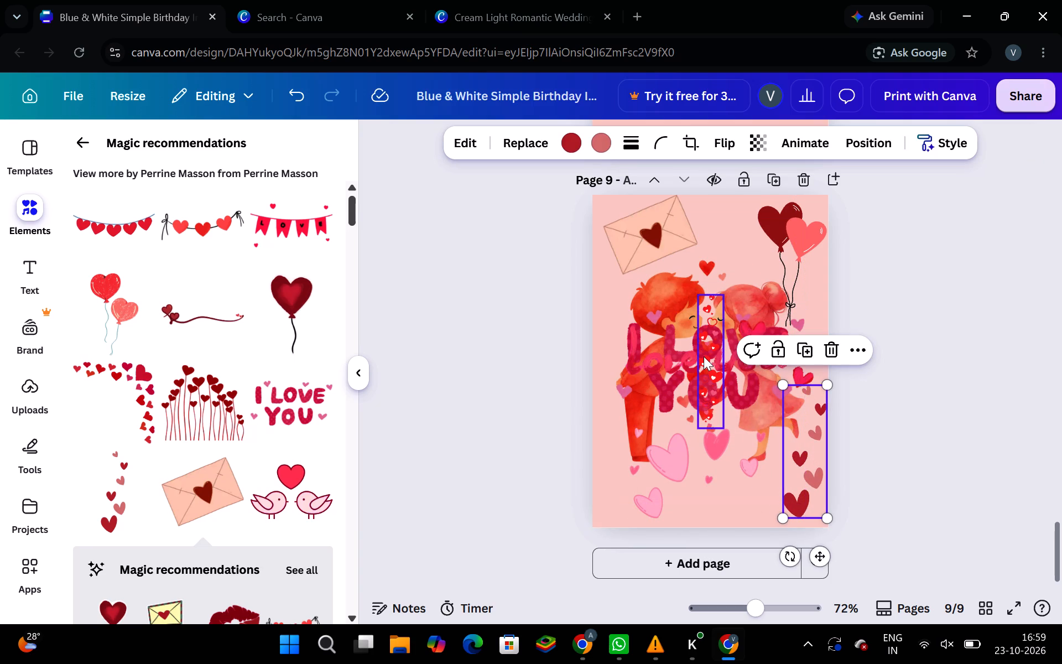
Move the column of small hearts from page 9 up onto the bottom of page 8.
{"action": "left_click_drag", "start_coordinate": [704, 356], "coordinate": [845, 274]}
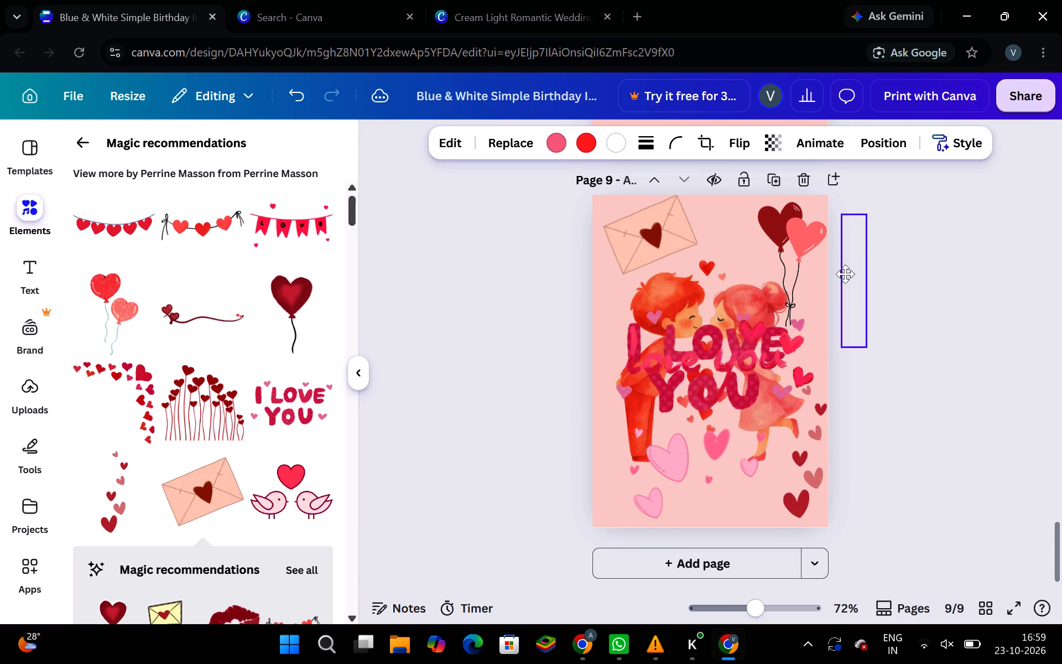
{"action": "left_click_drag", "start_coordinate": [845, 274], "coordinate": [705, 91]}
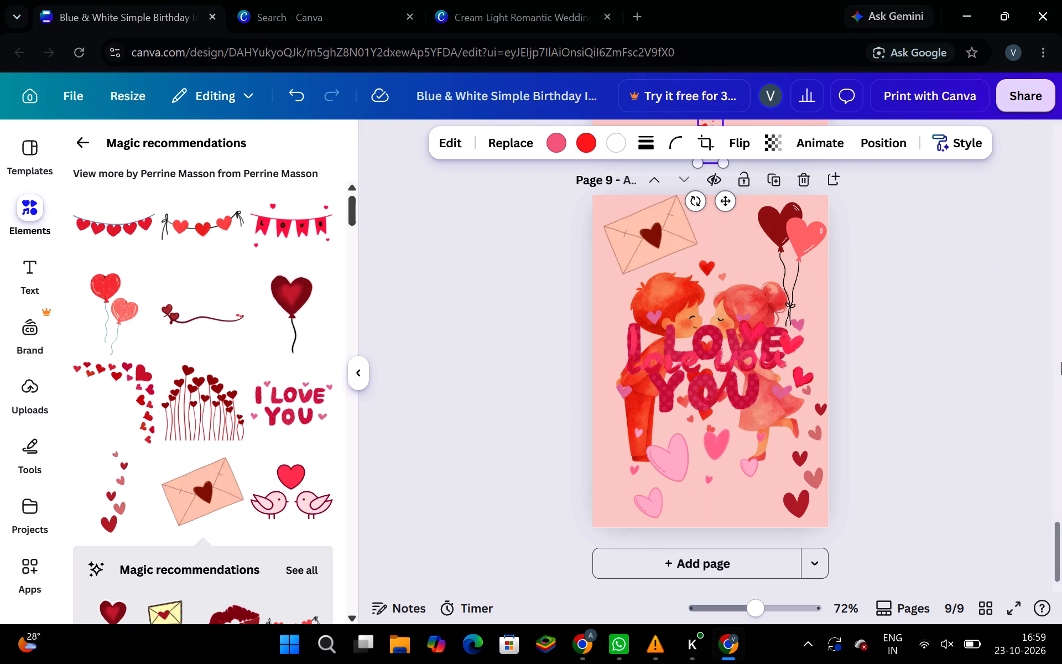
Move the "I LOVE YOU?" hearts to page 8's lower-left corner and shrink them to about 42 wide by 14 high.
{"action": "scroll", "coordinate": [976, 366], "scroll_direction": "up", "scroll_amount": 3}
{"action": "scroll", "coordinate": [952, 496], "scroll_direction": "up", "scroll_amount": 1}
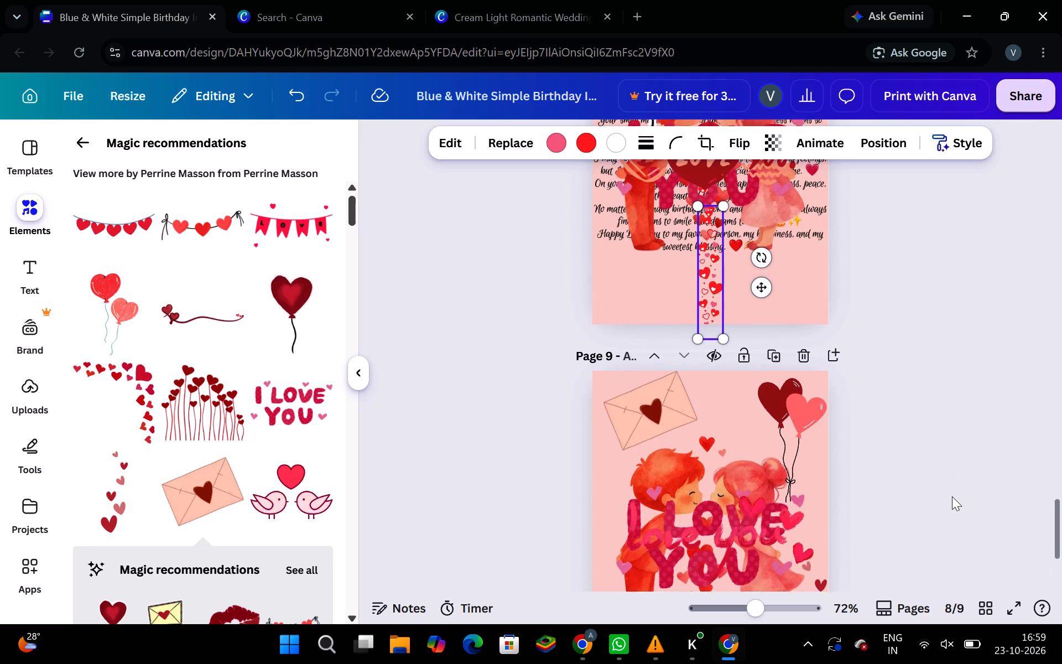
{"action": "scroll", "coordinate": [952, 496], "scroll_direction": "up", "scroll_amount": 2}
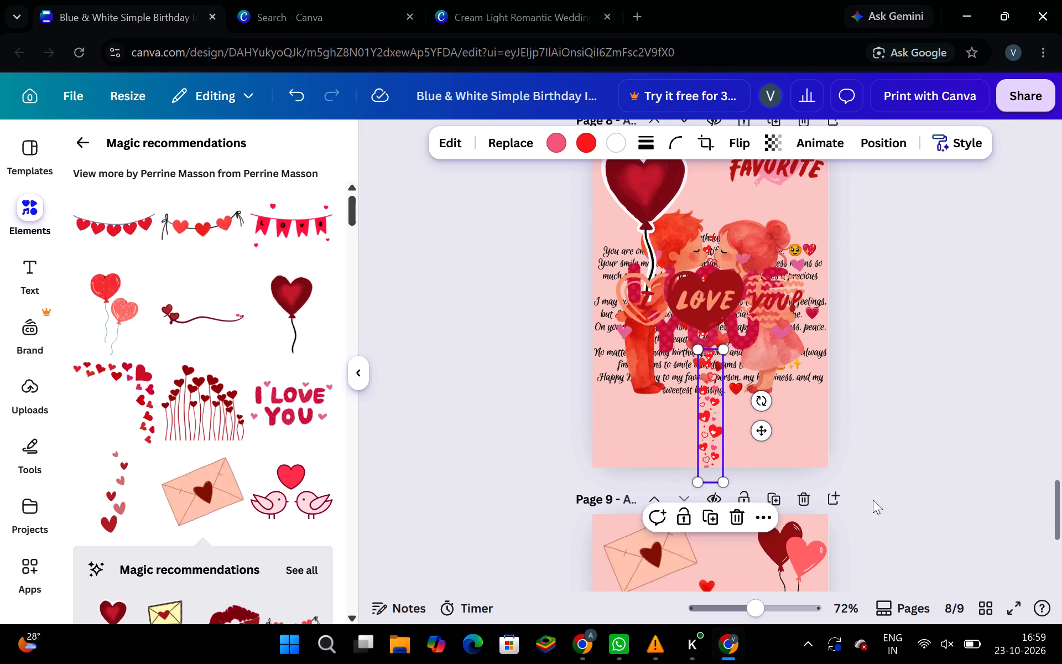
{"action": "left_click_drag", "start_coordinate": [704, 290], "coordinate": [785, 376]}
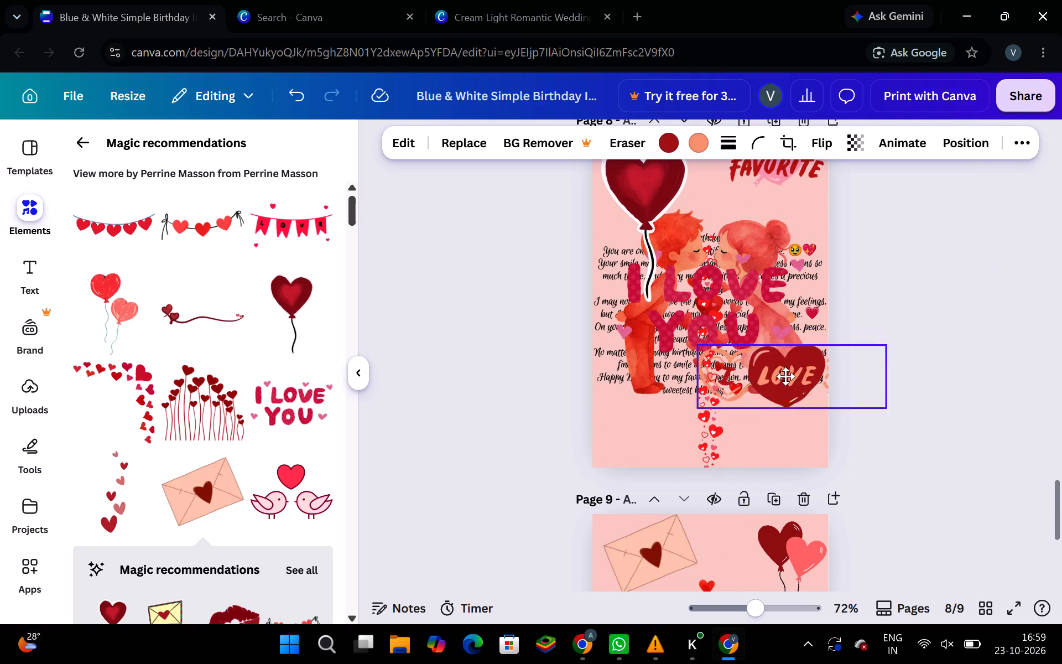
{"action": "left_click_drag", "start_coordinate": [785, 376], "coordinate": [679, 397]}
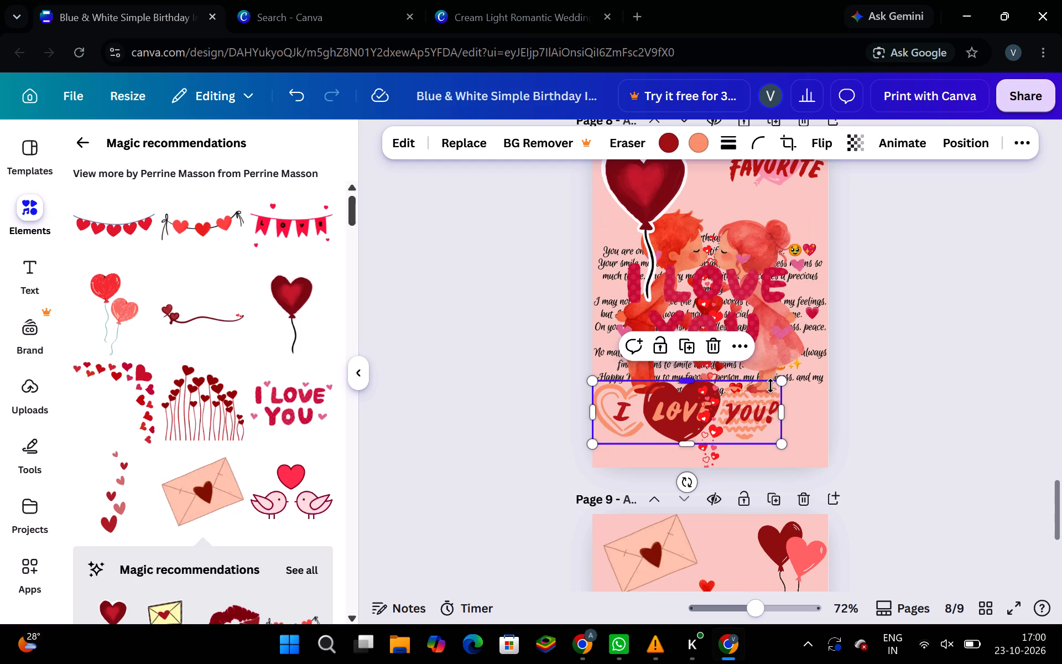
{"action": "left_click_drag", "start_coordinate": [784, 383], "coordinate": [694, 409]}
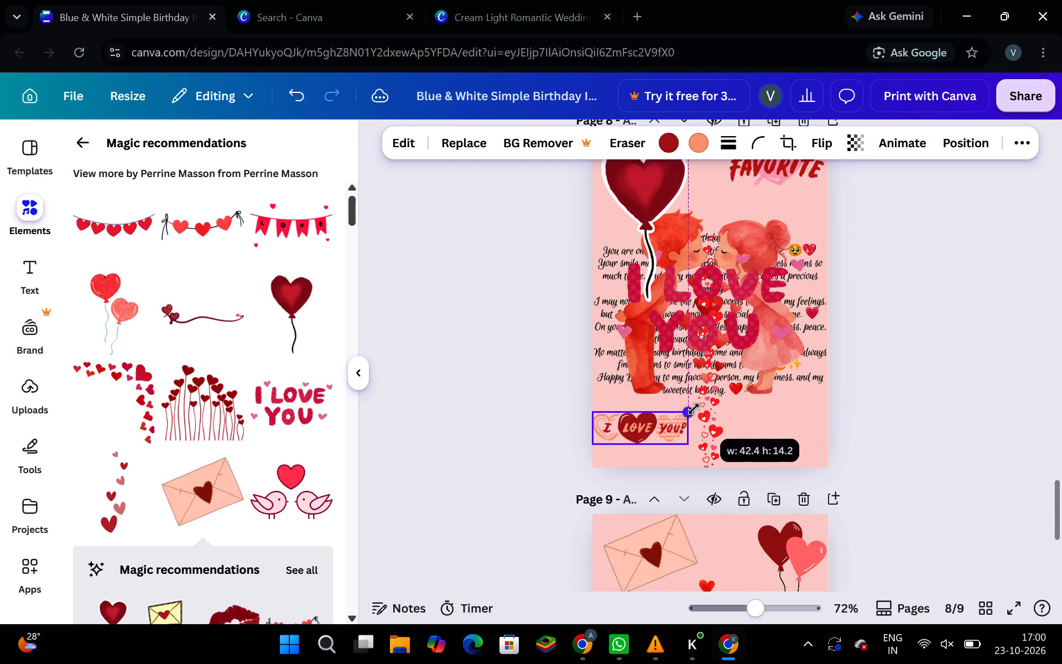
{"action": "left_click_drag", "start_coordinate": [694, 409], "coordinate": [694, 412]}
Move the column of small hearts to the lower-right edge of page 8.
{"action": "left_click_drag", "start_coordinate": [709, 412], "coordinate": [792, 390]}
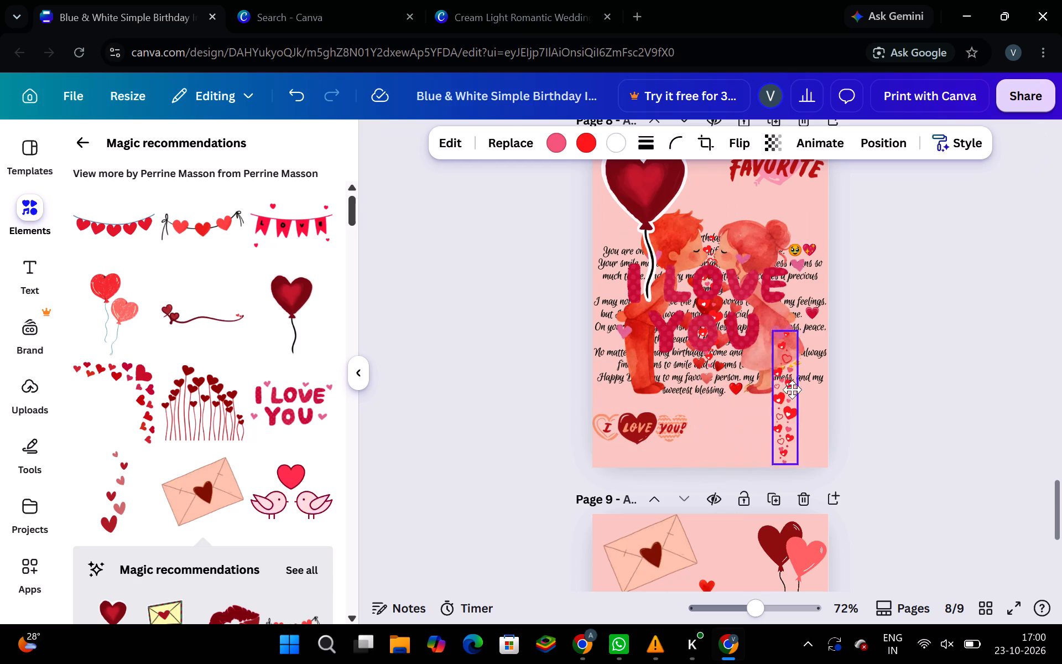
{"action": "left_click_drag", "start_coordinate": [792, 390], "coordinate": [806, 385]}
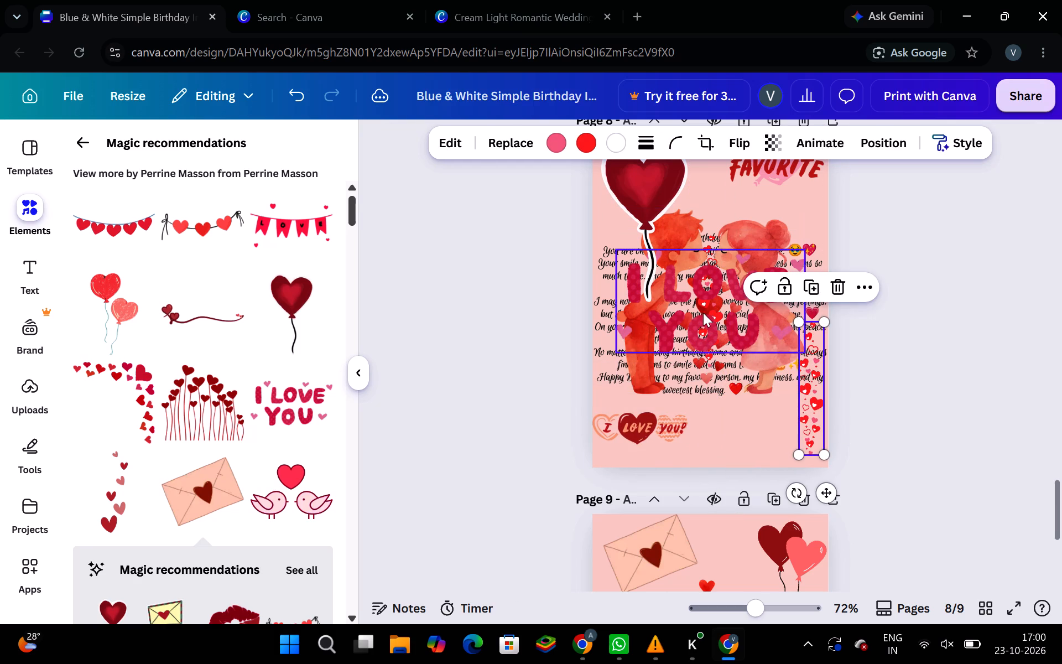
Move the "I LOVE YOU" lettering slightly lower on page 8 and shrink it to about 36 wide by 20 high.
{"action": "left_click_drag", "start_coordinate": [703, 313], "coordinate": [716, 352]}
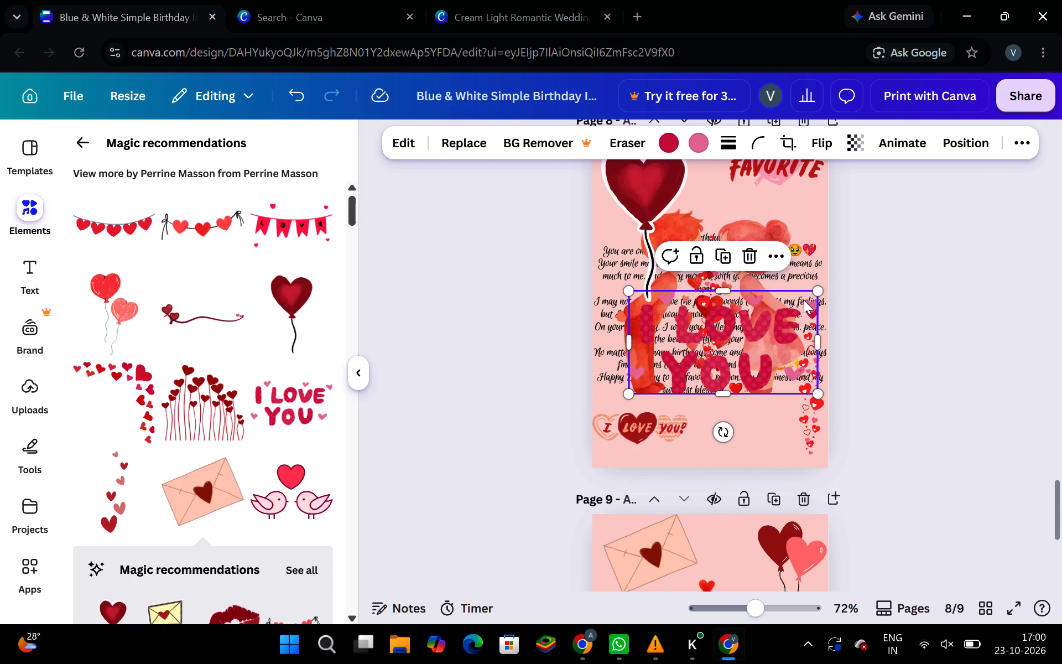
{"action": "left_click_drag", "start_coordinate": [813, 290], "coordinate": [719, 373]}
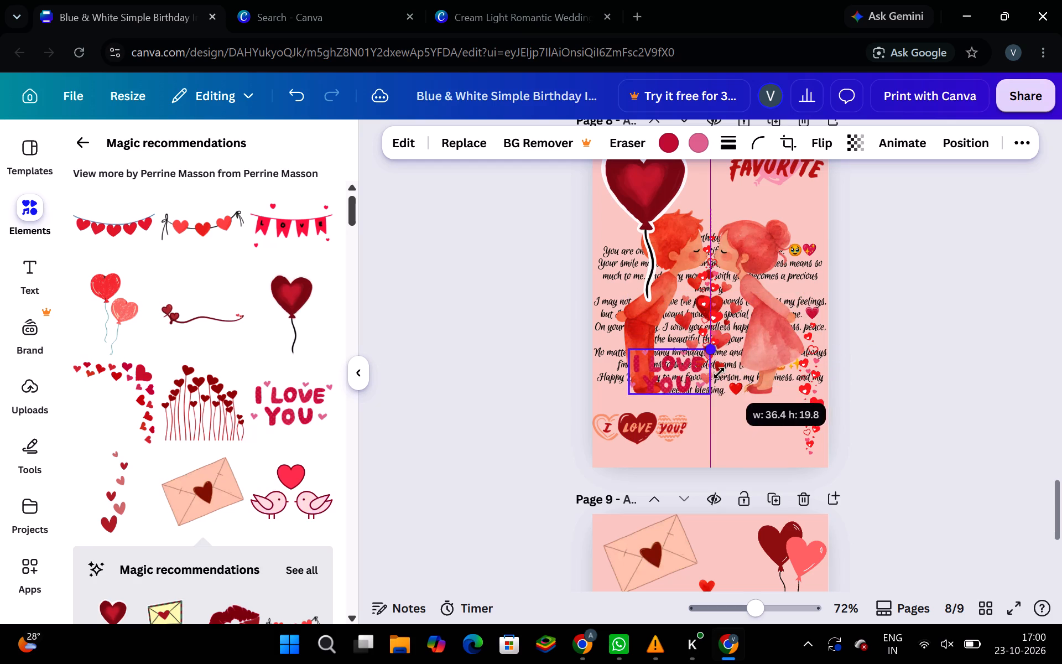
{"action": "left_click_drag", "start_coordinate": [719, 373], "coordinate": [718, 373]}
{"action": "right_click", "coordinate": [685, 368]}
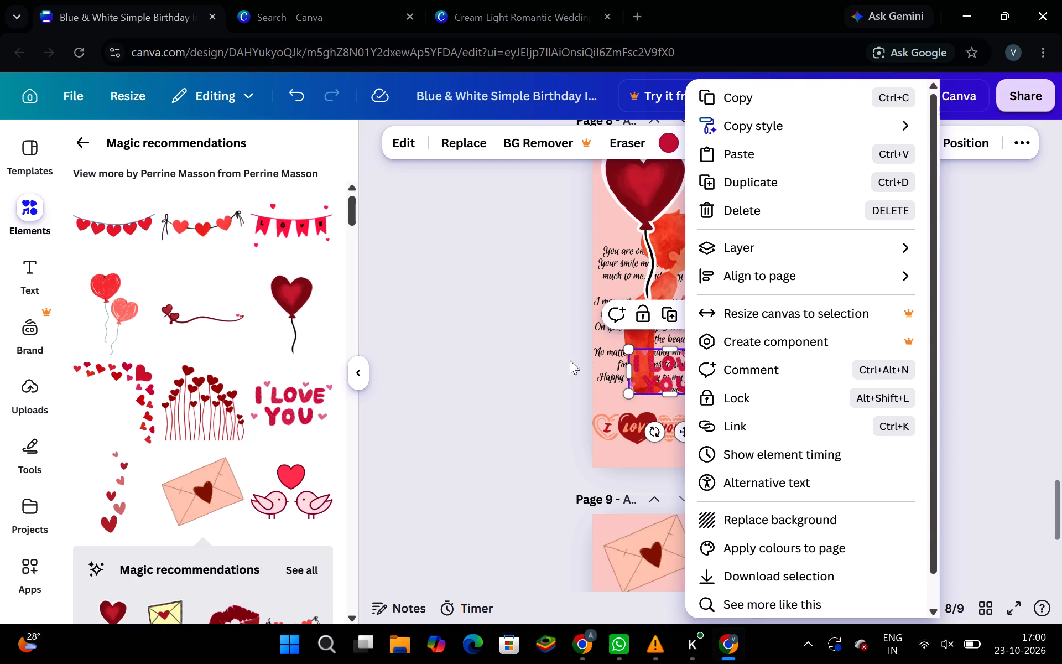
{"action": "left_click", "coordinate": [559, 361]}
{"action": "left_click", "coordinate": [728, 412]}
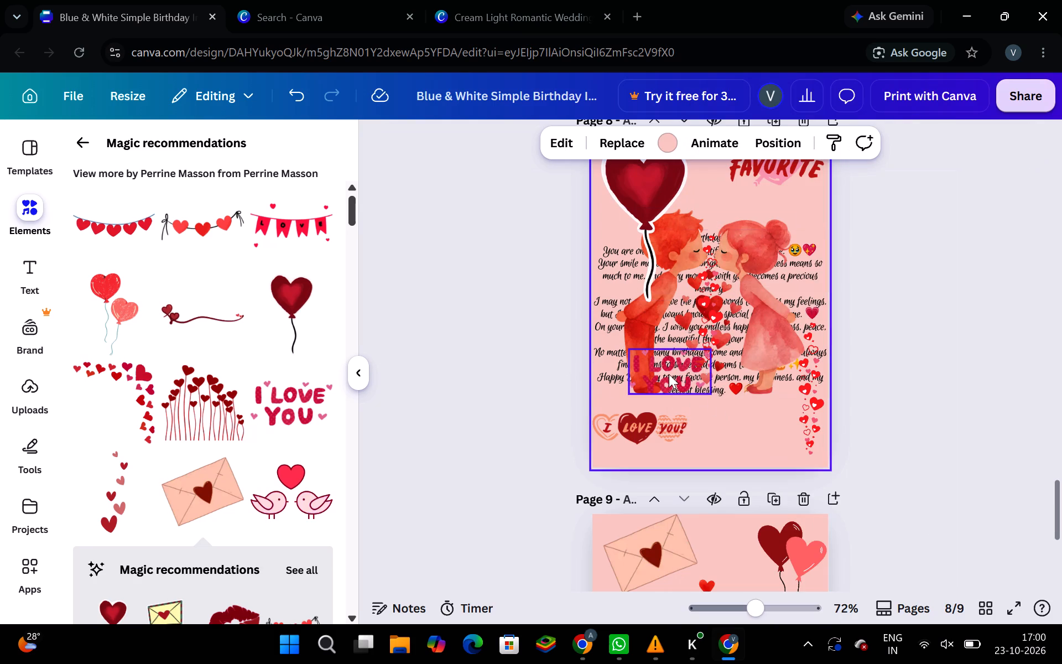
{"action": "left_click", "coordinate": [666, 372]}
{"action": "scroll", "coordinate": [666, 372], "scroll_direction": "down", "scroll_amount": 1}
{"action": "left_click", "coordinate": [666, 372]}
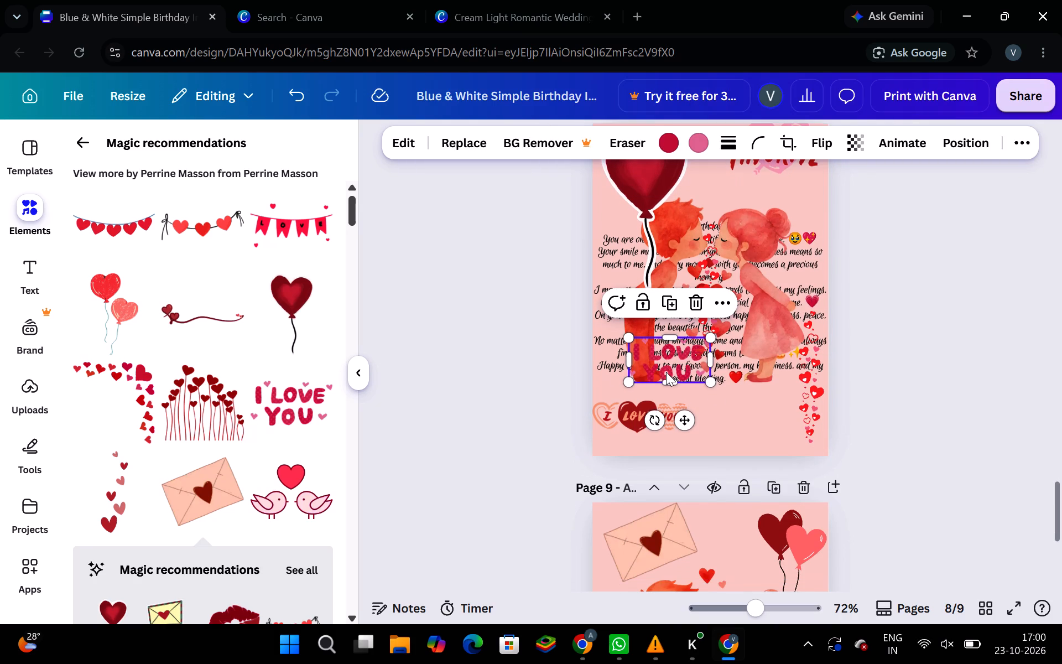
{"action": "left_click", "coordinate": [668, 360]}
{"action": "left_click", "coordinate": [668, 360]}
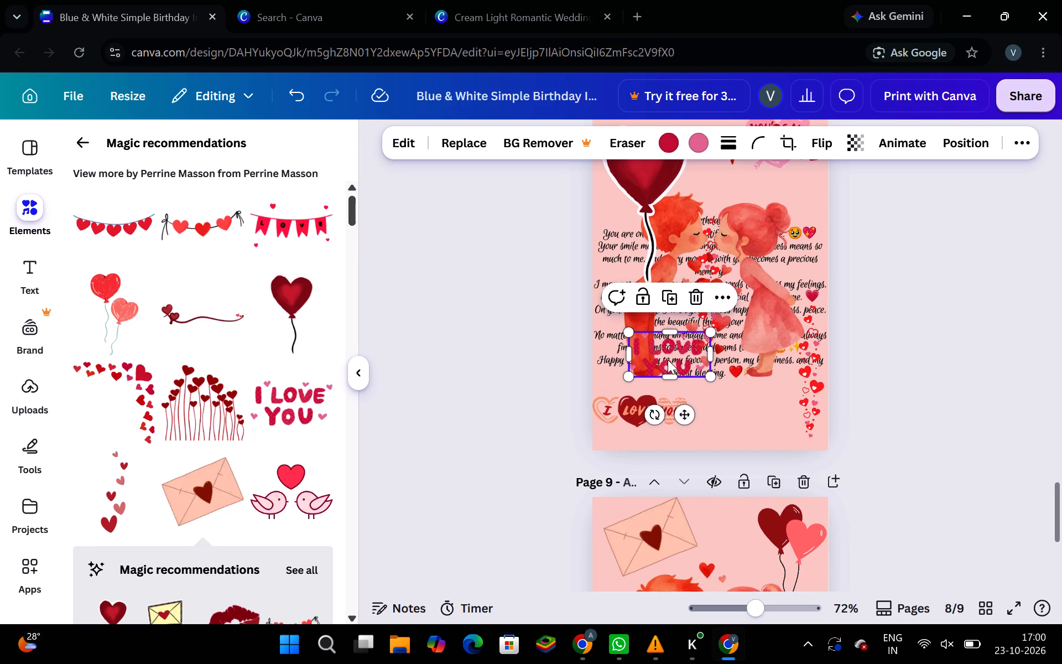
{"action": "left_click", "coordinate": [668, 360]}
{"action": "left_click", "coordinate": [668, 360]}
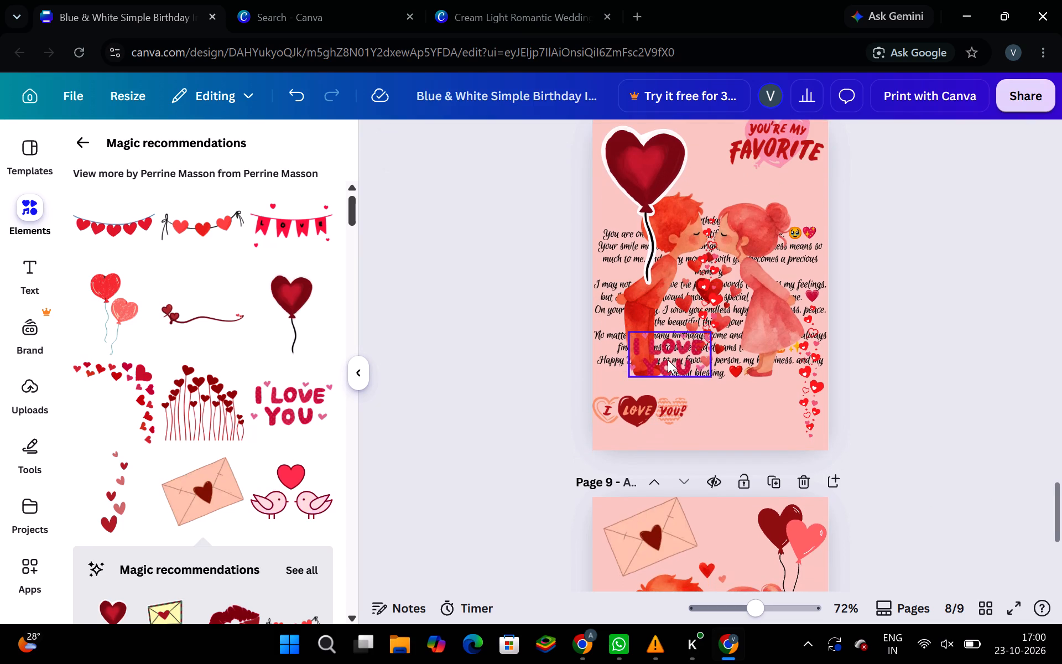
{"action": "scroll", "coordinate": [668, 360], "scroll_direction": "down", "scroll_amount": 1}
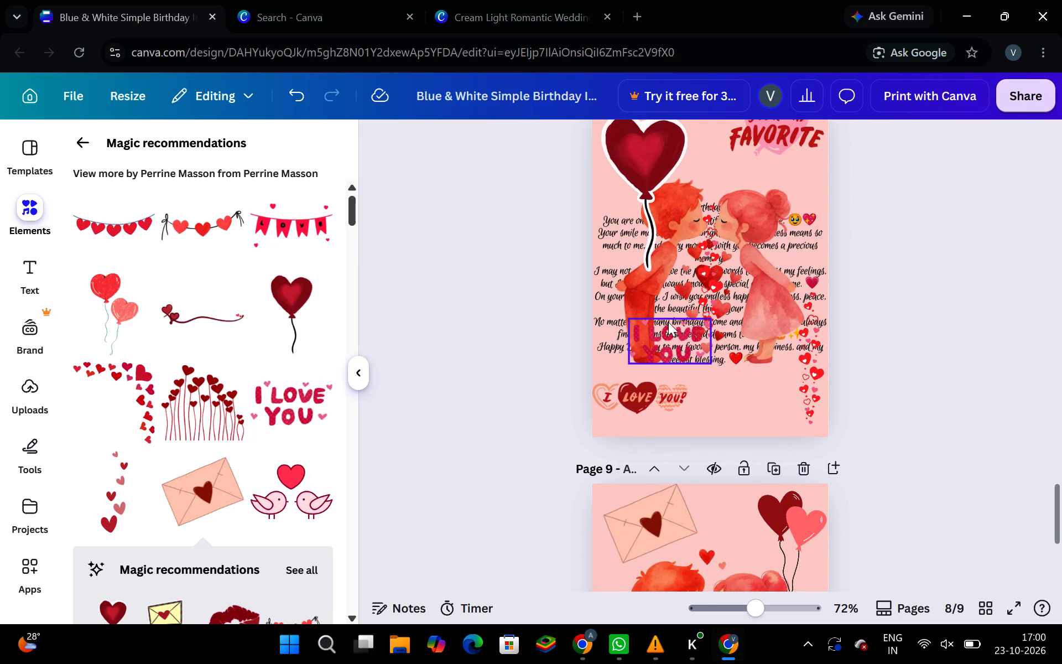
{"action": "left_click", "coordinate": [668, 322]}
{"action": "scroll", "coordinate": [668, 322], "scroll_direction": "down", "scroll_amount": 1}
Move the small "I LOVE YOU" lettering from page 8 up onto the bottom of page 7.
{"action": "scroll", "coordinate": [668, 320], "scroll_direction": "up", "scroll_amount": 1}
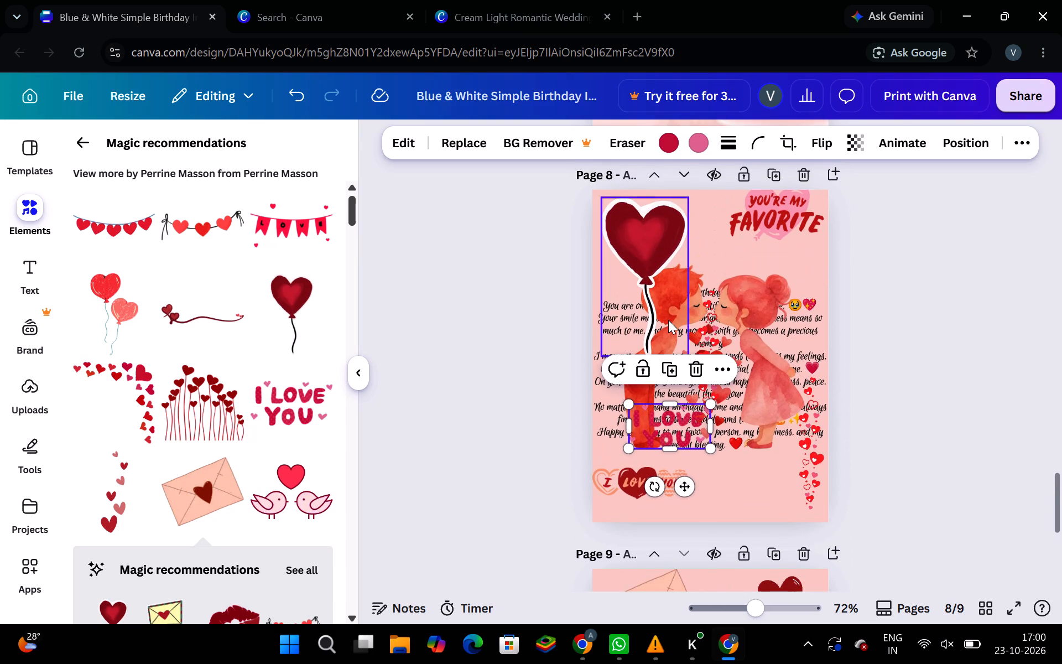
{"action": "left_click", "coordinate": [664, 429]}
{"action": "left_click", "coordinate": [664, 429]}
{"action": "left_click", "coordinate": [664, 429]}
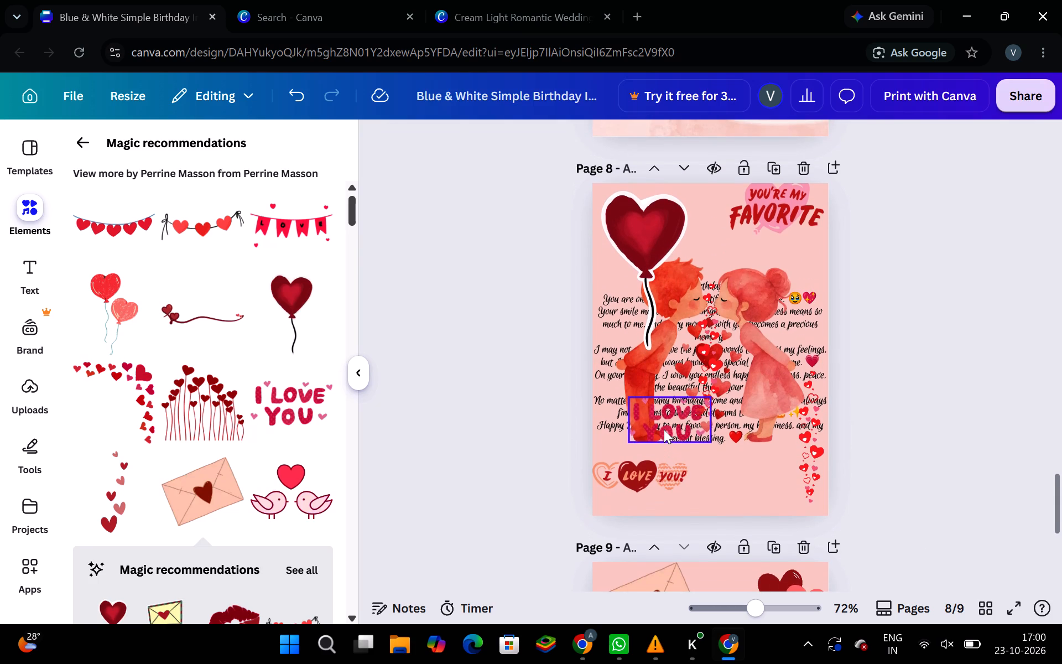
{"action": "left_click_drag", "start_coordinate": [668, 399], "coordinate": [687, 247]}
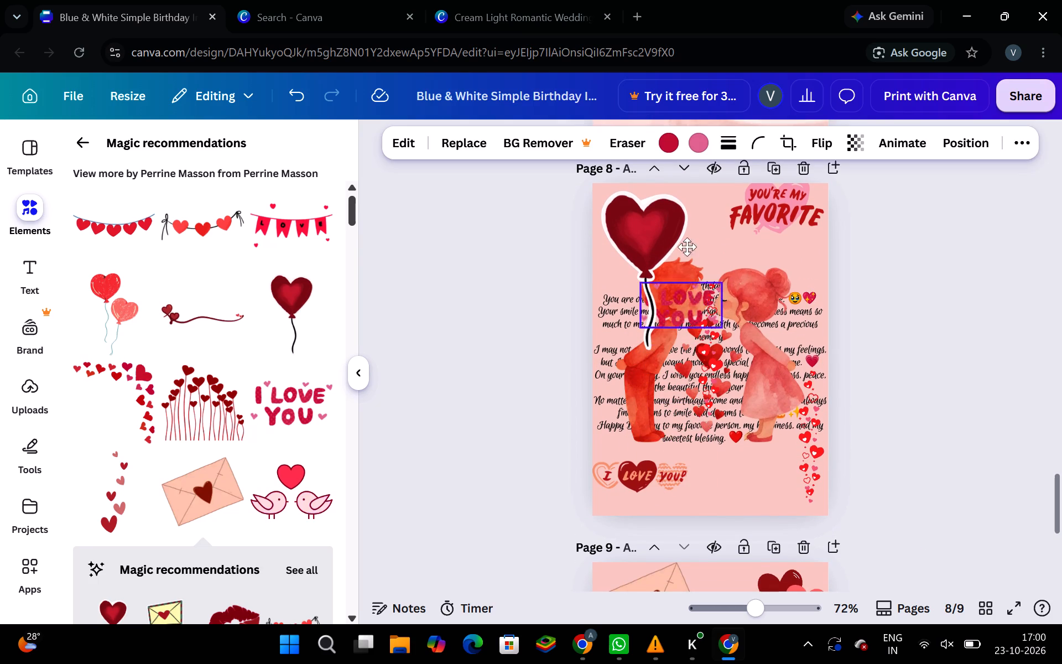
{"action": "left_click_drag", "start_coordinate": [687, 247], "coordinate": [707, 107]}
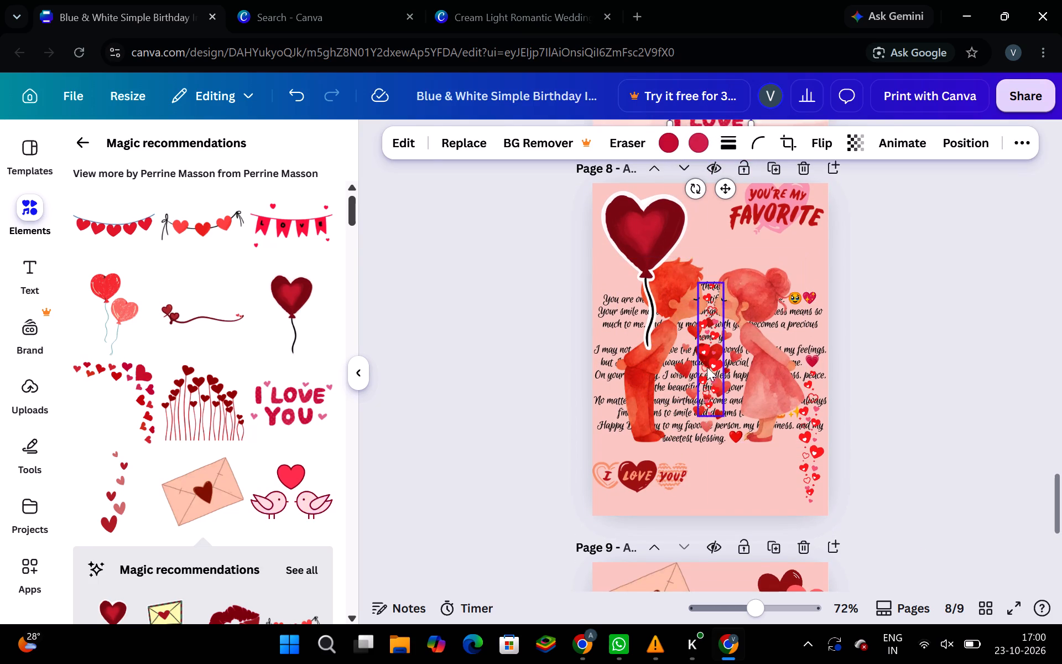
Delete the column of small hearts between the kissing couple on page 8.
{"action": "left_click_drag", "start_coordinate": [710, 364], "coordinate": [749, 443]}
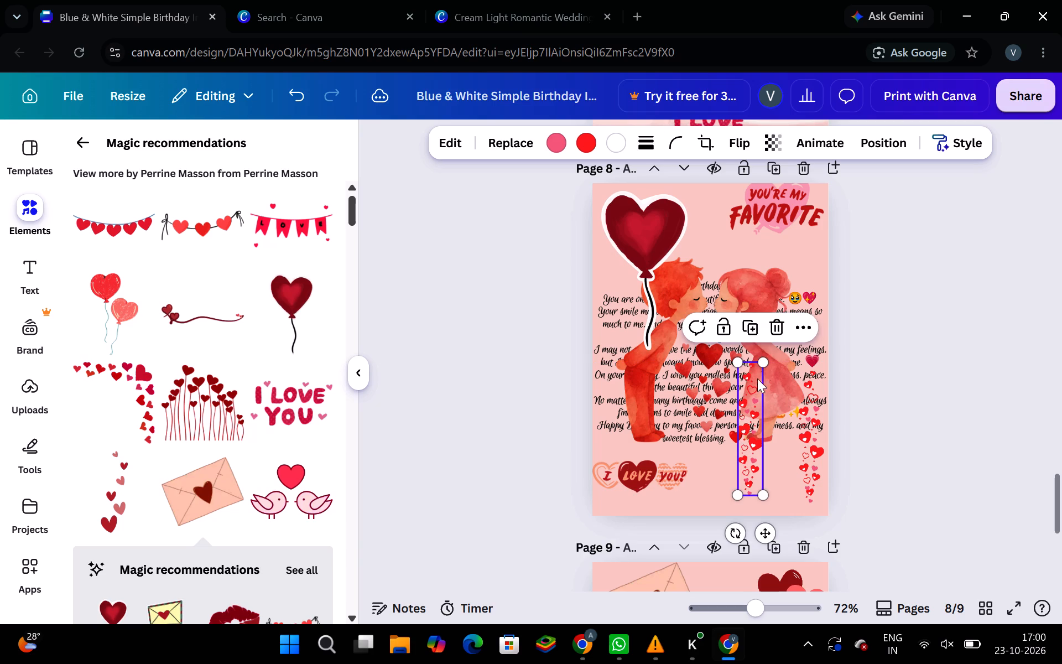
{"action": "left_click", "coordinate": [774, 330]}
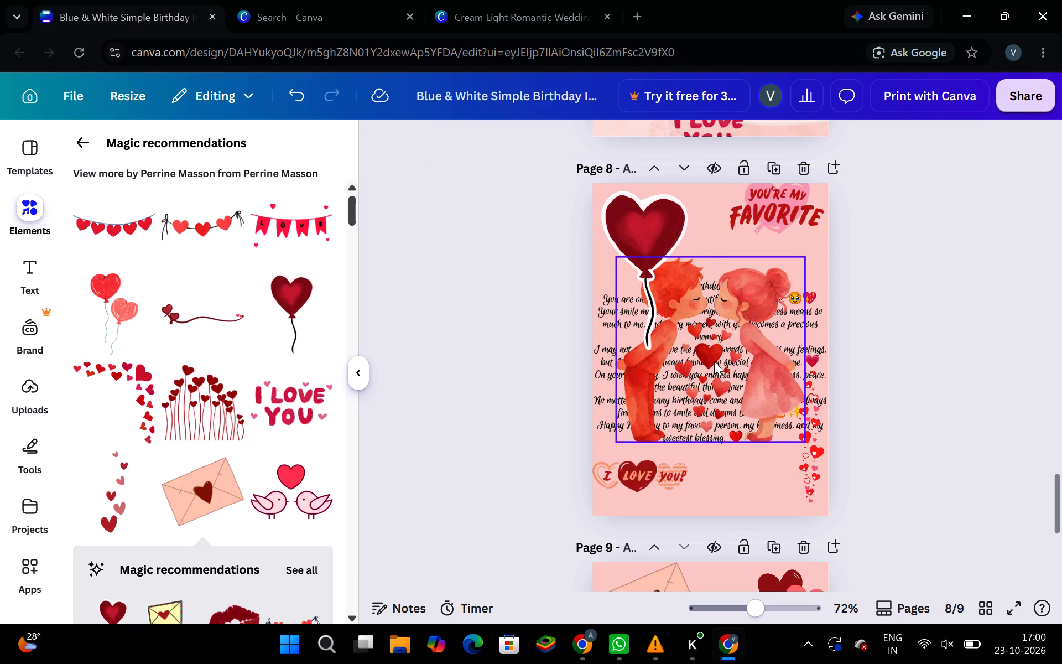
Shrink the kissing couple on page 8 to less than half its size, over the lower part of the message.
{"action": "left_click_drag", "start_coordinate": [714, 361], "coordinate": [732, 383]}
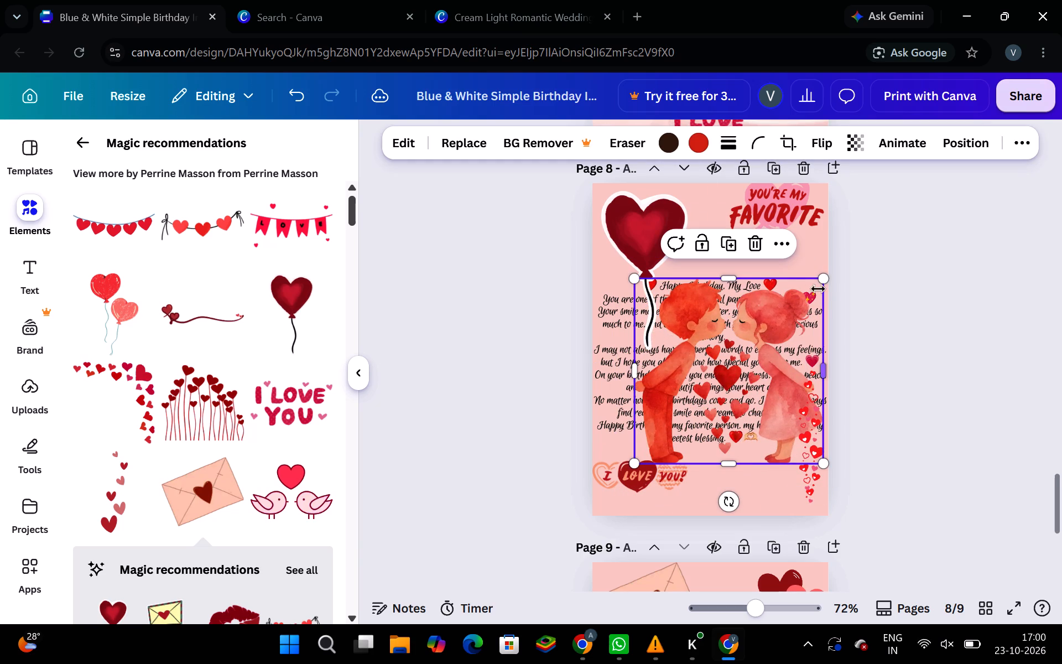
{"action": "left_click_drag", "start_coordinate": [818, 276], "coordinate": [734, 403]}
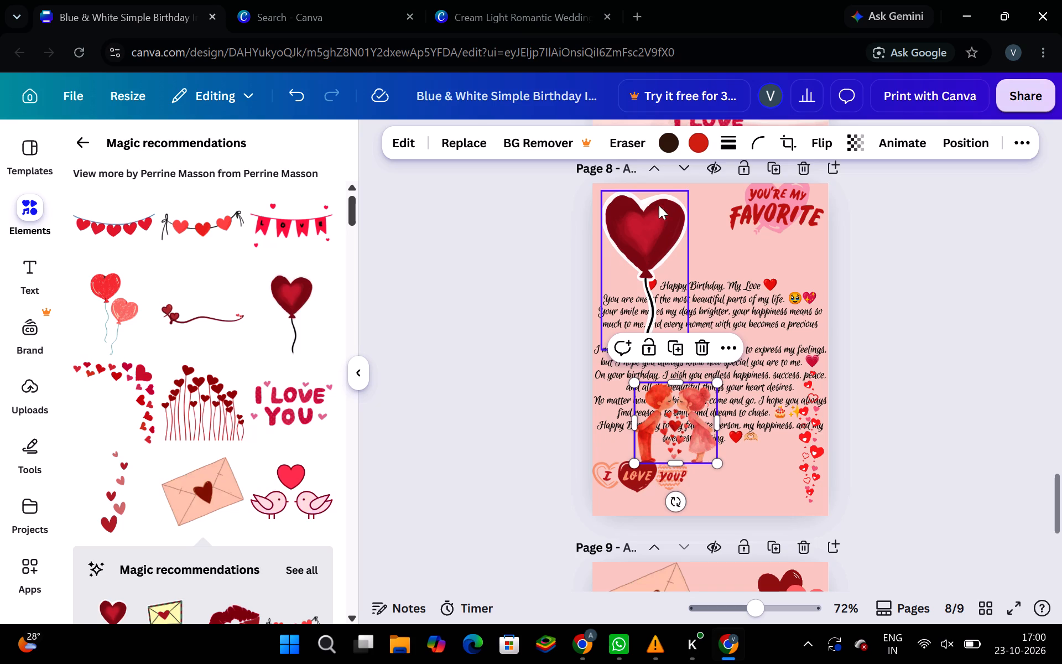
Shrink the dark red heart balloon on page 8 to about half its size and place it in the page's upper-left corner.
{"action": "left_click", "coordinate": [664, 214]}
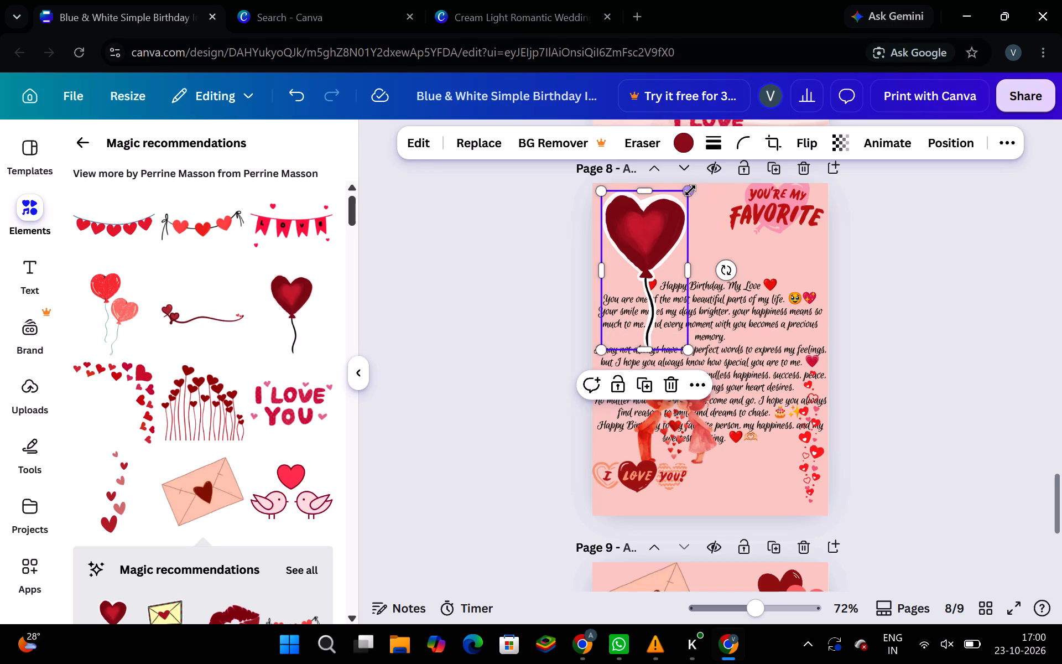
{"action": "left_click_drag", "start_coordinate": [689, 190], "coordinate": [687, 191]}
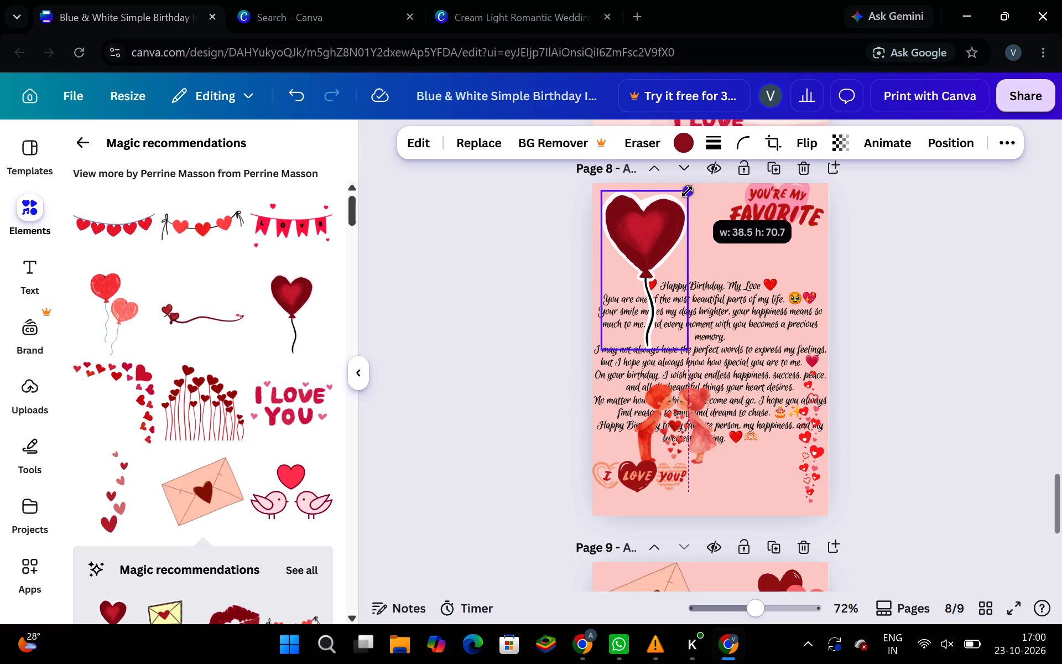
{"action": "left_click_drag", "start_coordinate": [687, 191], "coordinate": [681, 191]}
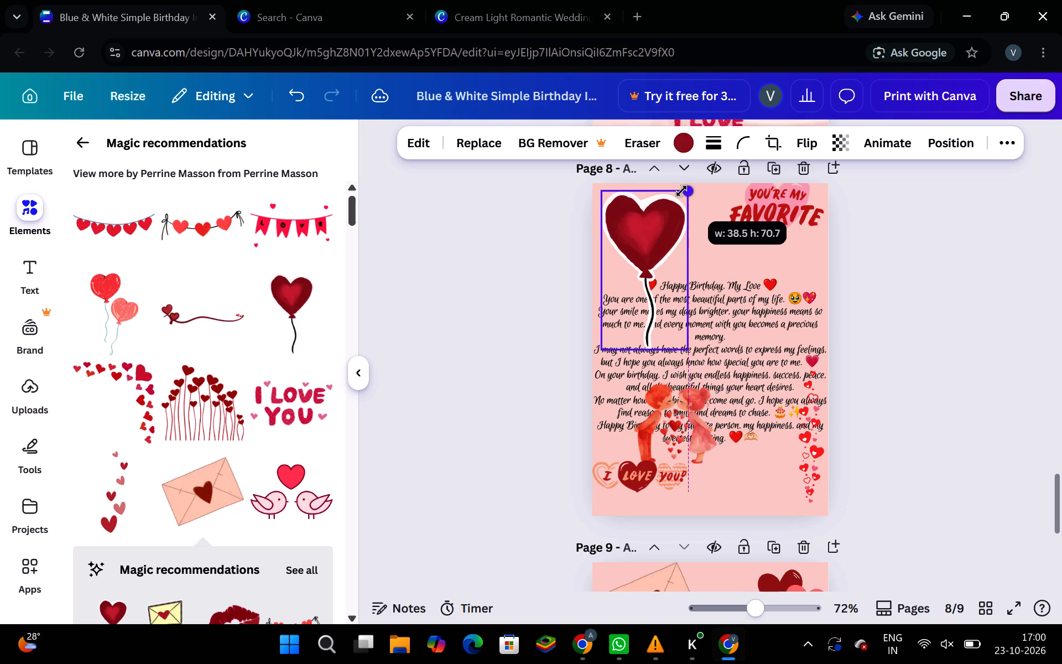
{"action": "left_click_drag", "start_coordinate": [681, 191], "coordinate": [675, 195]}
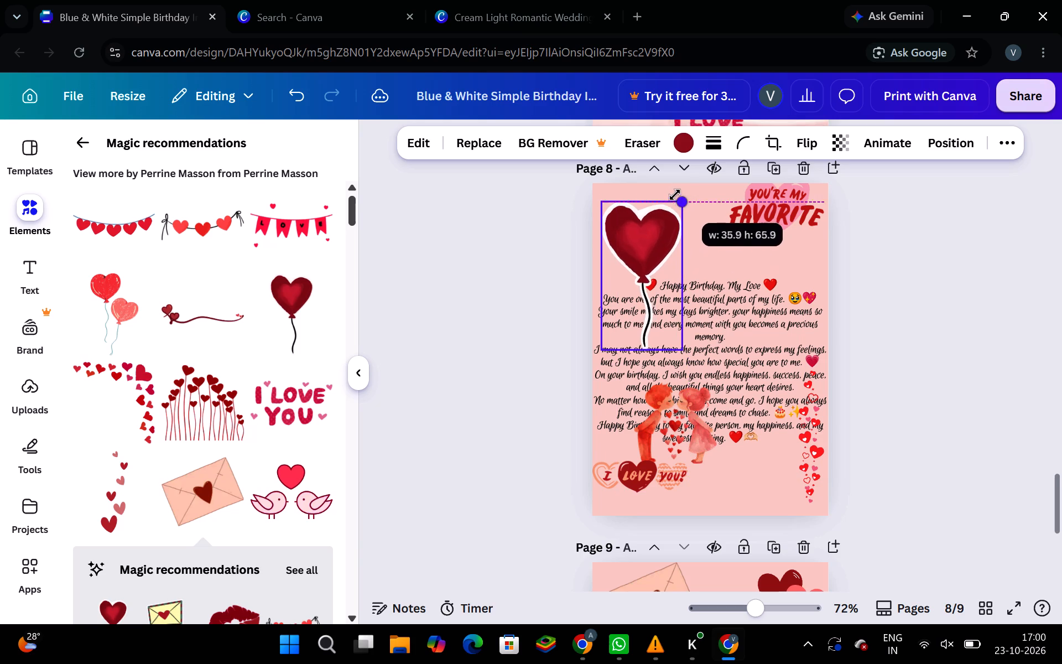
{"action": "left_click_drag", "start_coordinate": [675, 195], "coordinate": [635, 256]}
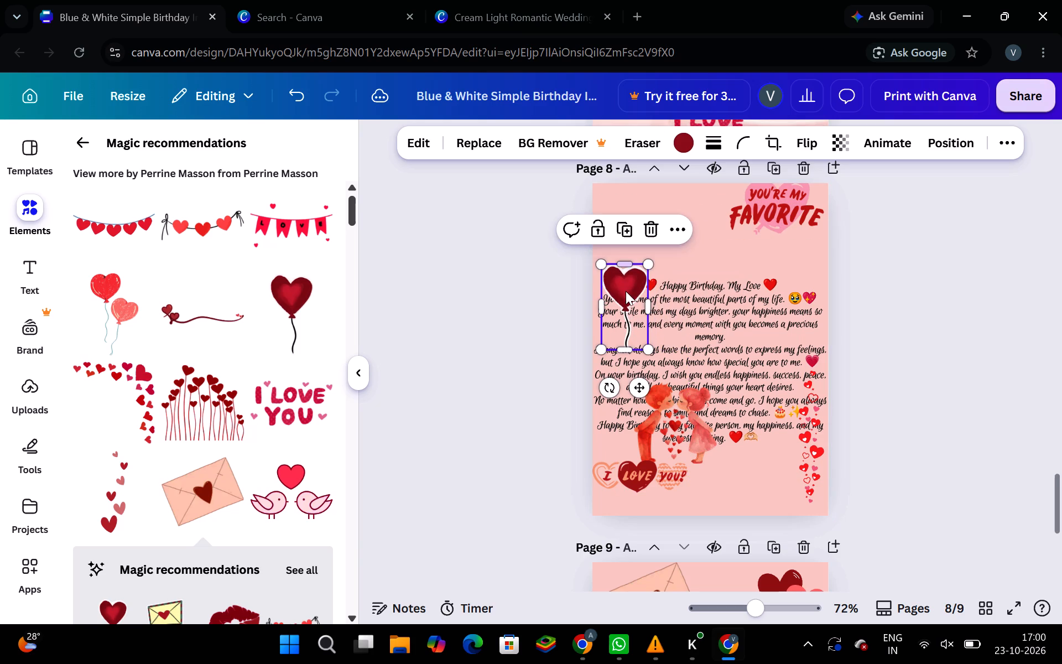
{"action": "left_click", "coordinate": [626, 291]}
{"action": "left_click_drag", "start_coordinate": [626, 291], "coordinate": [618, 215]}
Move the "YOU'RE MY FAVORITE" graphic on page 8 inward from the right edge, above the birthday message.
{"action": "left_click_drag", "start_coordinate": [765, 208], "coordinate": [706, 233]}
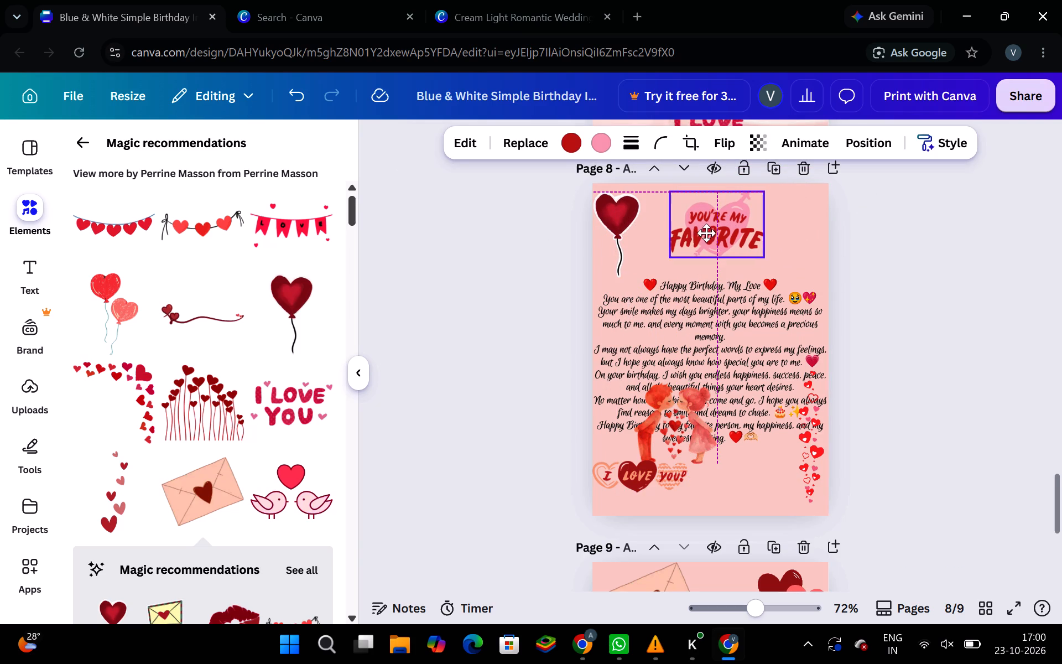
{"action": "left_click_drag", "start_coordinate": [706, 233], "coordinate": [730, 214]}
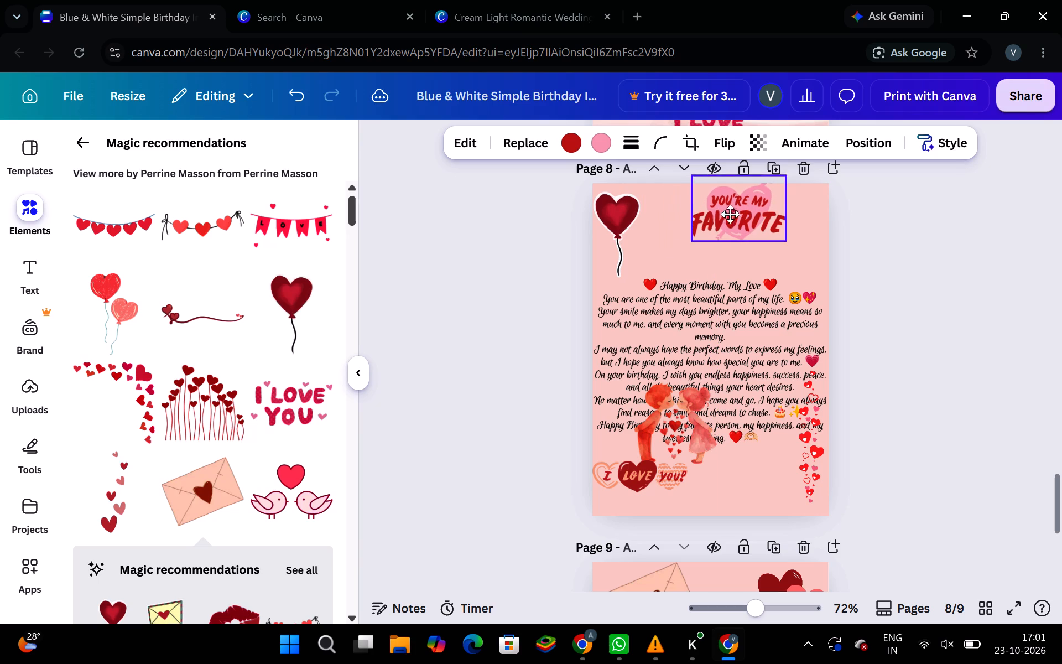
{"action": "left_click_drag", "start_coordinate": [730, 214], "coordinate": [720, 221]}
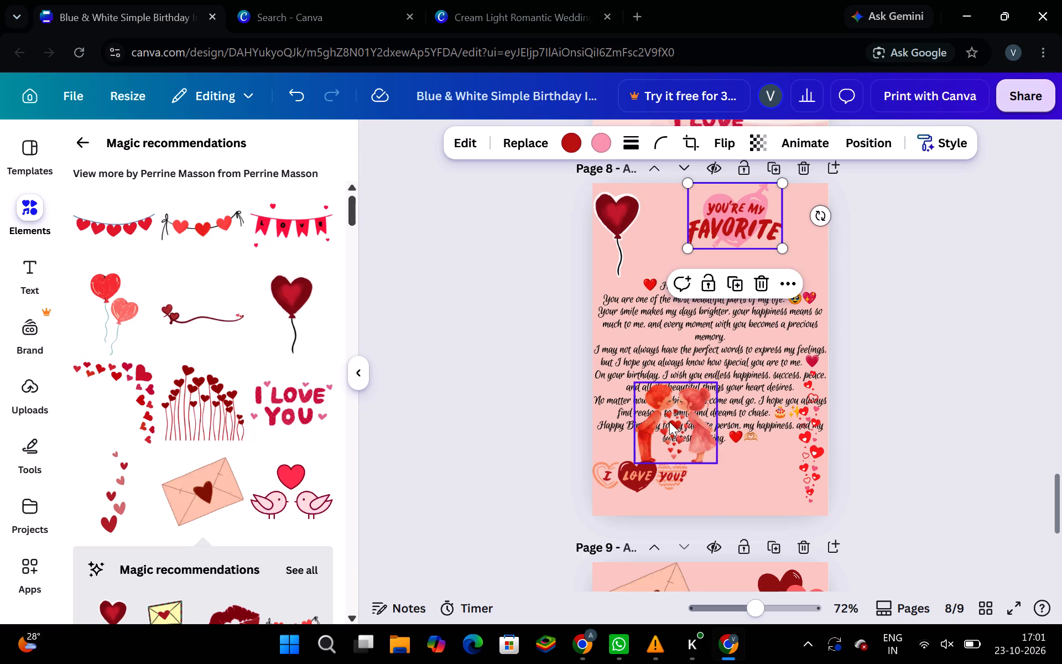
Move the kissing couple to the bottom of page 8, just right of the "I LOVE YOU?" hearts.
{"action": "left_click_drag", "start_coordinate": [669, 422], "coordinate": [730, 483]}
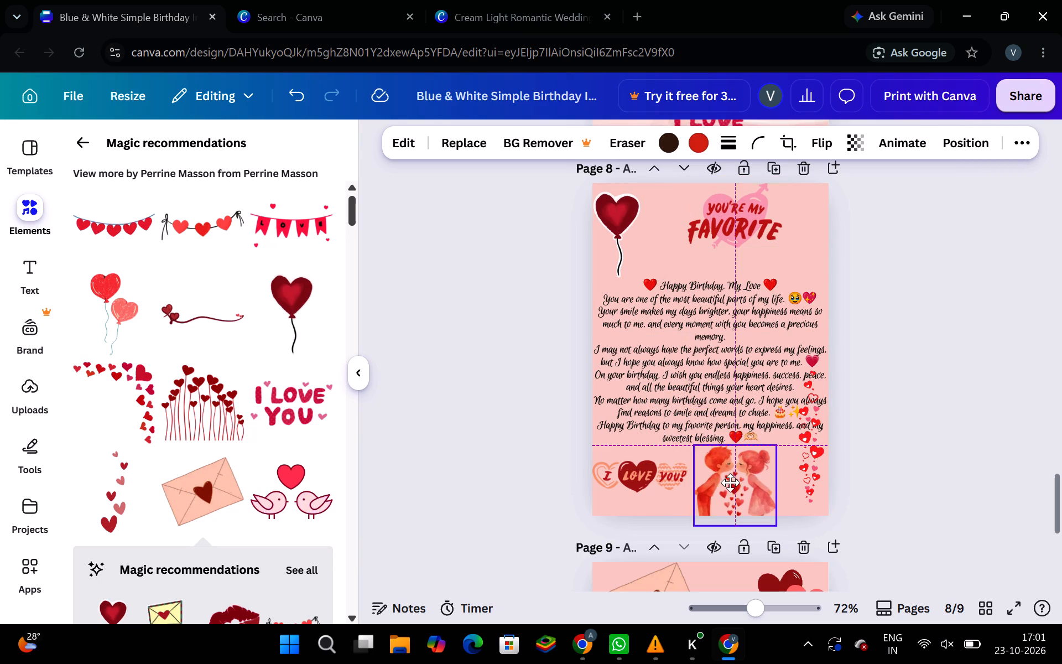
{"action": "left_click_drag", "start_coordinate": [730, 483], "coordinate": [730, 480]}
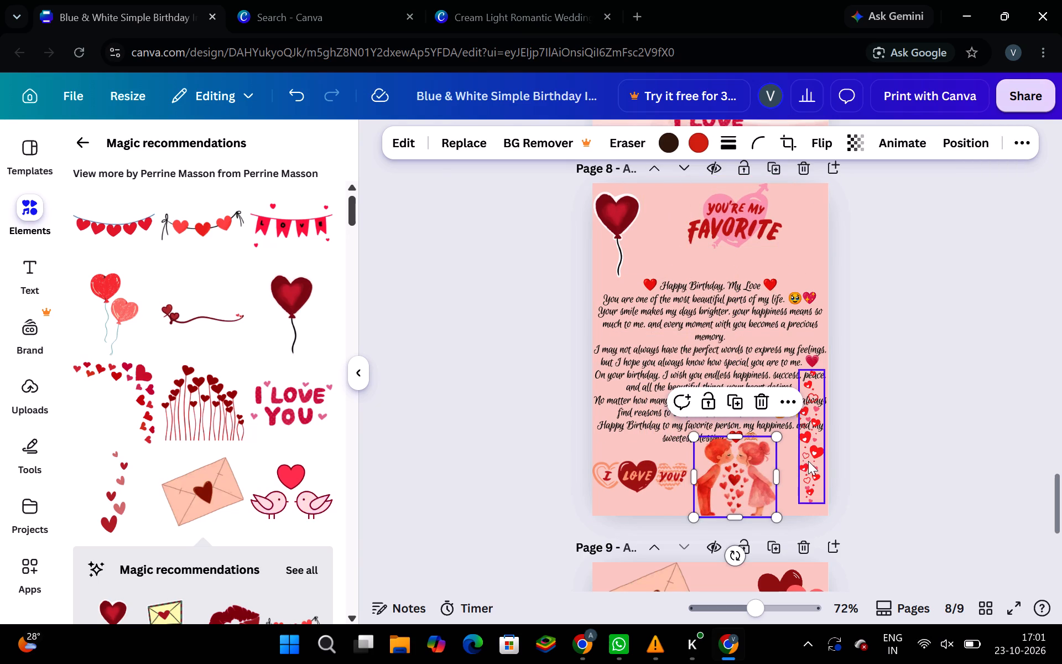
Move the column of small hearts to the upper-right corner of page 8.
{"action": "left_click_drag", "start_coordinate": [808, 461], "coordinate": [814, 408]}
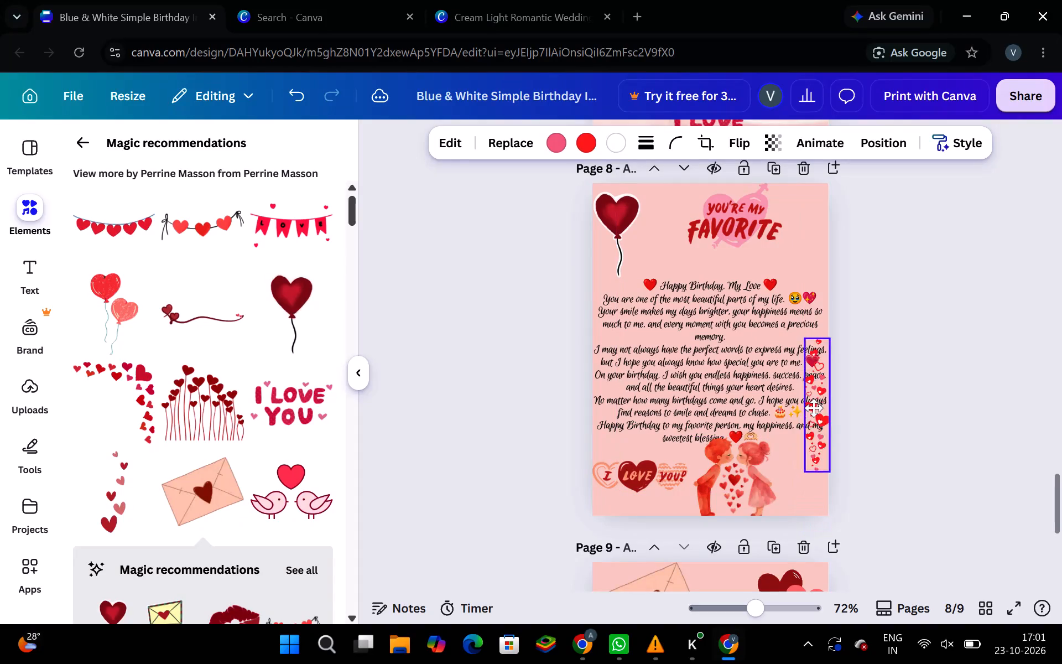
{"action": "left_click_drag", "start_coordinate": [814, 408], "coordinate": [825, 260]}
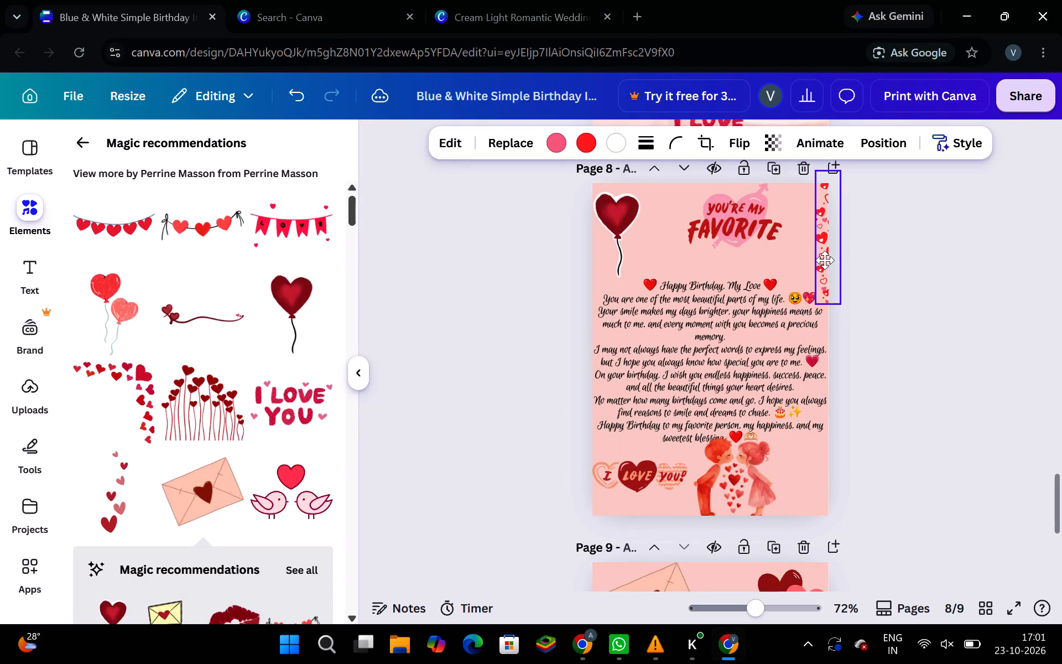
{"action": "left_click_drag", "start_coordinate": [825, 260], "coordinate": [815, 269]}
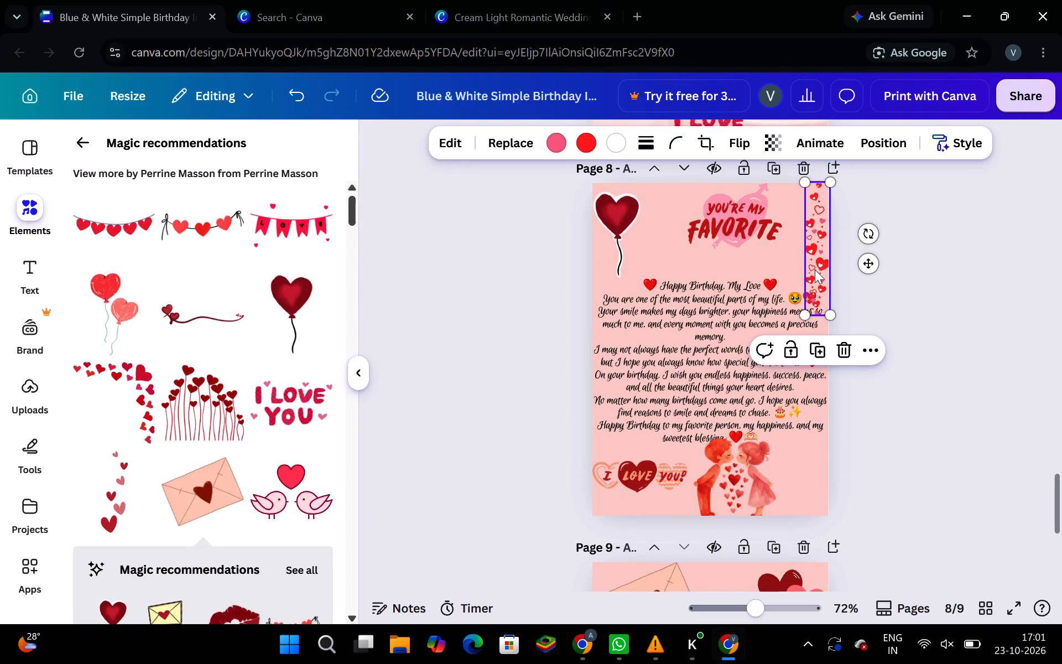
Move the "Love you" script lettering on page 9 to the left edge, just below the large "I LOVE YOU" lettering.
{"action": "scroll", "coordinate": [819, 416], "scroll_direction": "down", "scroll_amount": 5}
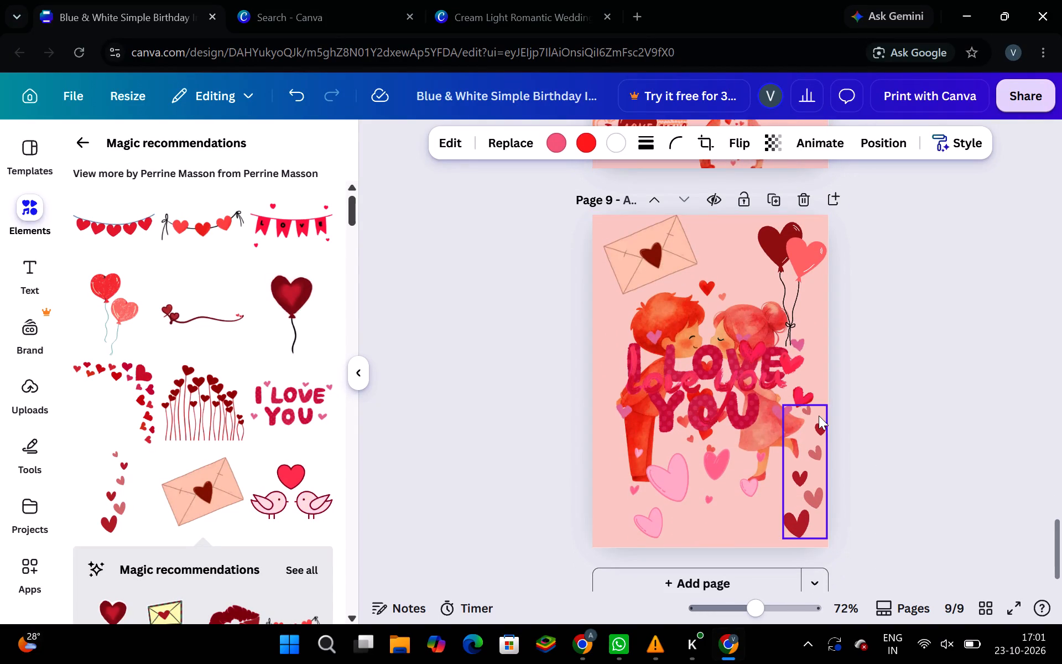
{"action": "left_click_drag", "start_coordinate": [713, 371], "coordinate": [779, 524]}
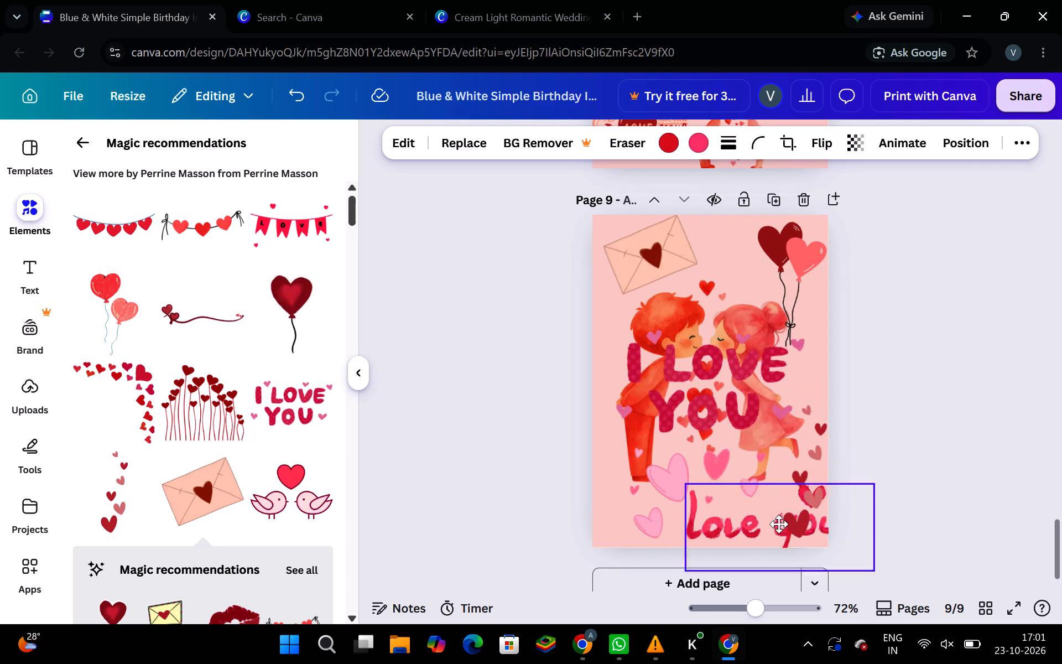
{"action": "left_click_drag", "start_coordinate": [779, 524], "coordinate": [660, 438]}
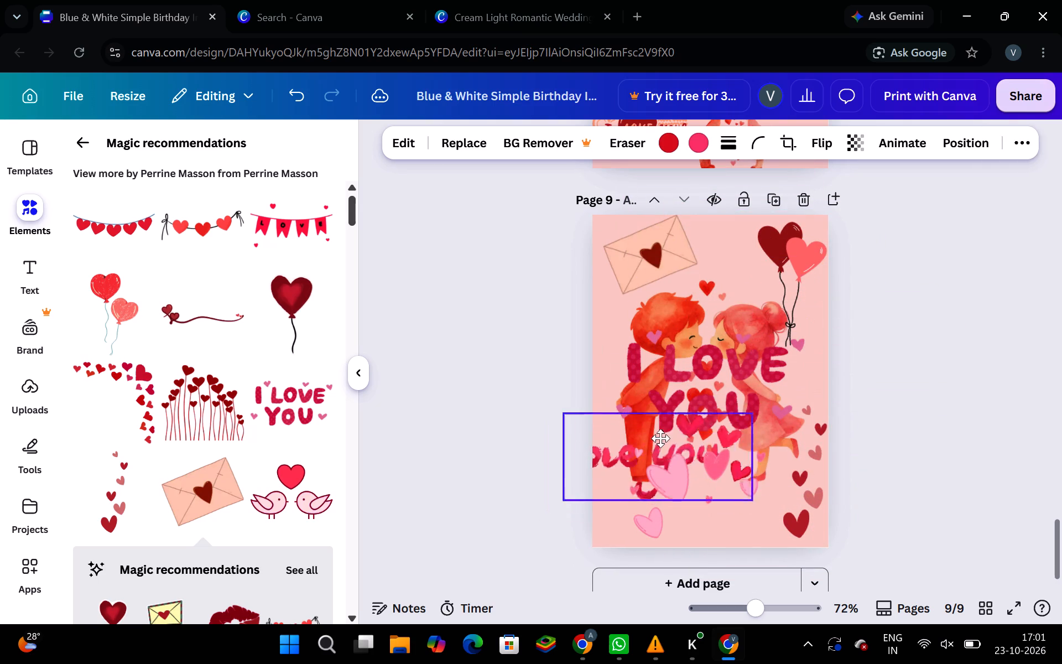
{"action": "left_click_drag", "start_coordinate": [660, 438], "coordinate": [679, 426]}
Move the pair of heart balloons on page 9 further into the page's upper-right corner.
{"action": "left_click_drag", "start_coordinate": [771, 284], "coordinate": [784, 277]}
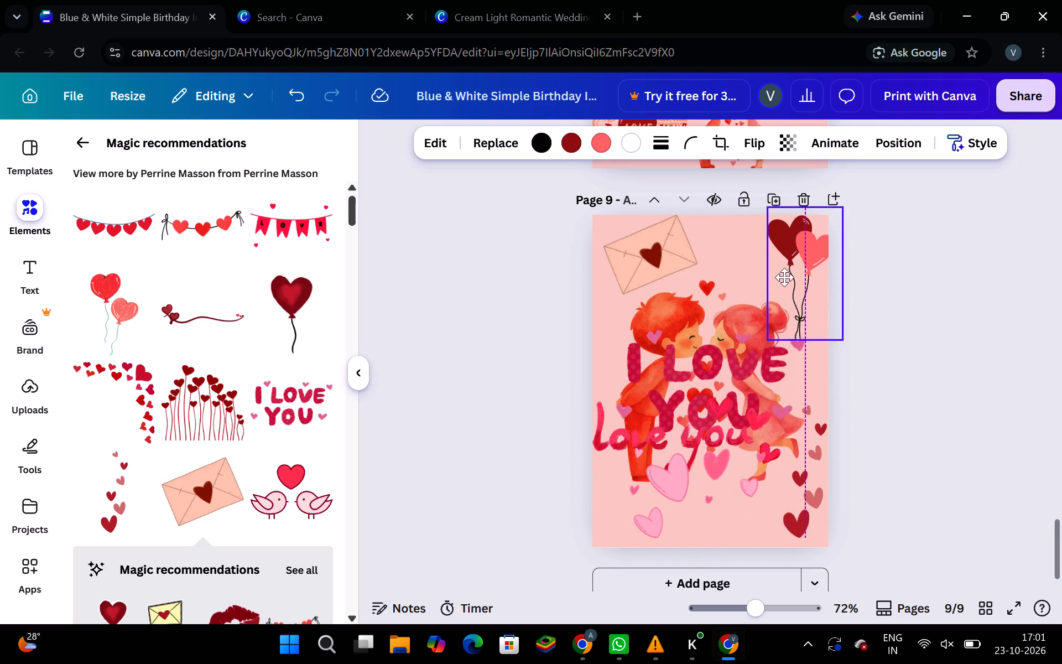
{"action": "left_click_drag", "start_coordinate": [784, 277], "coordinate": [779, 274]}
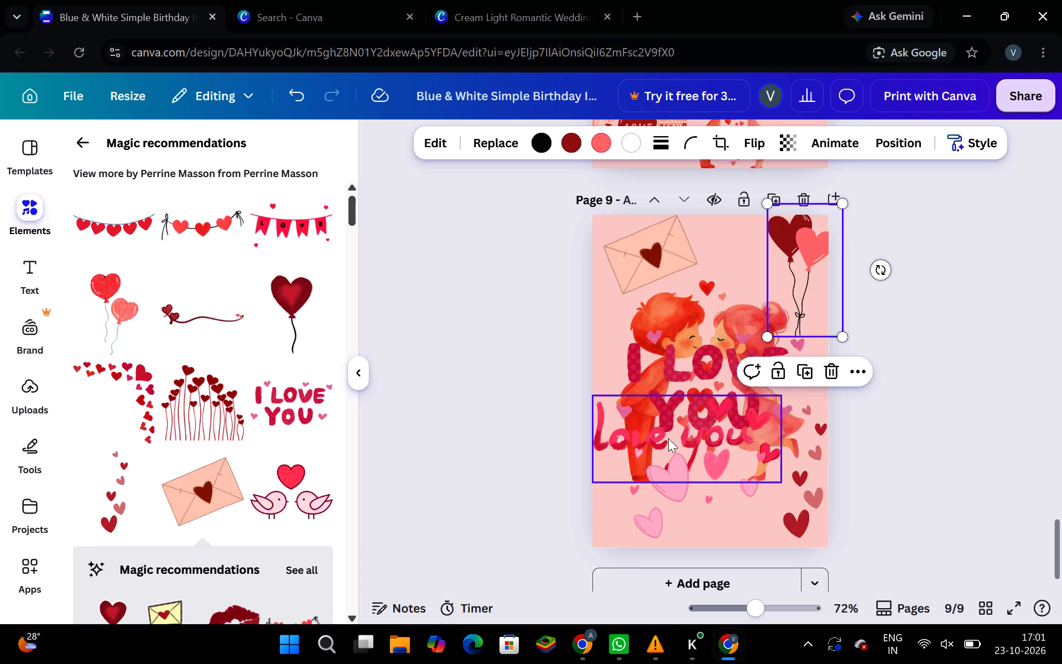
Delete the large "I LOVE YOU" lettering that covers the kissing couple on page 9.
{"action": "left_click", "coordinate": [705, 378]}
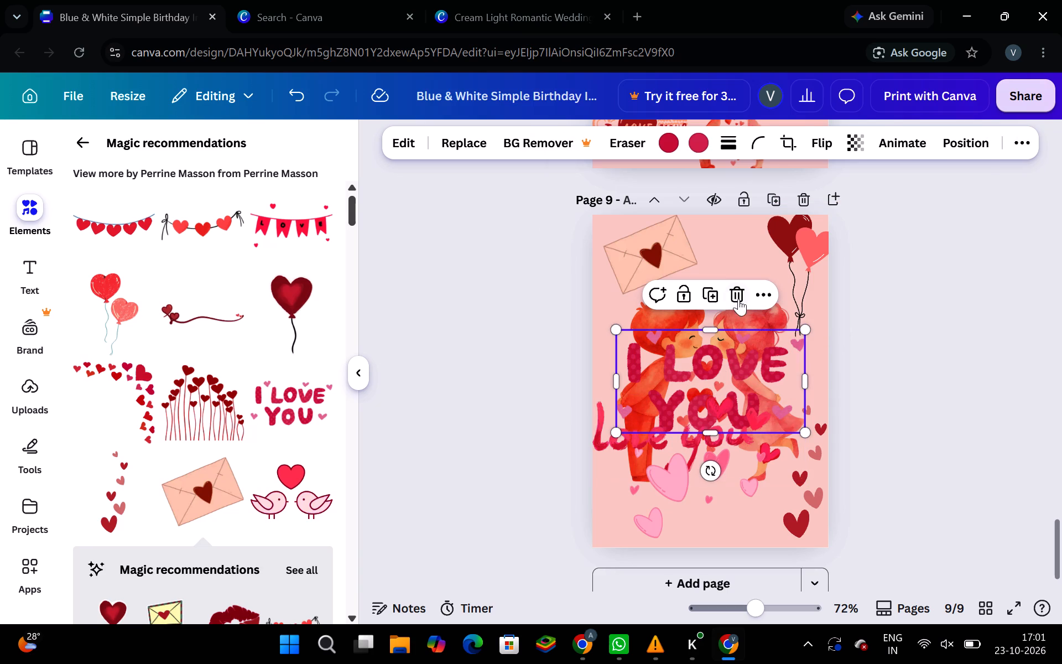
{"action": "left_click", "coordinate": [732, 293]}
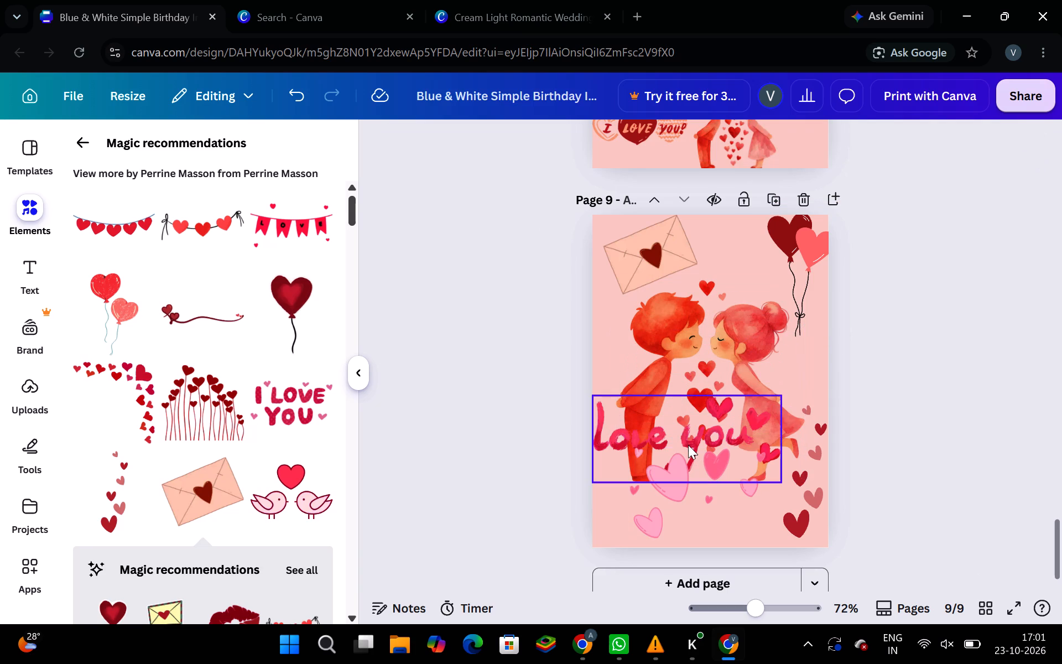
Shrink the "Love you" script lettering on page 9 to roughly half its size and place it at the page bottom, below the couple.
{"action": "left_click_drag", "start_coordinate": [668, 443], "coordinate": [693, 475]}
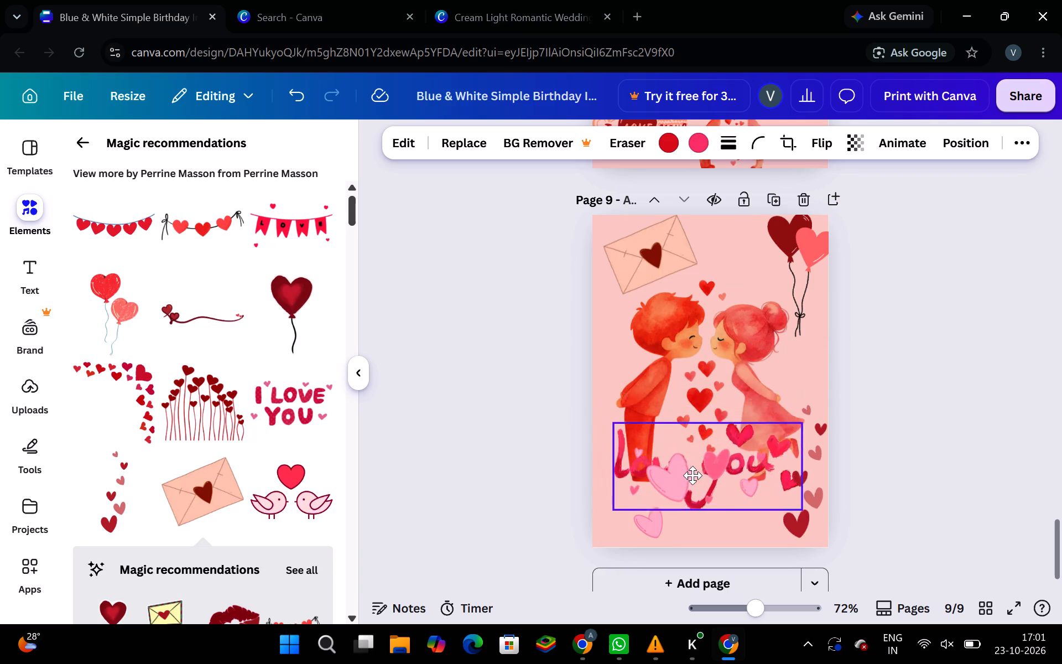
{"action": "left_click_drag", "start_coordinate": [693, 475], "coordinate": [709, 383]}
{"action": "left_click_drag", "start_coordinate": [826, 336], "coordinate": [751, 387]}
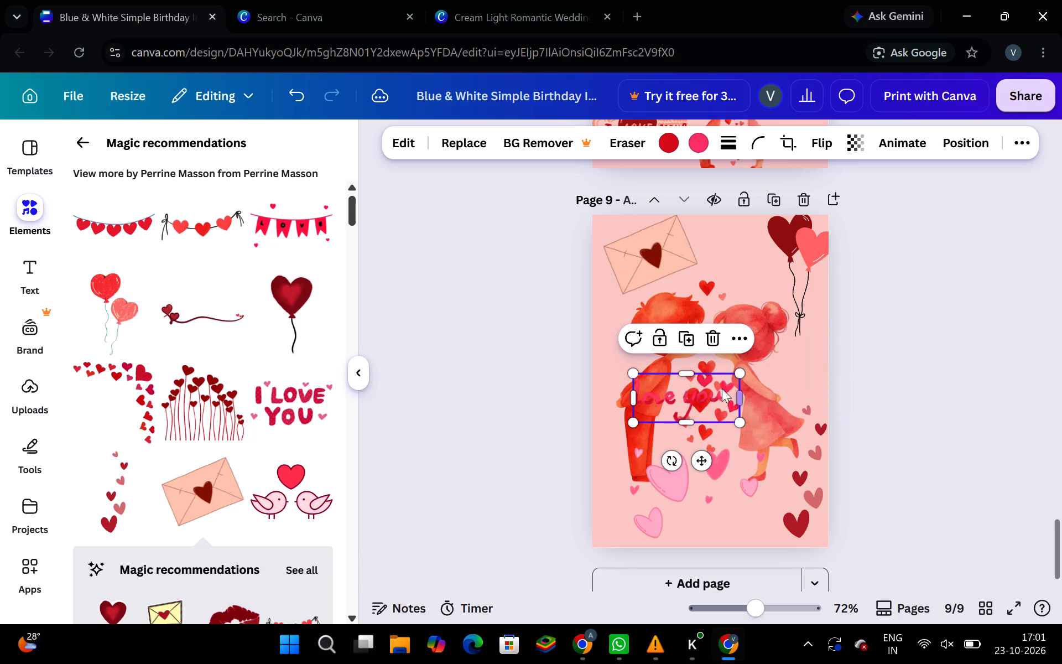
{"action": "left_click", "coordinate": [709, 391]}
{"action": "left_click", "coordinate": [709, 391]}
{"action": "triple_click", "coordinate": [709, 391]}
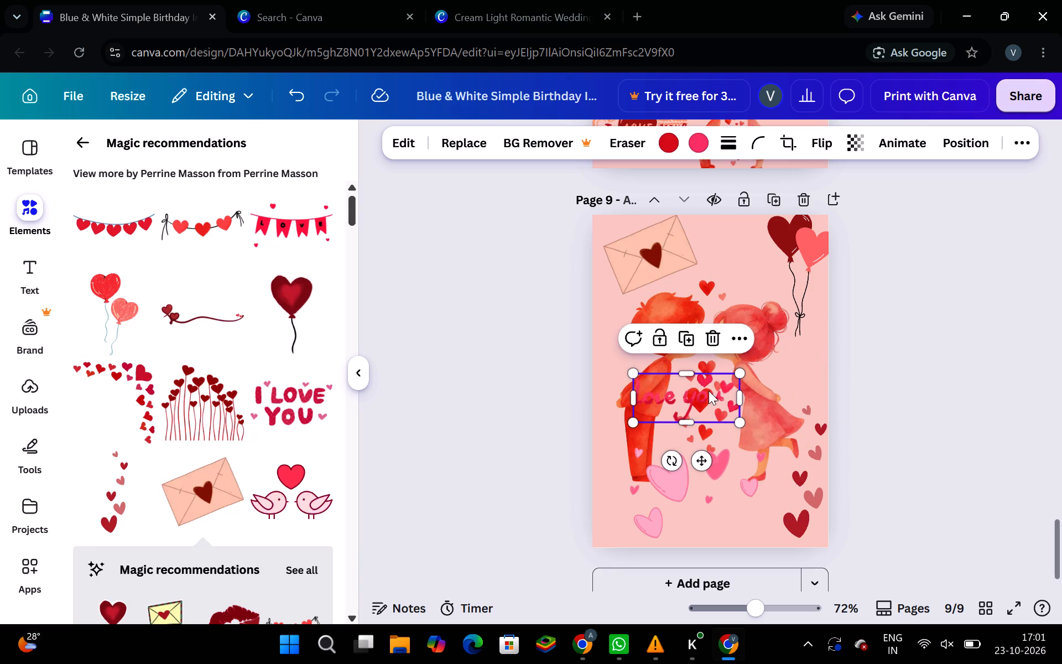
{"action": "left_click", "coordinate": [709, 391]}
{"action": "left_click_drag", "start_coordinate": [709, 391], "coordinate": [757, 512]}
{"action": "scroll", "coordinate": [713, 402], "scroll_direction": "up", "scroll_amount": 1}
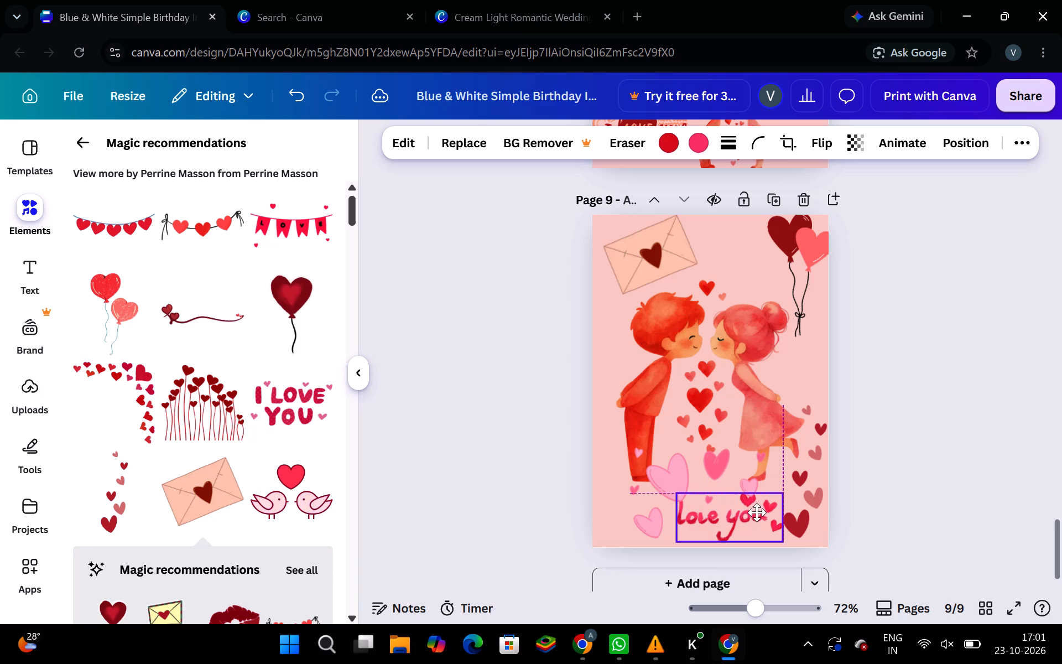
{"action": "scroll", "coordinate": [757, 512], "scroll_direction": "up", "scroll_amount": 1}
{"action": "left_click_drag", "start_coordinate": [757, 512], "coordinate": [757, 513]}
{"action": "scroll", "coordinate": [757, 513], "scroll_direction": "up", "scroll_amount": 1}
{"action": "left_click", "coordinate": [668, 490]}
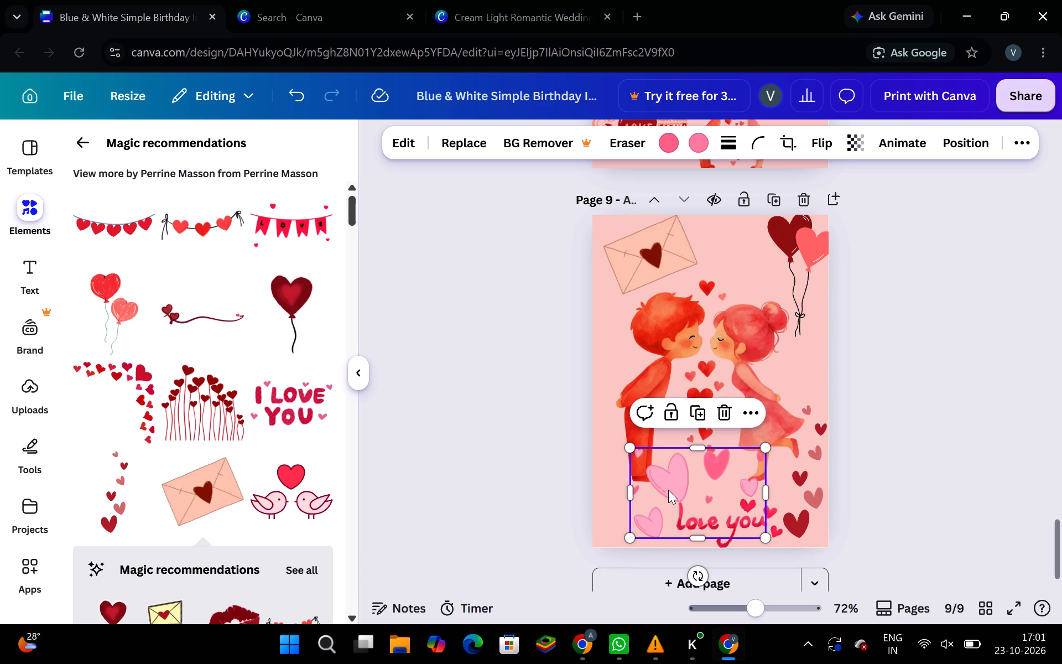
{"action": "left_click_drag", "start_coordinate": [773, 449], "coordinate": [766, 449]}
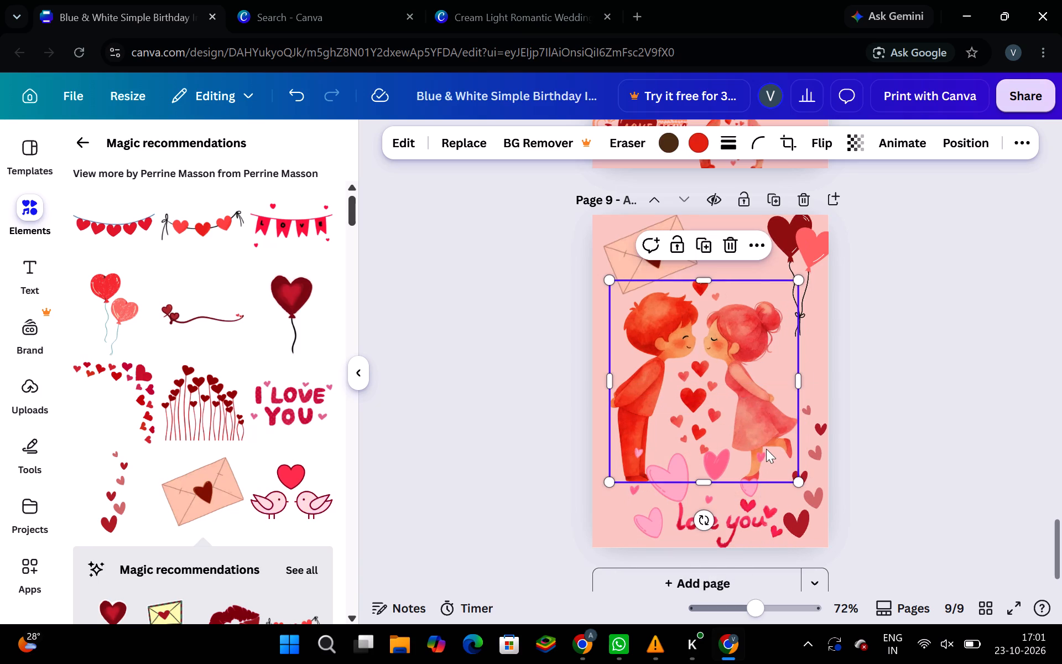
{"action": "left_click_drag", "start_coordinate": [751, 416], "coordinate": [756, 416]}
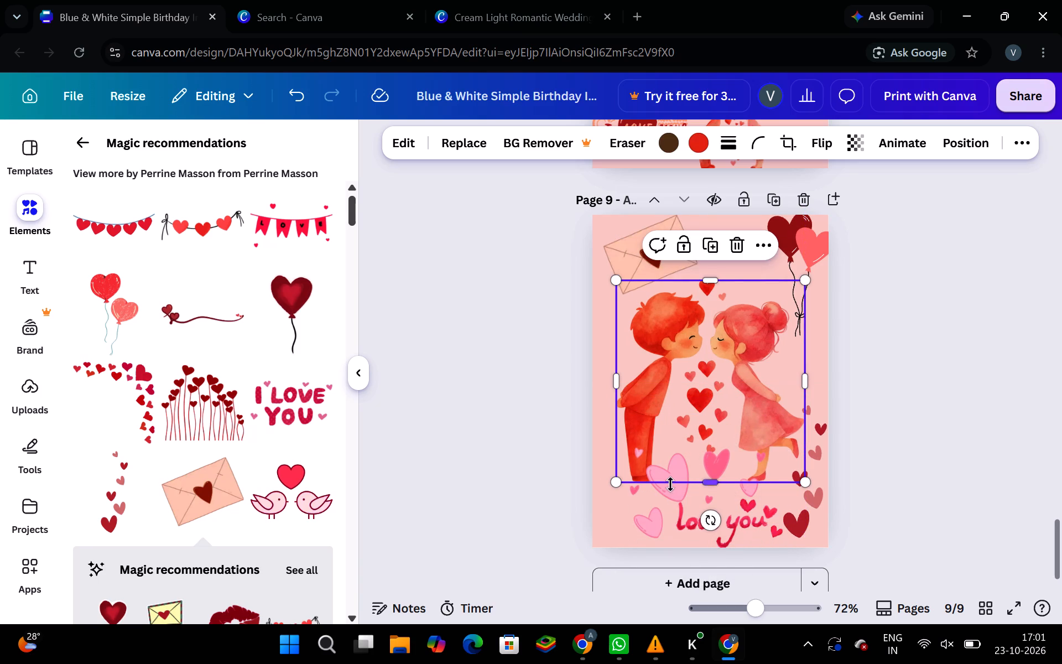
Shrink the pink hearts cluster on page 9 to about 44 by 30 and move it to the page's bottom-left corner, beside "Love you".
{"action": "left_click", "coordinate": [684, 472]}
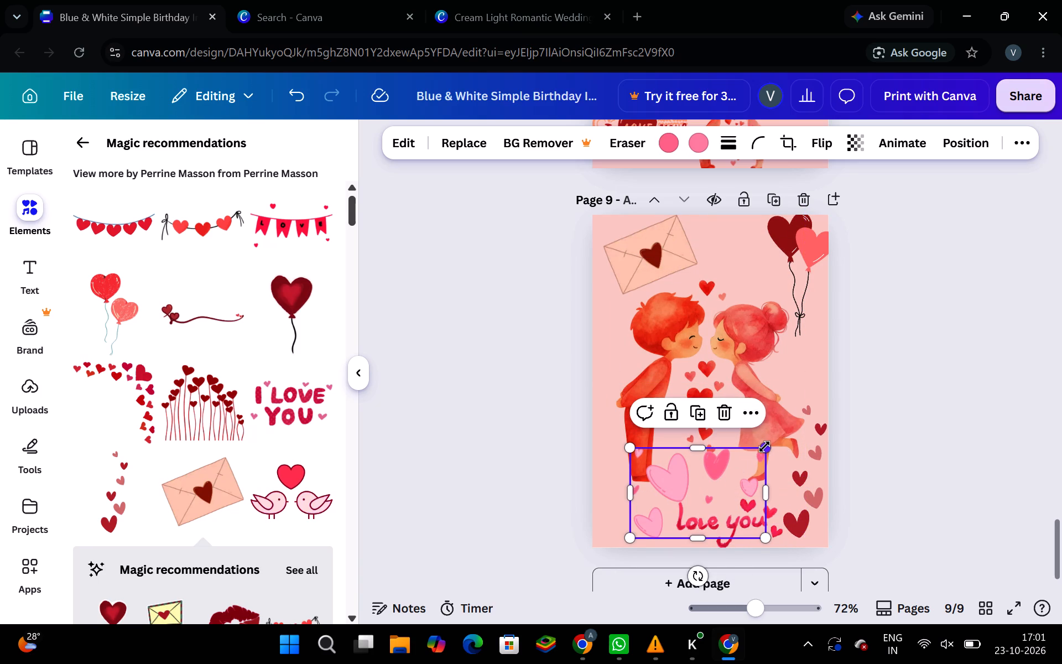
{"action": "left_click_drag", "start_coordinate": [764, 447], "coordinate": [736, 476]}
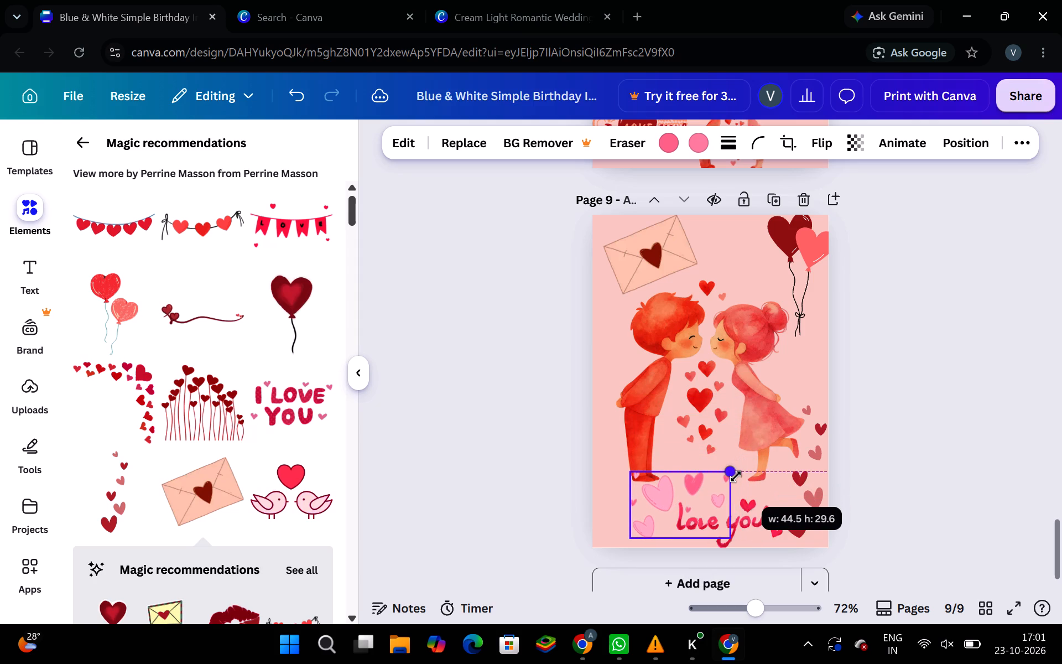
{"action": "left_click_drag", "start_coordinate": [736, 476], "coordinate": [732, 476]}
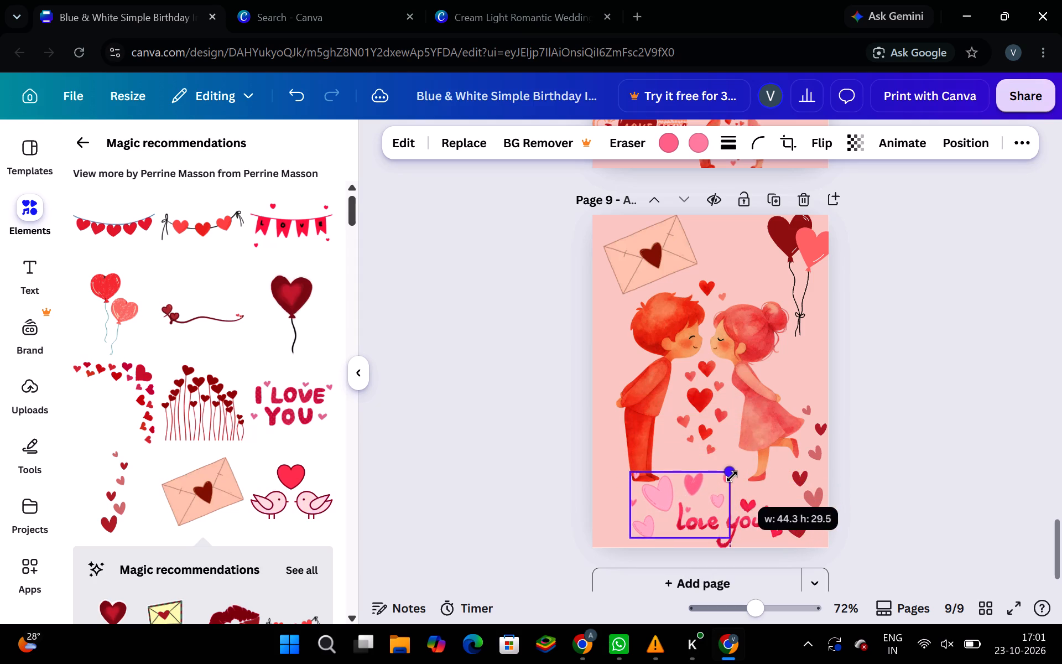
{"action": "left_click_drag", "start_coordinate": [732, 476], "coordinate": [734, 476]}
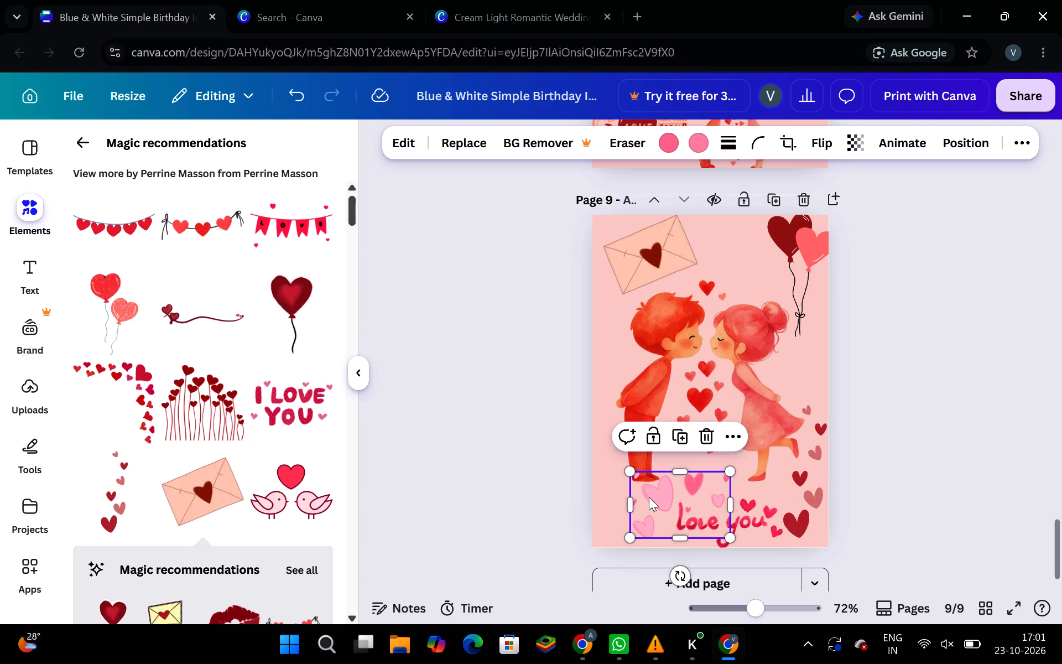
{"action": "left_click", "coordinate": [651, 496]}
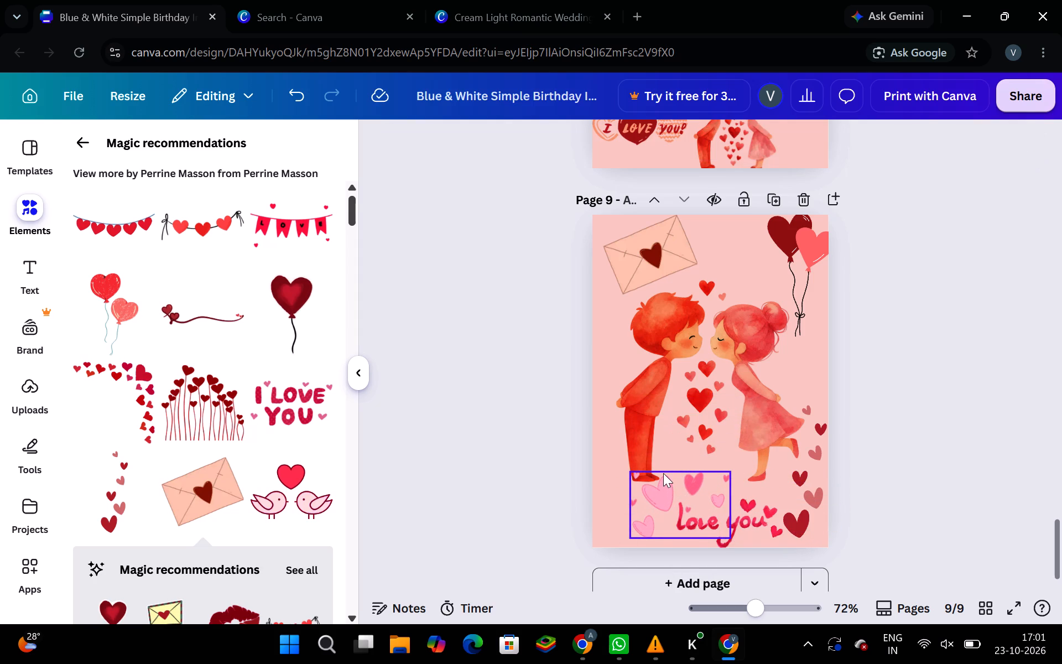
{"action": "left_click", "coordinate": [663, 473]}
{"action": "scroll", "coordinate": [663, 473], "scroll_direction": "left", "scroll_amount": 1}
{"action": "left_click", "coordinate": [663, 473]}
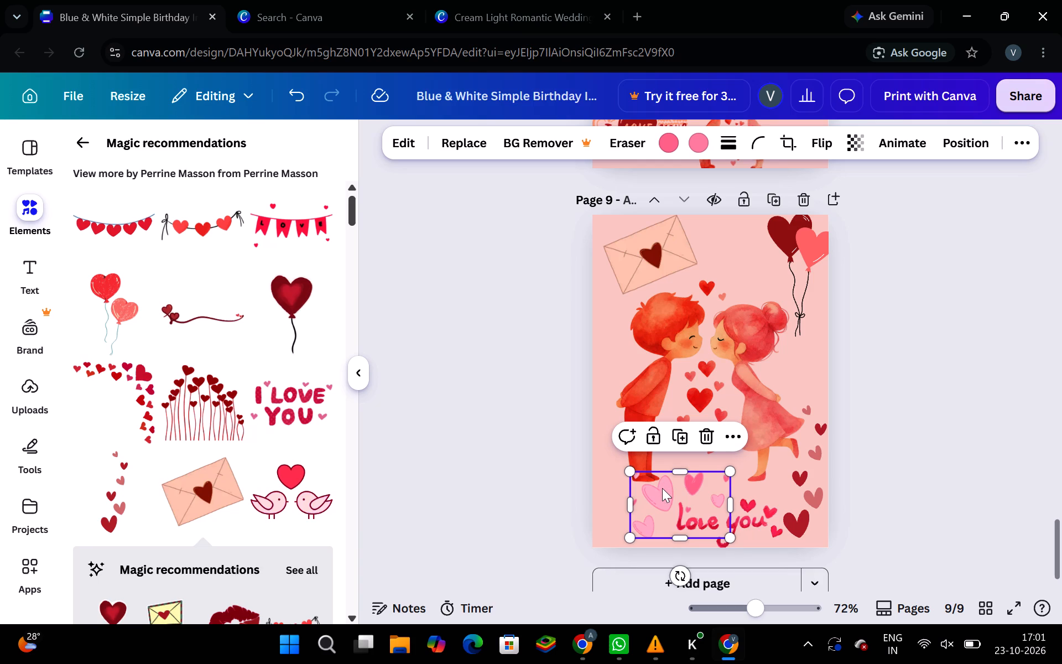
{"action": "left_click_drag", "start_coordinate": [662, 488], "coordinate": [643, 497]}
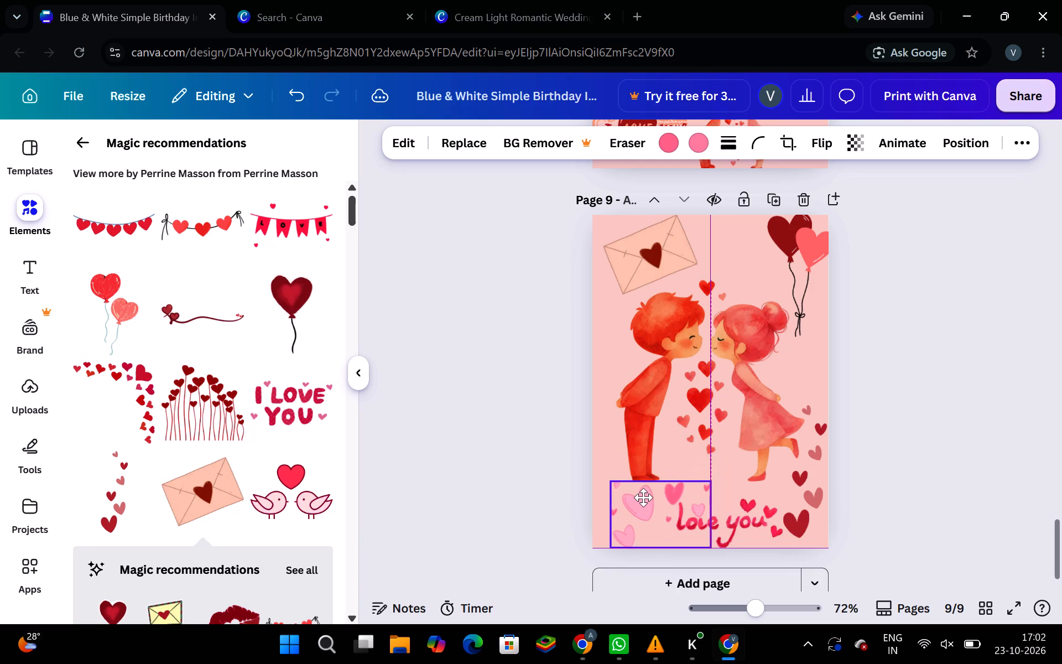
{"action": "left_click_drag", "start_coordinate": [643, 497], "coordinate": [629, 490]}
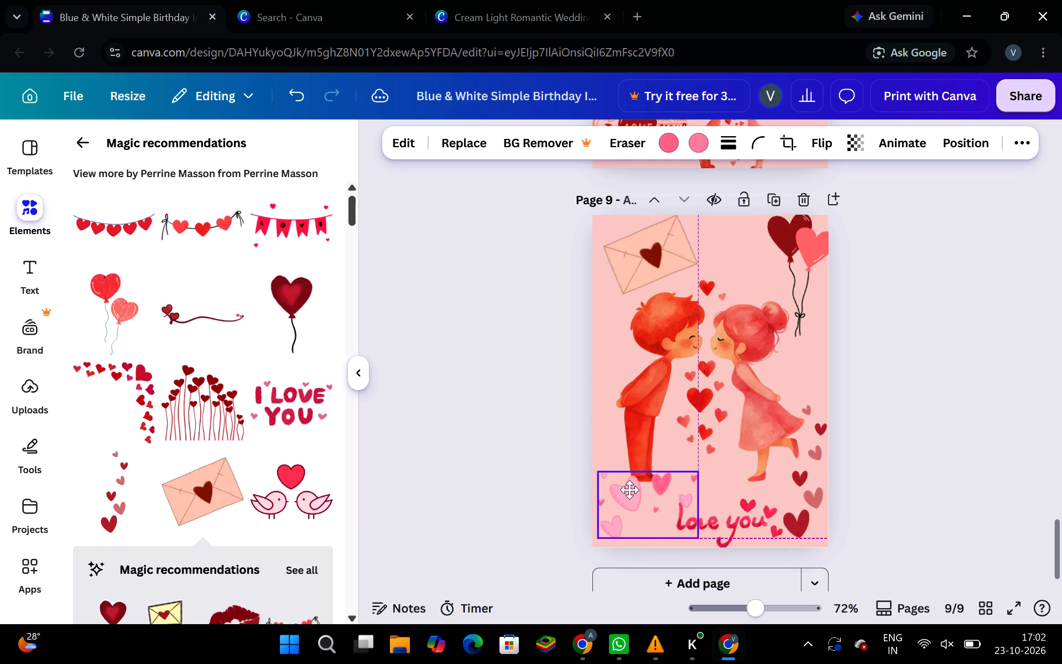
{"action": "left_click_drag", "start_coordinate": [629, 490], "coordinate": [629, 495]}
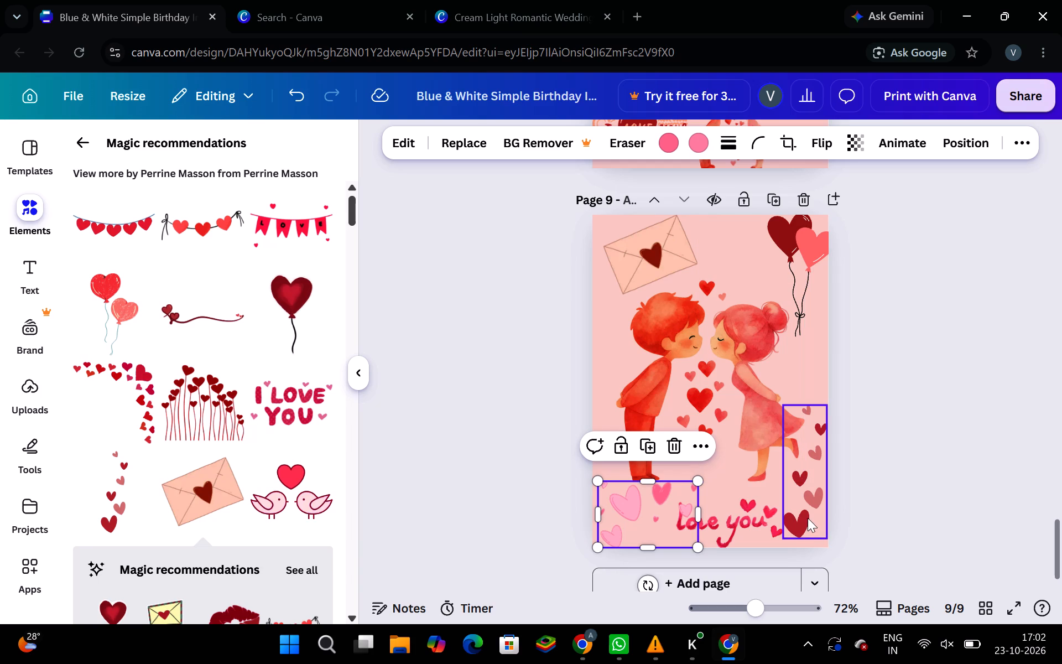
Shrink the column of dark red hearts on page 9 to about 16 by 47 and align it with the page's right edge.
{"action": "left_click", "coordinate": [820, 406]}
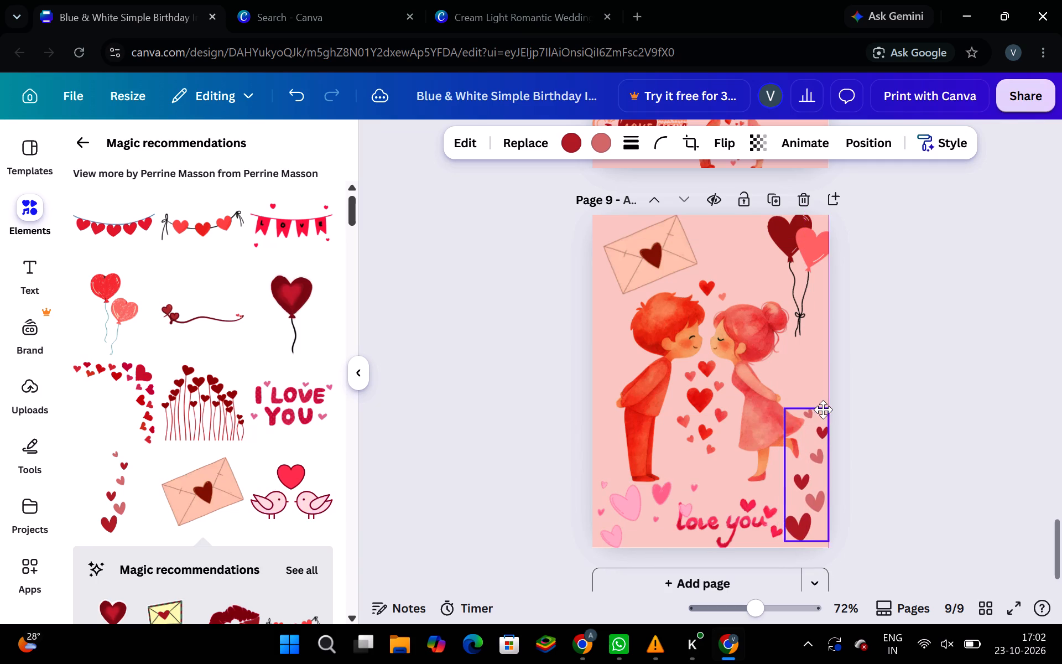
{"action": "left_click_drag", "start_coordinate": [828, 401], "coordinate": [823, 403]}
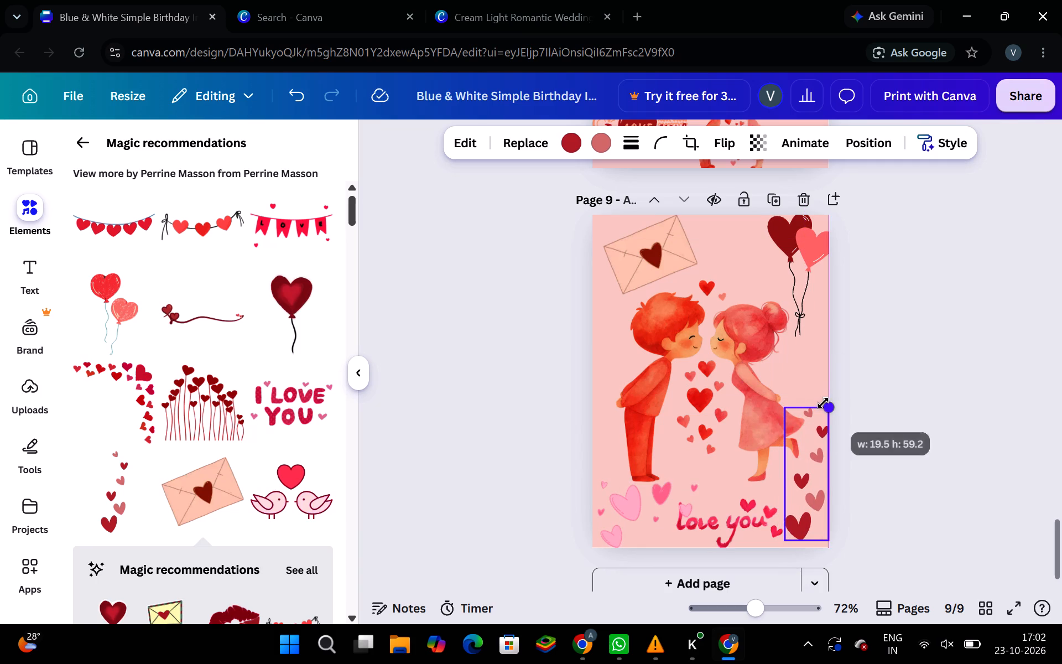
{"action": "left_click_drag", "start_coordinate": [823, 403], "coordinate": [824, 429]}
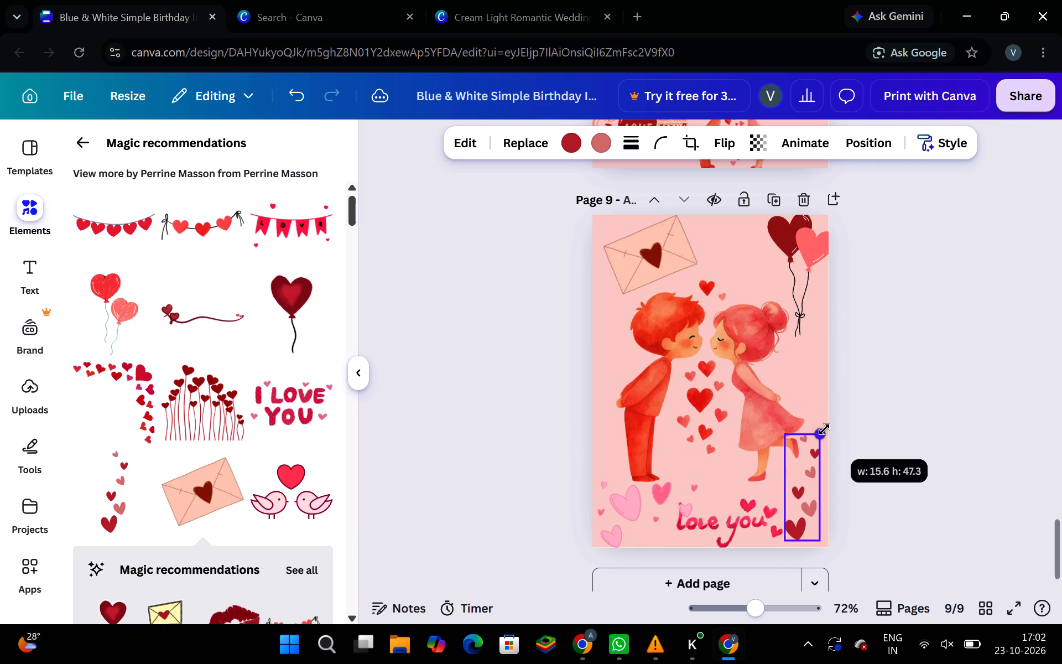
{"action": "left_click_drag", "start_coordinate": [824, 429], "coordinate": [829, 430]}
{"action": "left_click_drag", "start_coordinate": [812, 453], "coordinate": [818, 453]}
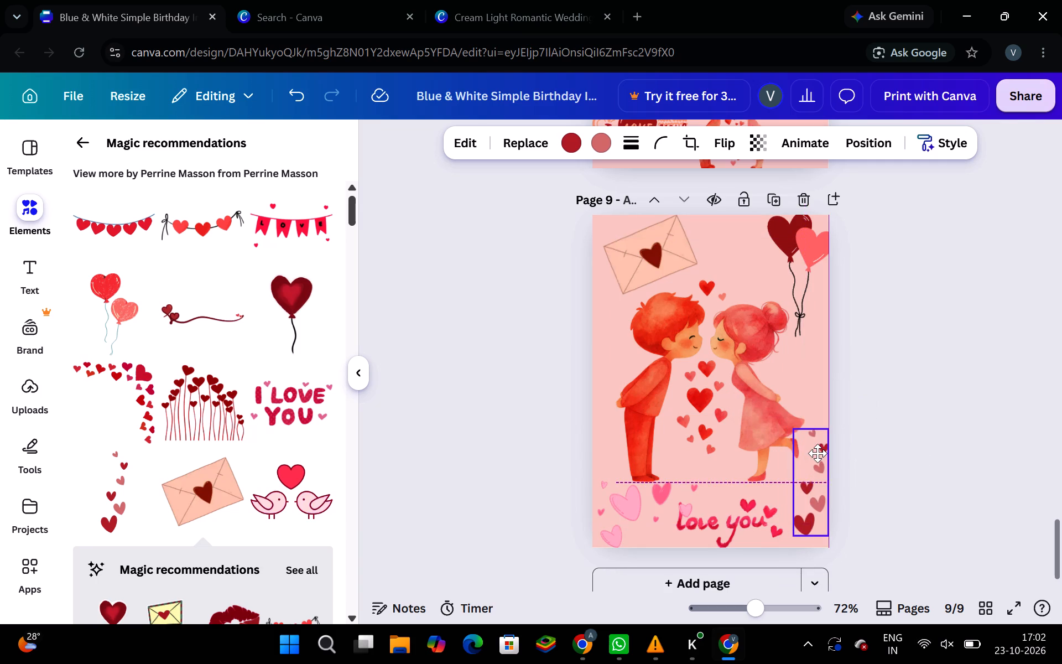
{"action": "left_click_drag", "start_coordinate": [818, 453], "coordinate": [820, 454]}
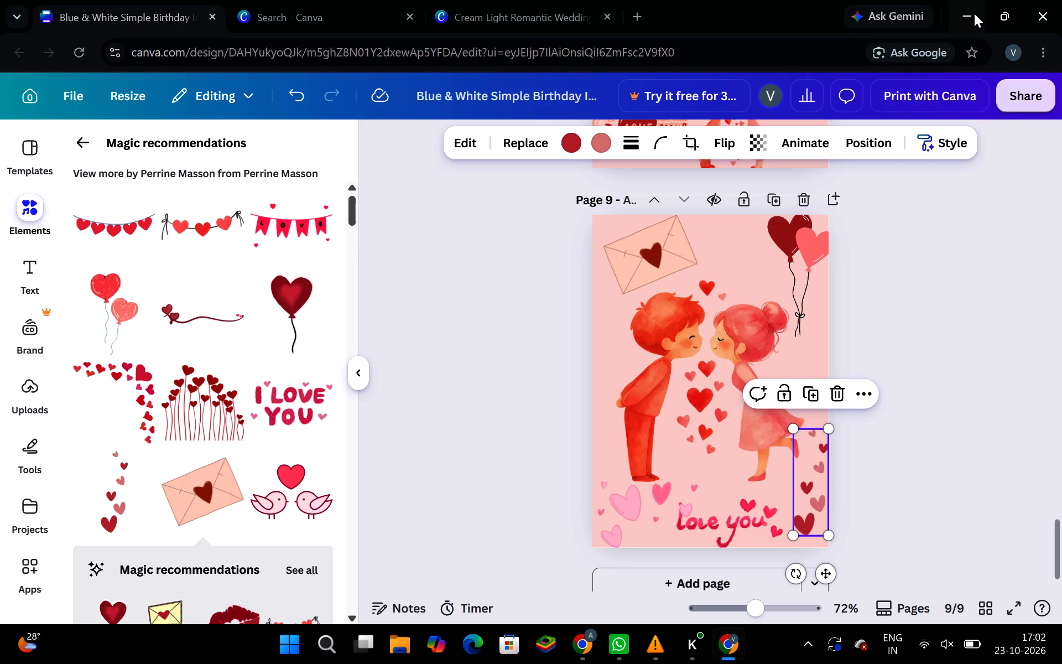
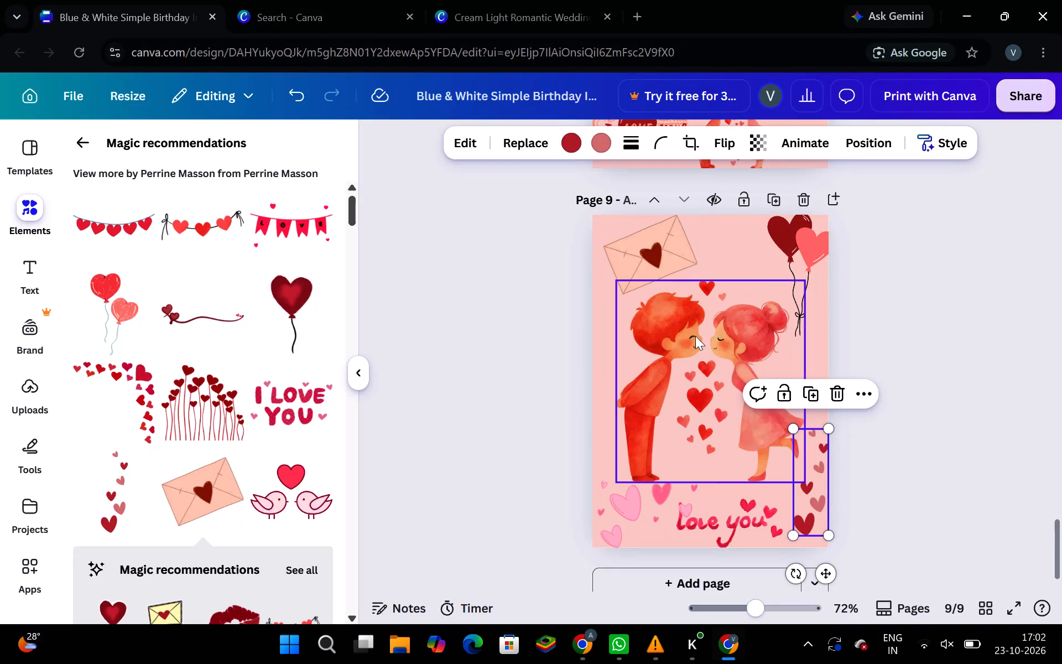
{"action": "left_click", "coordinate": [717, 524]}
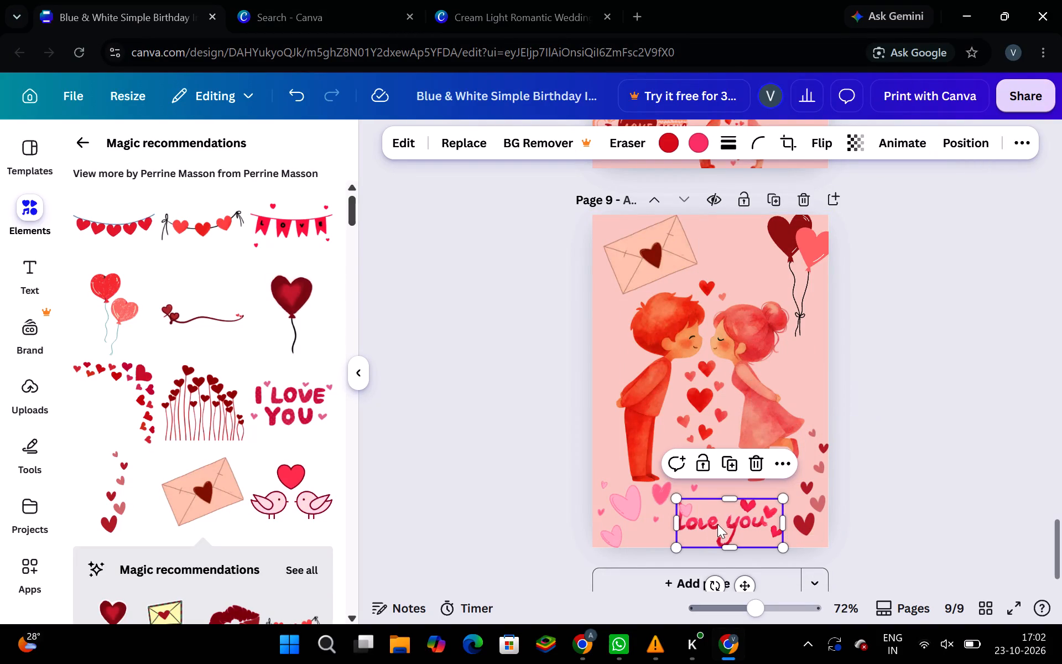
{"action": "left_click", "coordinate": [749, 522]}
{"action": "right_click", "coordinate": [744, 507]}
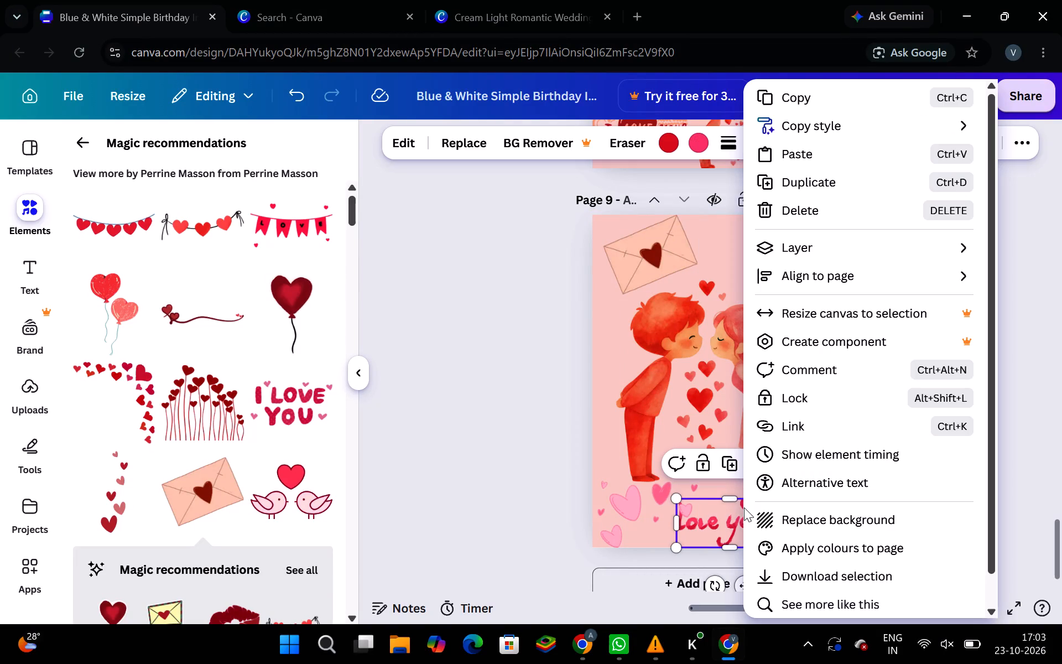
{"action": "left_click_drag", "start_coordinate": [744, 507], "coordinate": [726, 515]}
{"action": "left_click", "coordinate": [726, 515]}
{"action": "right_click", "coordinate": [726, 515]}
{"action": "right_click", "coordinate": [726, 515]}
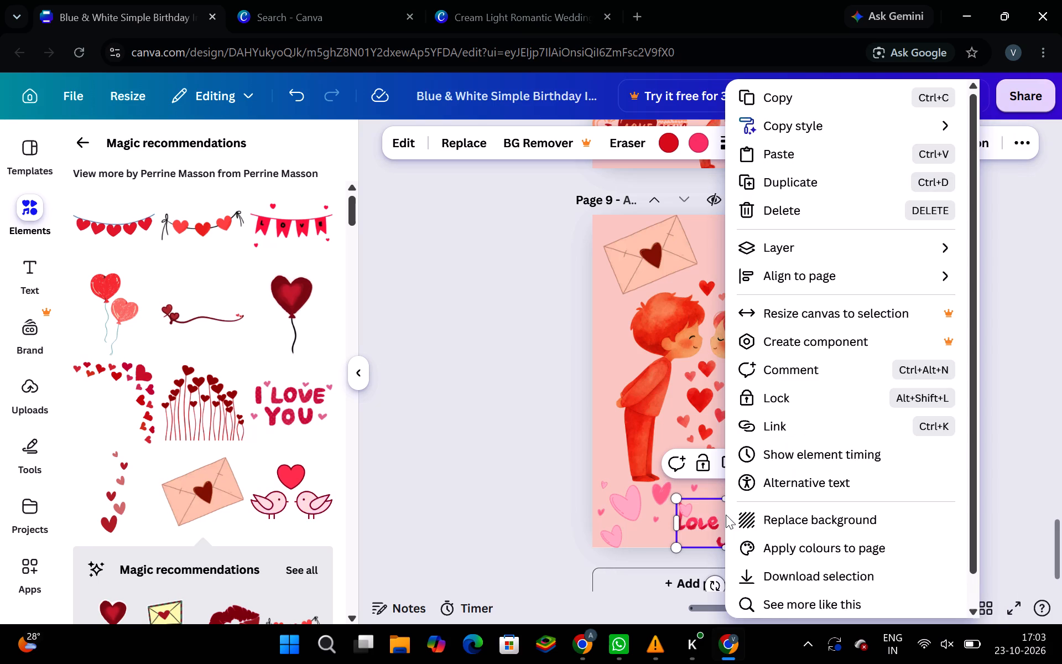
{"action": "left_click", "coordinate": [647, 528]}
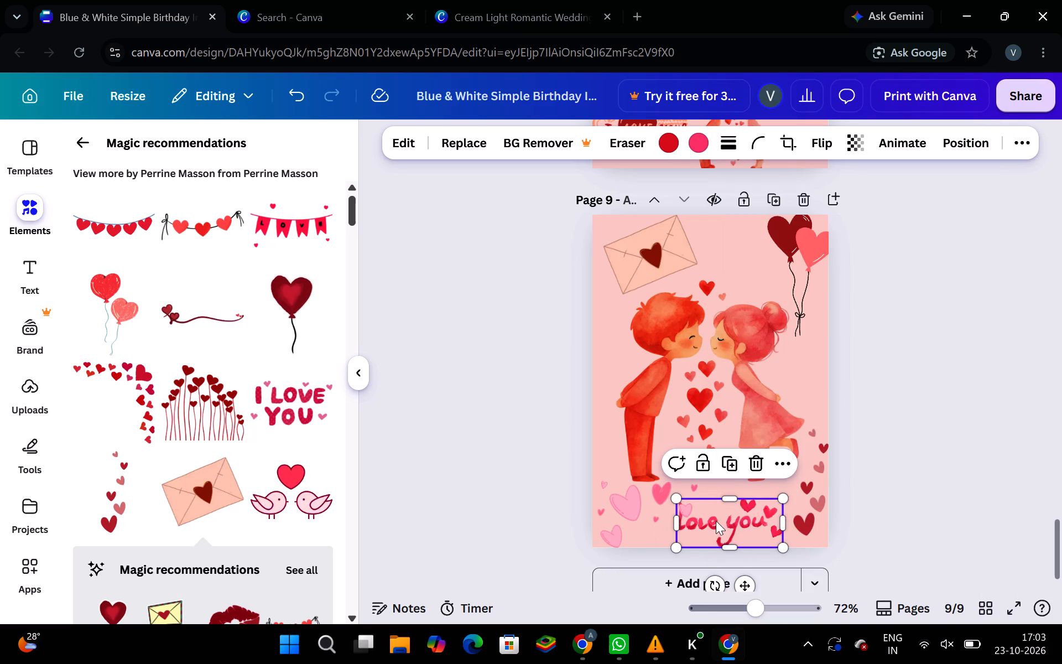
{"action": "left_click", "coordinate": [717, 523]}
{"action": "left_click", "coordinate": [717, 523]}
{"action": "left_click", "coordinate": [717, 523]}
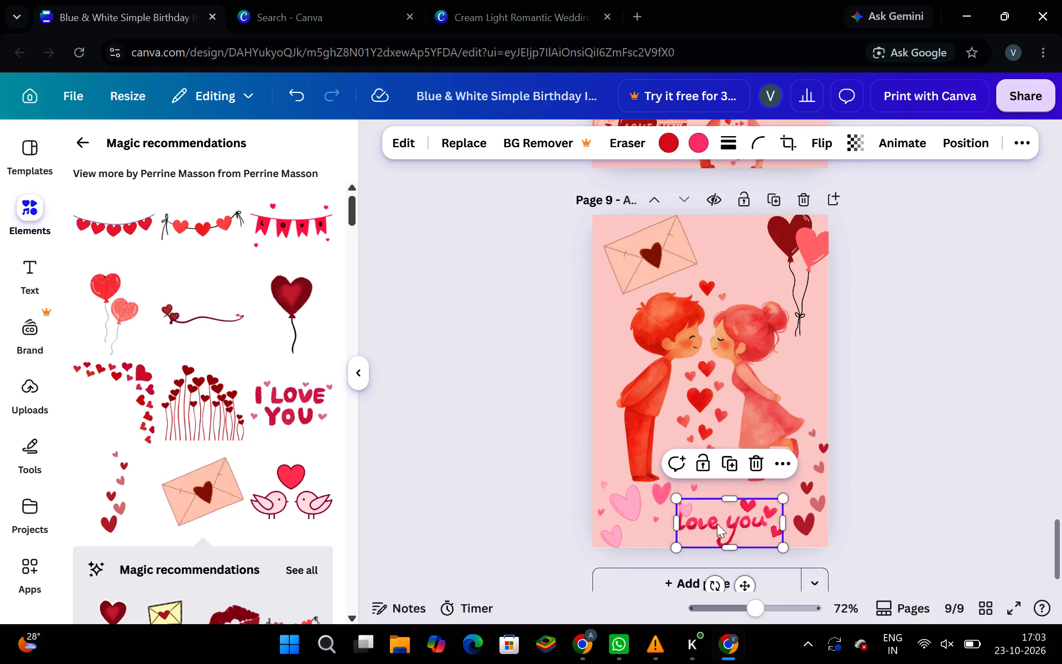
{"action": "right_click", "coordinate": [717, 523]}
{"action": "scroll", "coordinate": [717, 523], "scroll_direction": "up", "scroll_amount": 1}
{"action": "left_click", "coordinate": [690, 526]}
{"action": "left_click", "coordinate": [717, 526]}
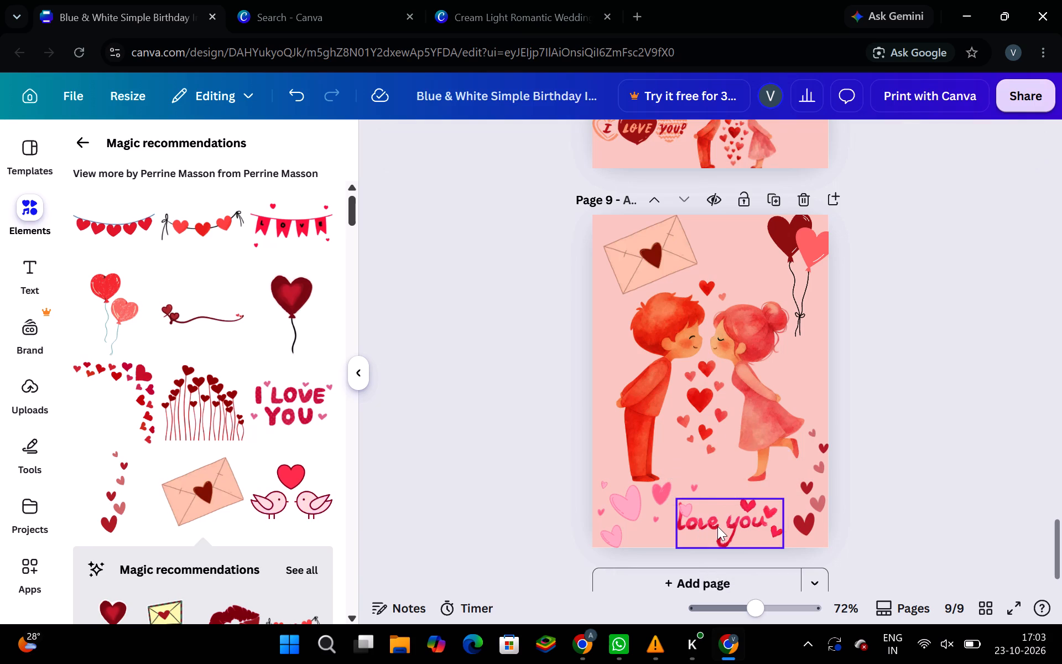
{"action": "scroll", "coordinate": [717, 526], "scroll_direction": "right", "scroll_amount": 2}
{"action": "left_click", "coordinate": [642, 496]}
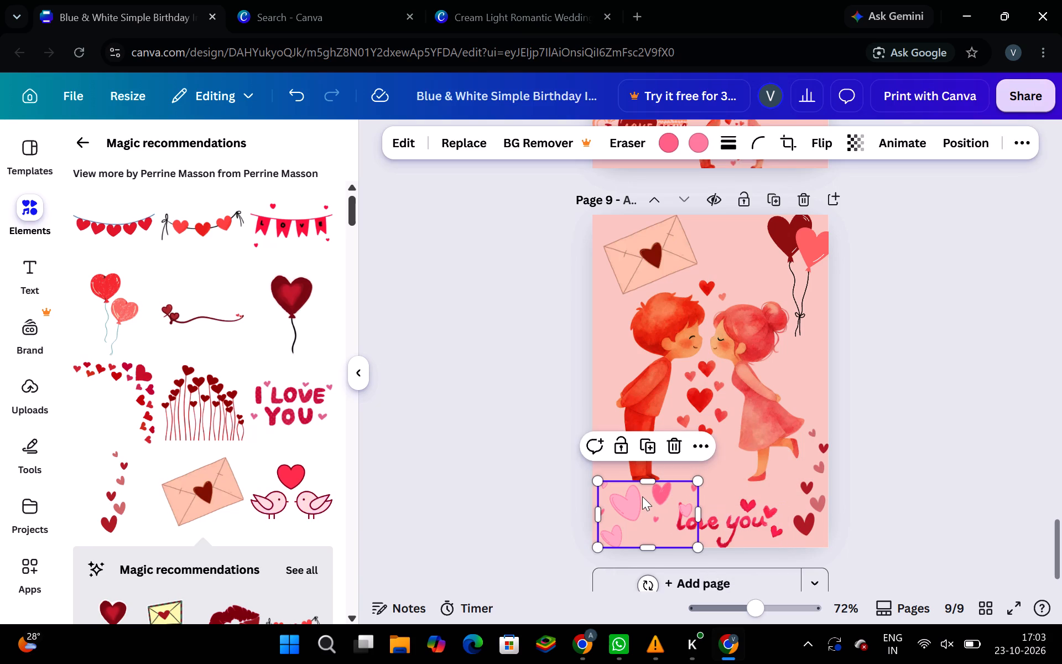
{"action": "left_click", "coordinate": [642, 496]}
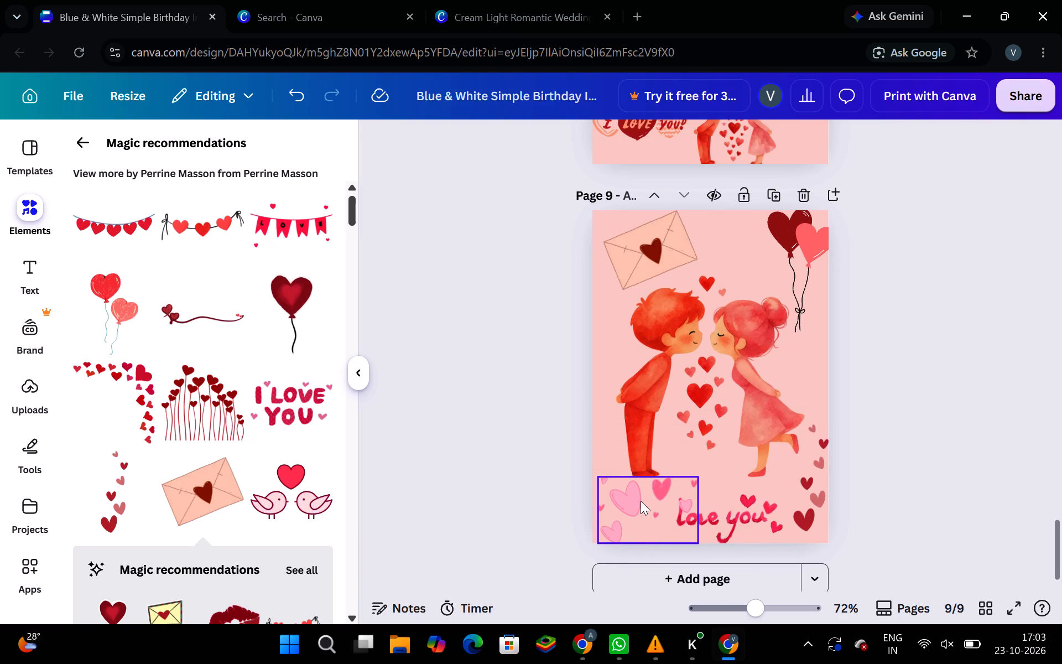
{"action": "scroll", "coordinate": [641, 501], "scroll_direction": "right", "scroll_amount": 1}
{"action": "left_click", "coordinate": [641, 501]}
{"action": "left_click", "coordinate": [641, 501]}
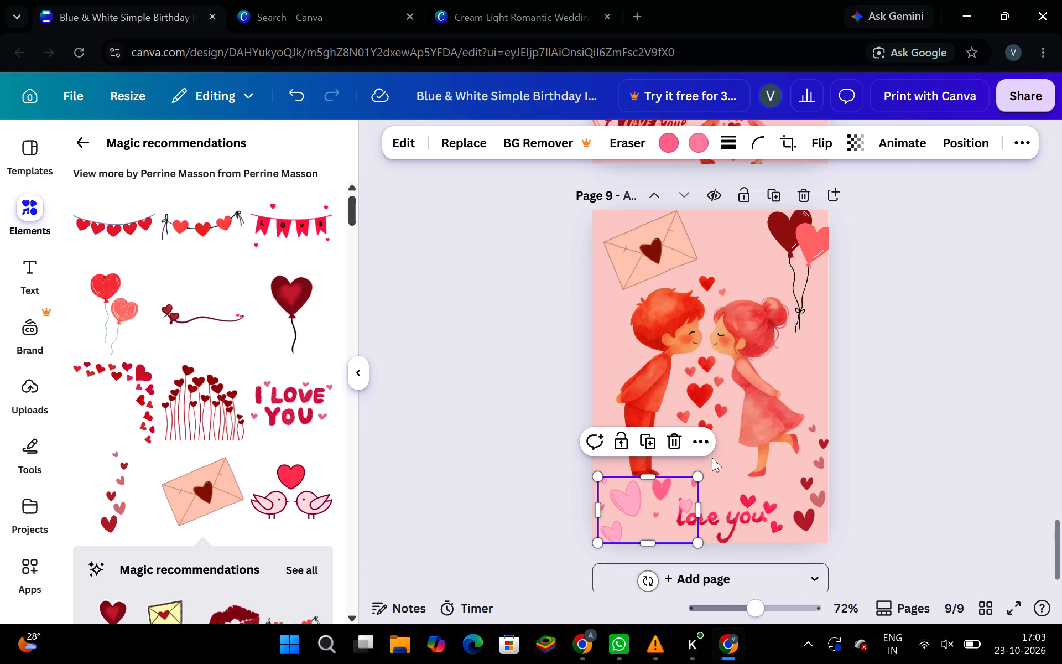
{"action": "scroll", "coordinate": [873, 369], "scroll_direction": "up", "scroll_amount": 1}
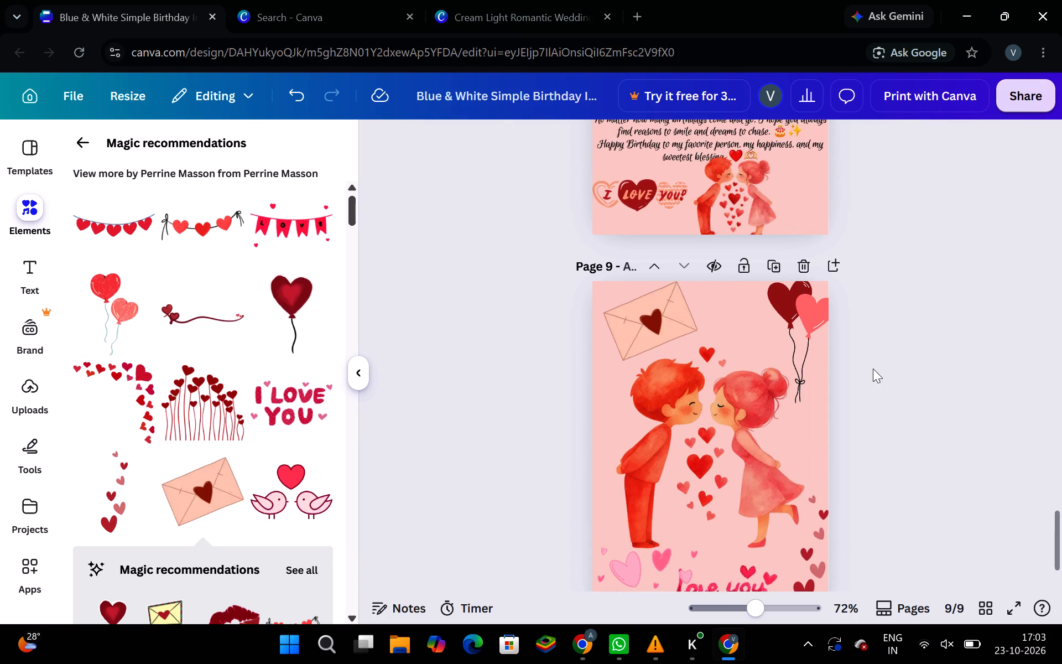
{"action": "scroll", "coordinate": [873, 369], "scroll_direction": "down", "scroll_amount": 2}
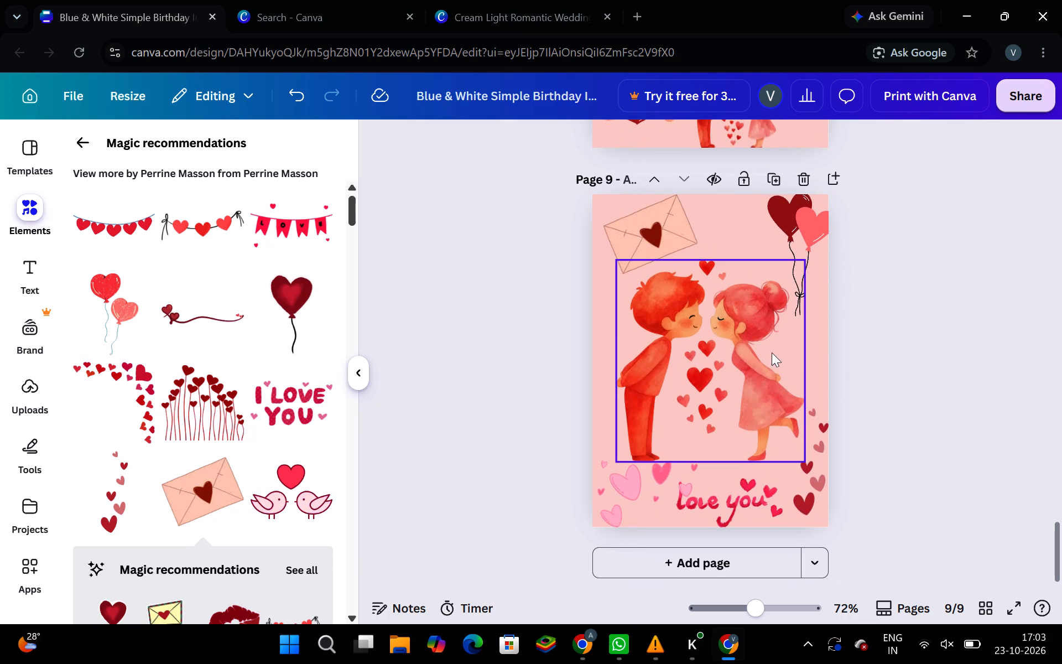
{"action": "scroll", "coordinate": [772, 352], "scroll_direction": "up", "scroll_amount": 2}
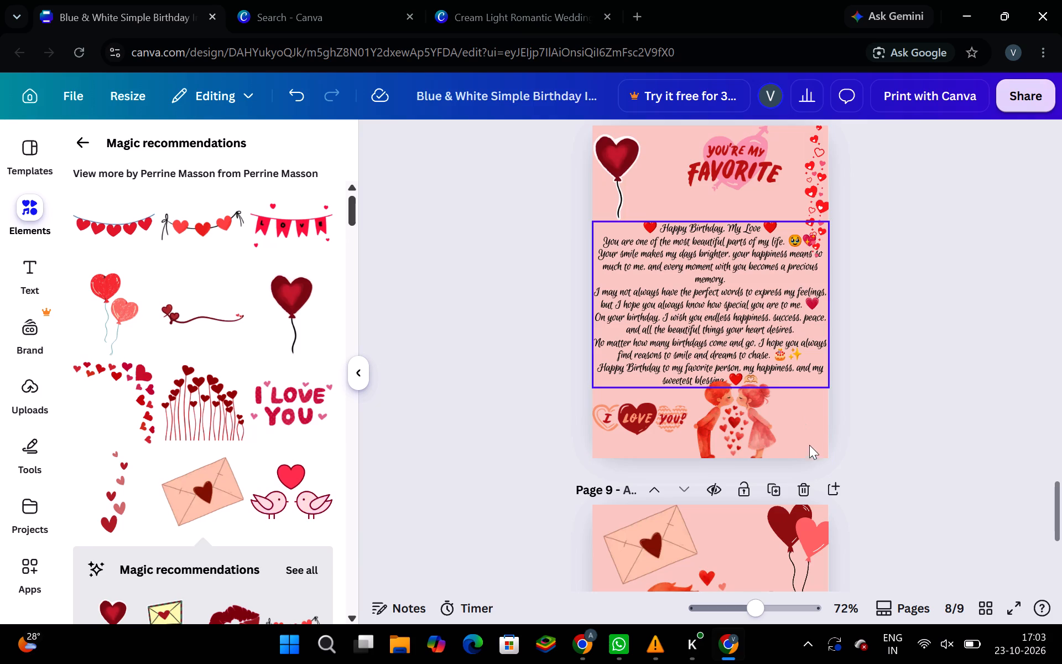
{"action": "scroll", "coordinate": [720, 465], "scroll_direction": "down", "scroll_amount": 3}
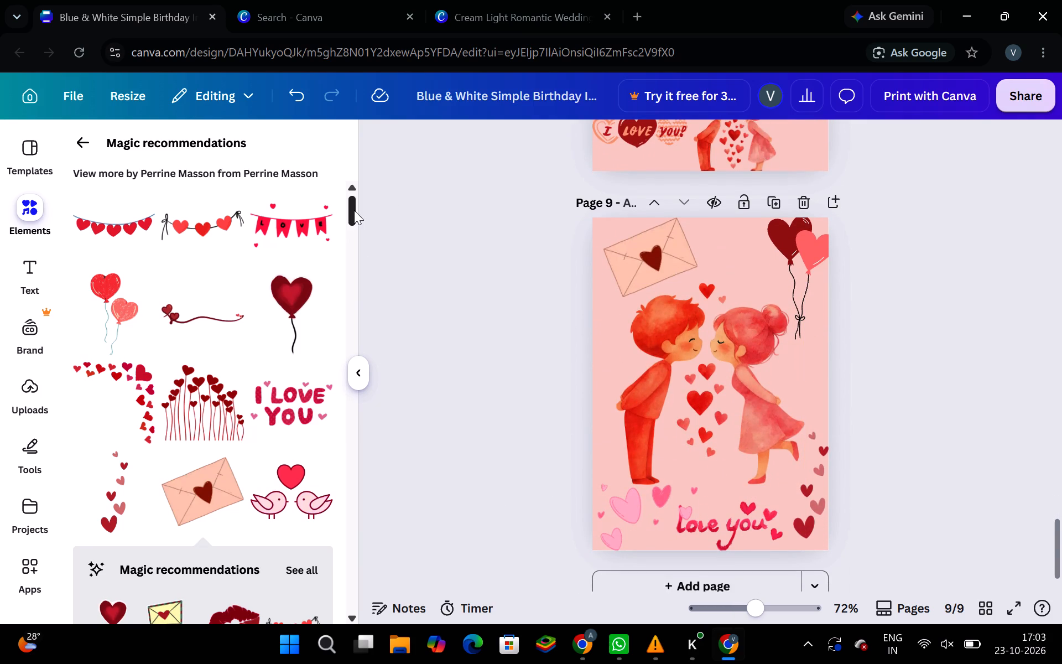
Add the thin black string of small red hearts to page 9 and place it above the couple, between the envelope and the balloons.
{"action": "left_click_drag", "start_coordinate": [354, 210], "coordinate": [346, 288]}
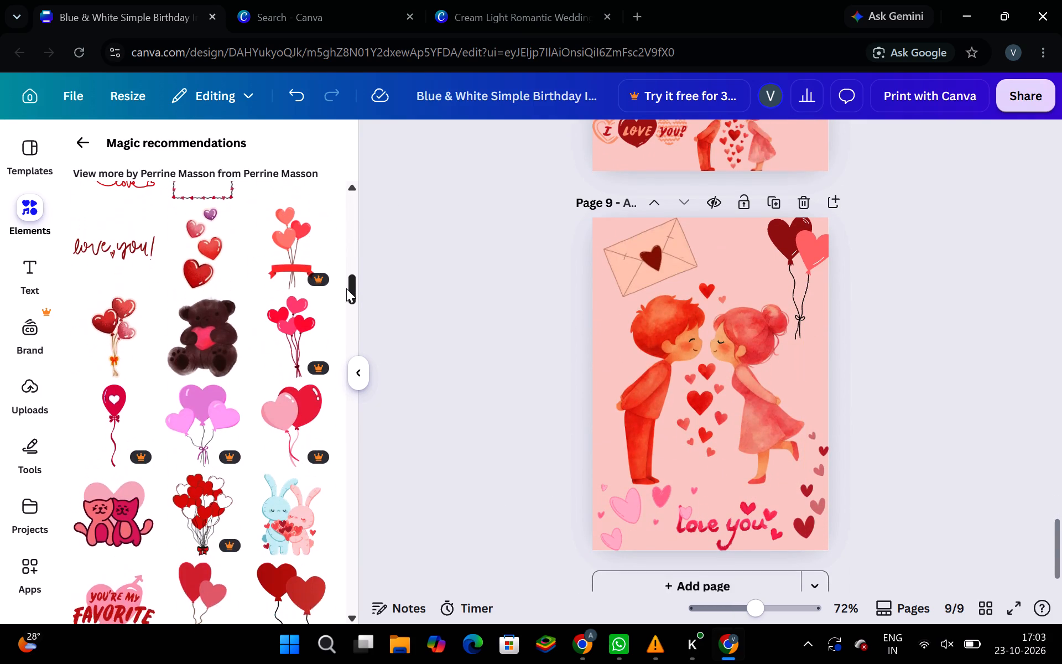
{"action": "left_click_drag", "start_coordinate": [346, 288], "coordinate": [350, 309]}
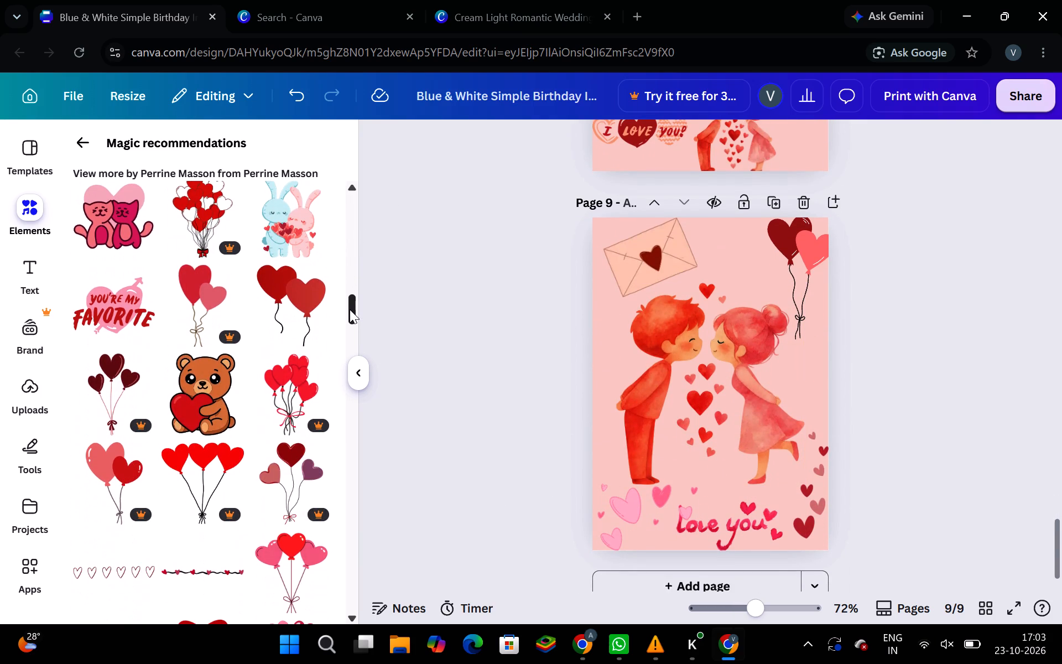
{"action": "left_click_drag", "start_coordinate": [350, 309], "coordinate": [360, 339]}
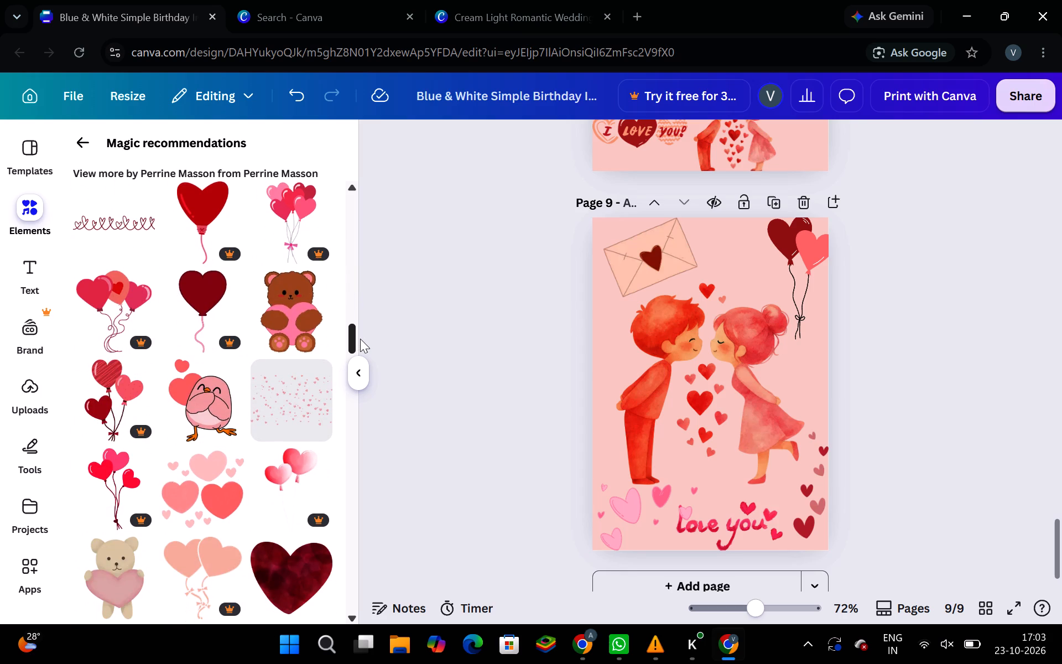
{"action": "left_click_drag", "start_coordinate": [360, 339], "coordinate": [362, 362]}
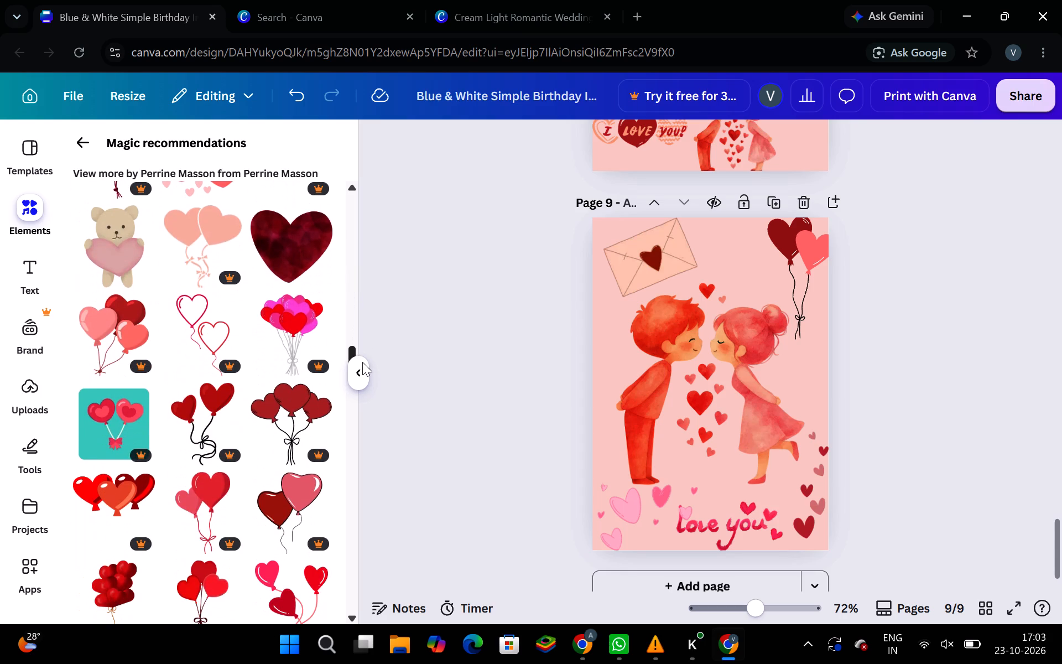
{"action": "left_click_drag", "start_coordinate": [362, 362], "coordinate": [368, 368]}
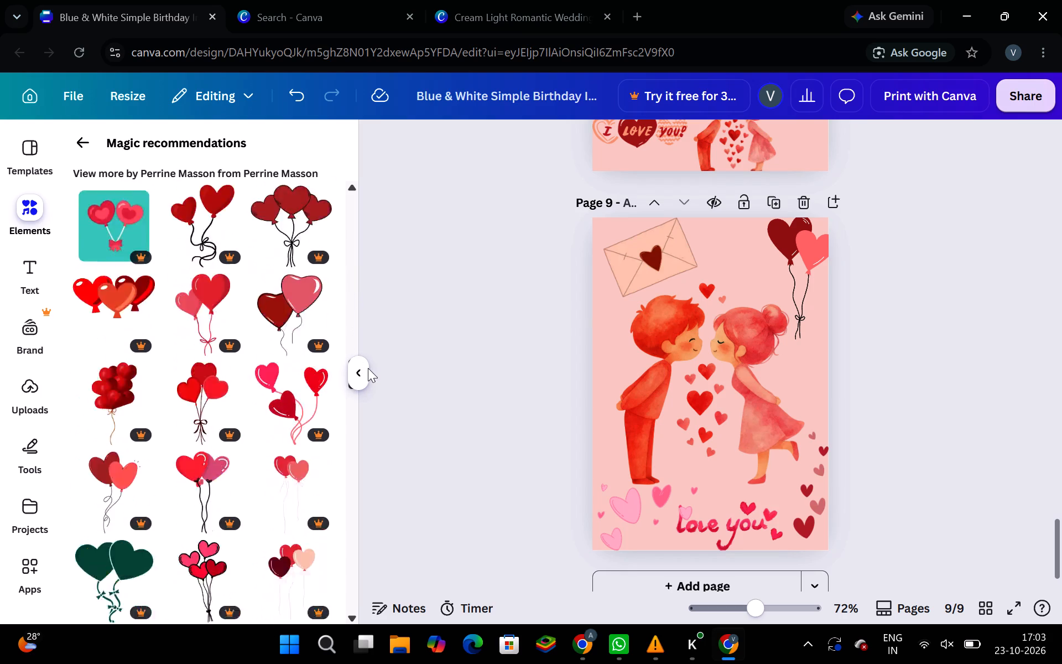
{"action": "left_click_drag", "start_coordinate": [368, 368], "coordinate": [371, 306]}
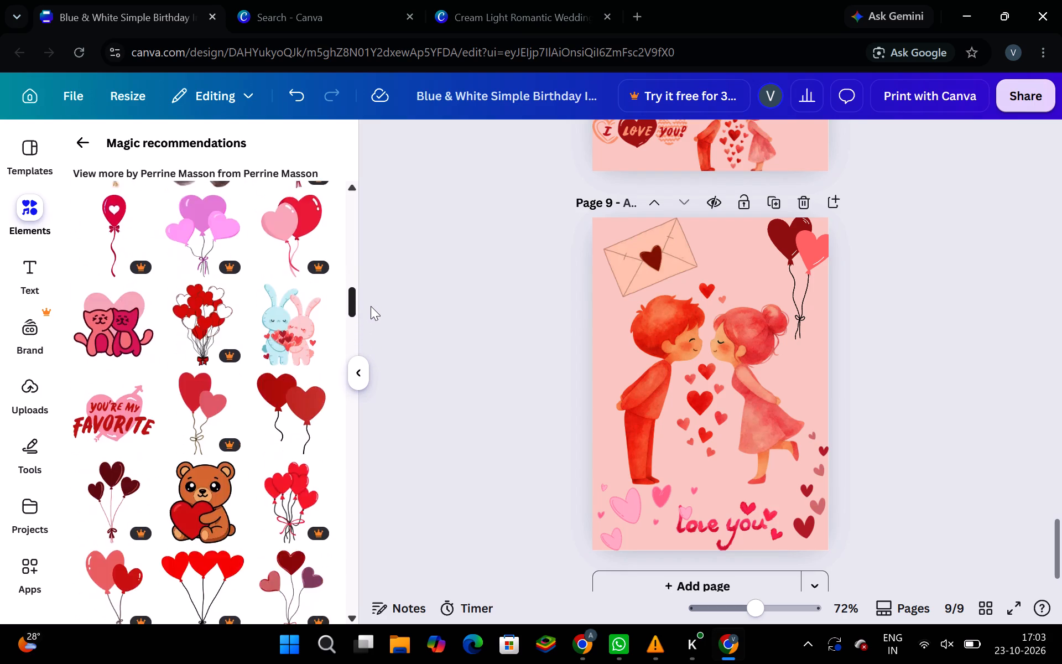
{"action": "left_click_drag", "start_coordinate": [371, 306], "coordinate": [371, 317]}
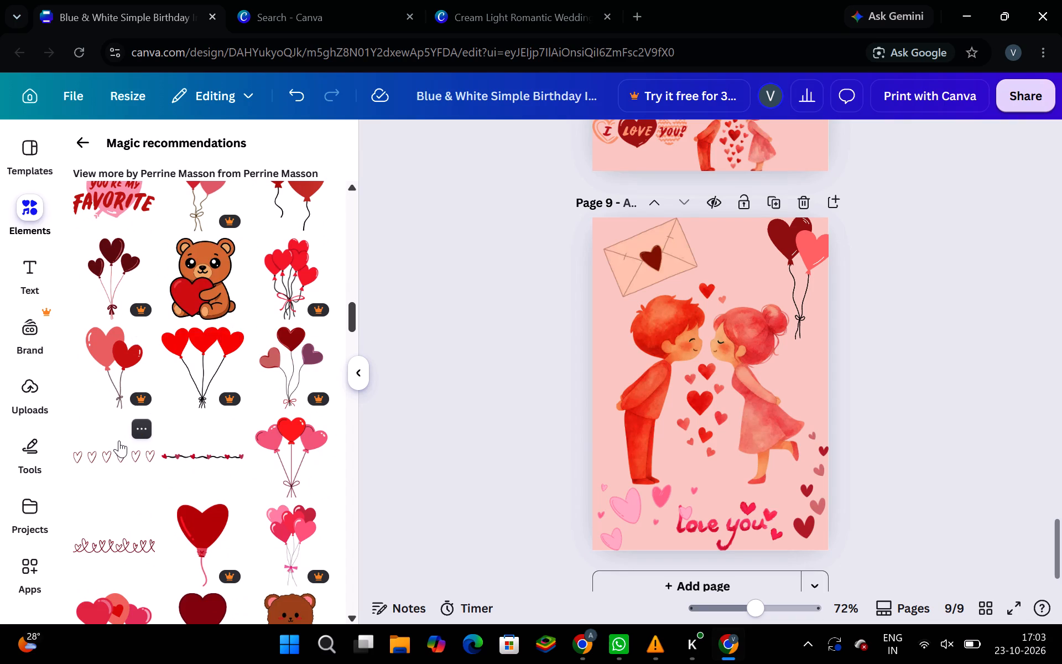
{"action": "left_click", "coordinate": [185, 457]}
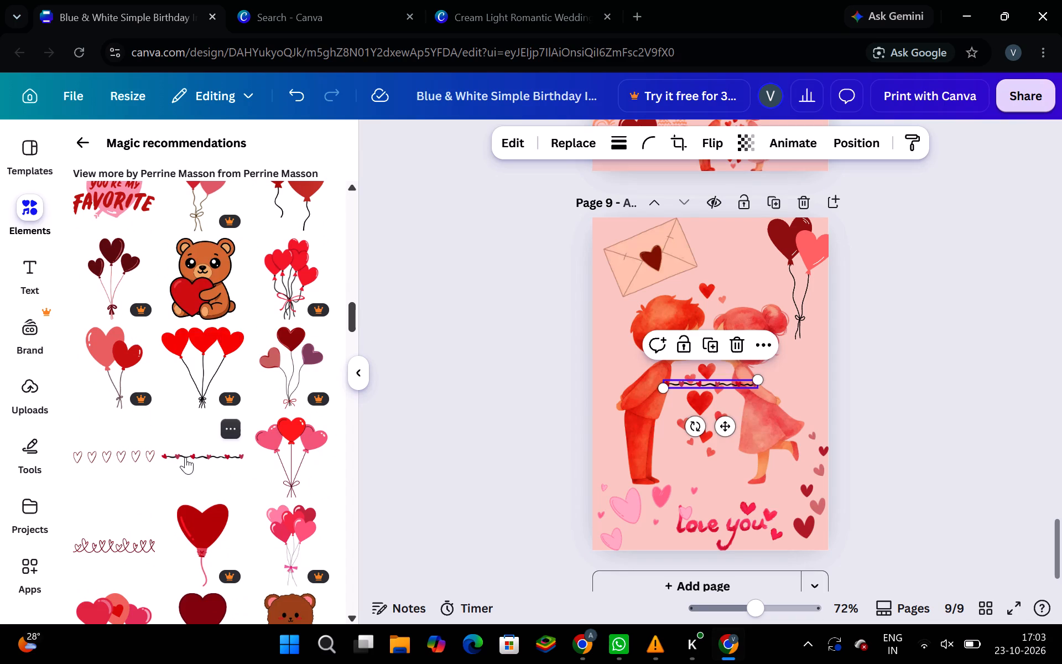
{"action": "left_click_drag", "start_coordinate": [688, 386], "coordinate": [696, 369]}
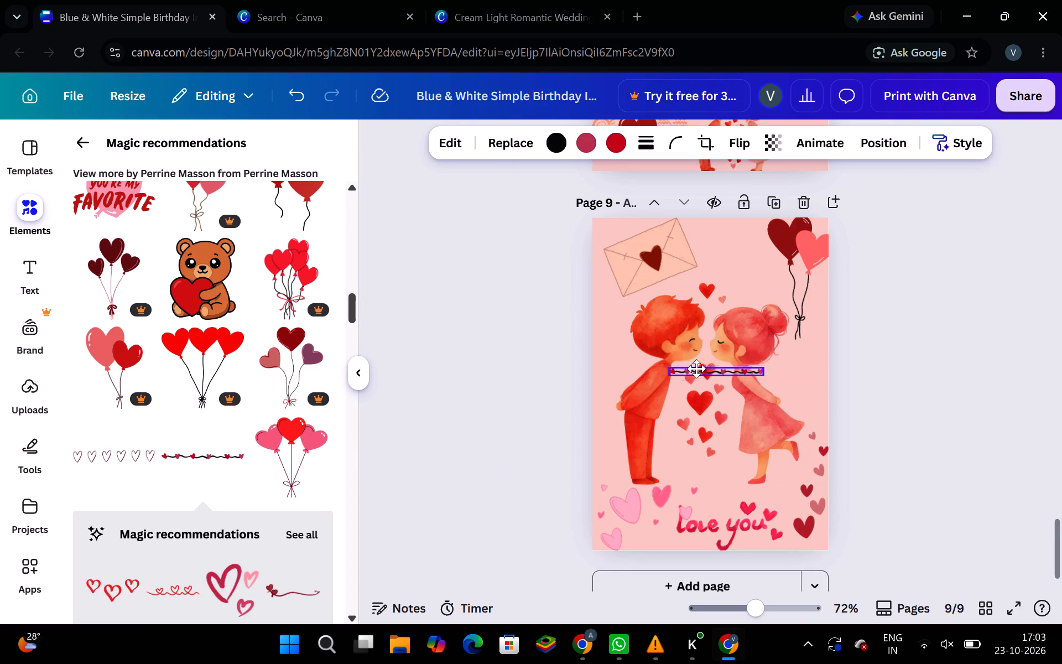
{"action": "left_click_drag", "start_coordinate": [696, 369], "coordinate": [708, 277]}
Shrink the love-letter envelope on page 9 to roughly 70% of its size, keeping its lower-left corner in place.
{"action": "left_click", "coordinate": [659, 256]}
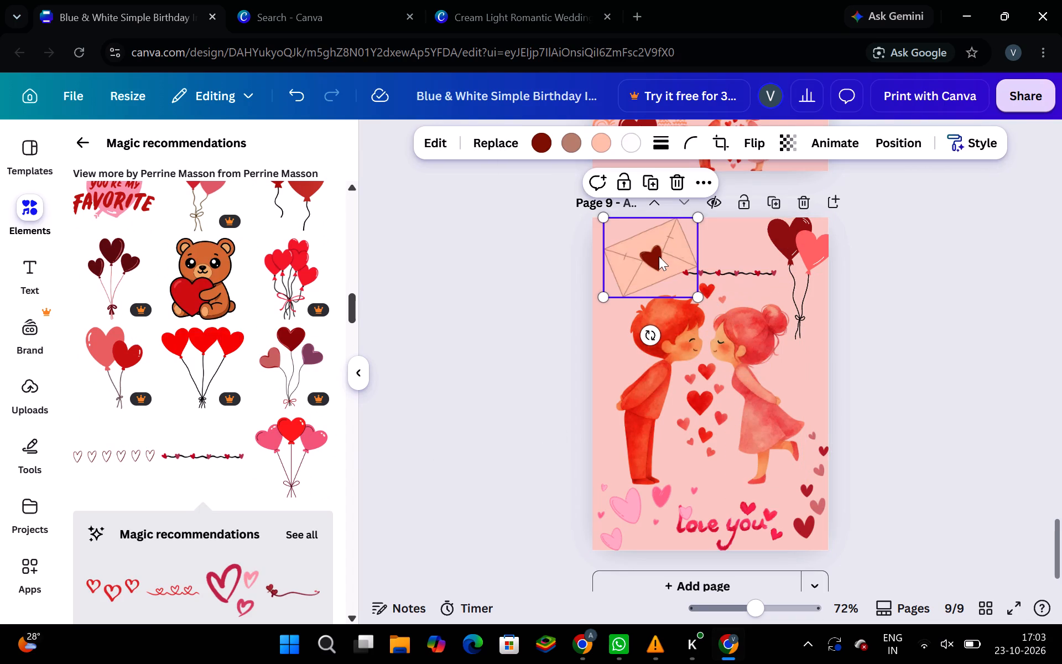
{"action": "left_click_drag", "start_coordinate": [699, 215], "coordinate": [664, 224]}
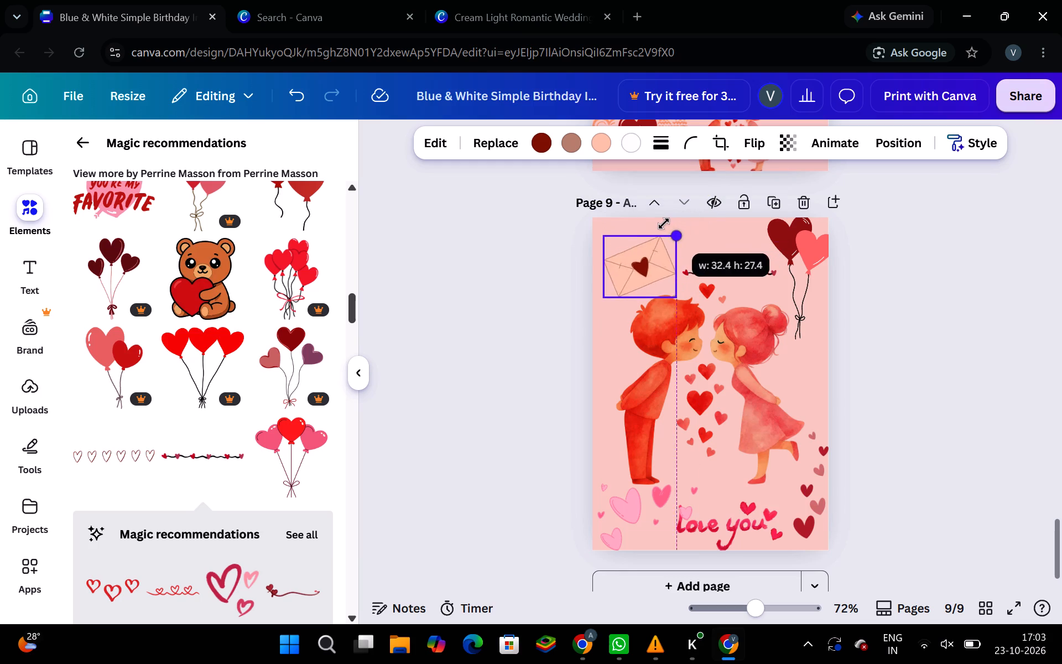
{"action": "left_click_drag", "start_coordinate": [664, 224], "coordinate": [663, 224]}
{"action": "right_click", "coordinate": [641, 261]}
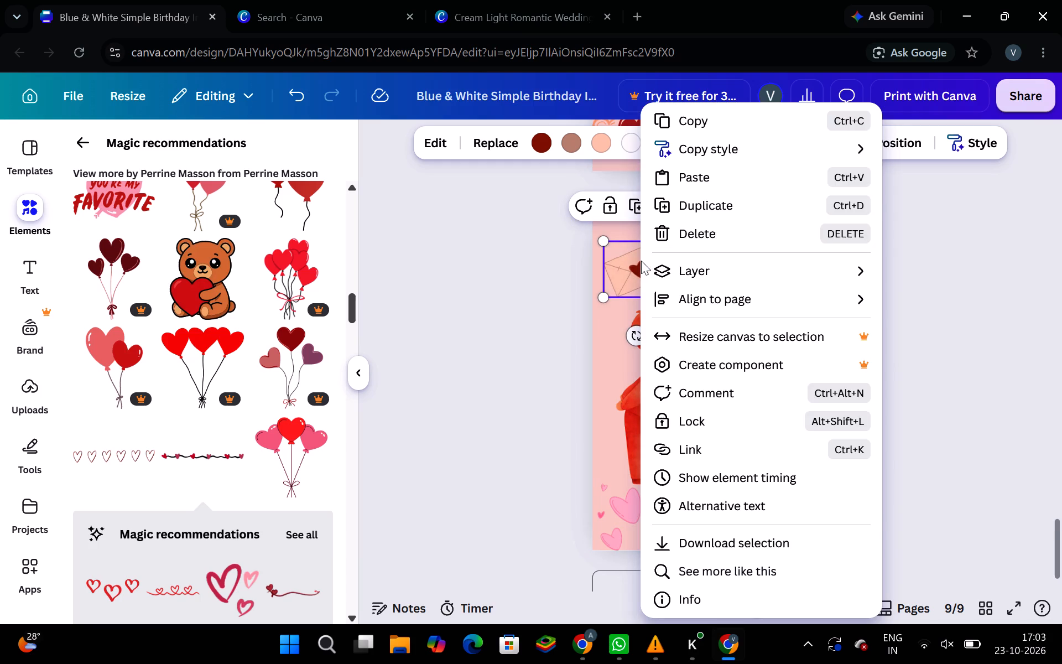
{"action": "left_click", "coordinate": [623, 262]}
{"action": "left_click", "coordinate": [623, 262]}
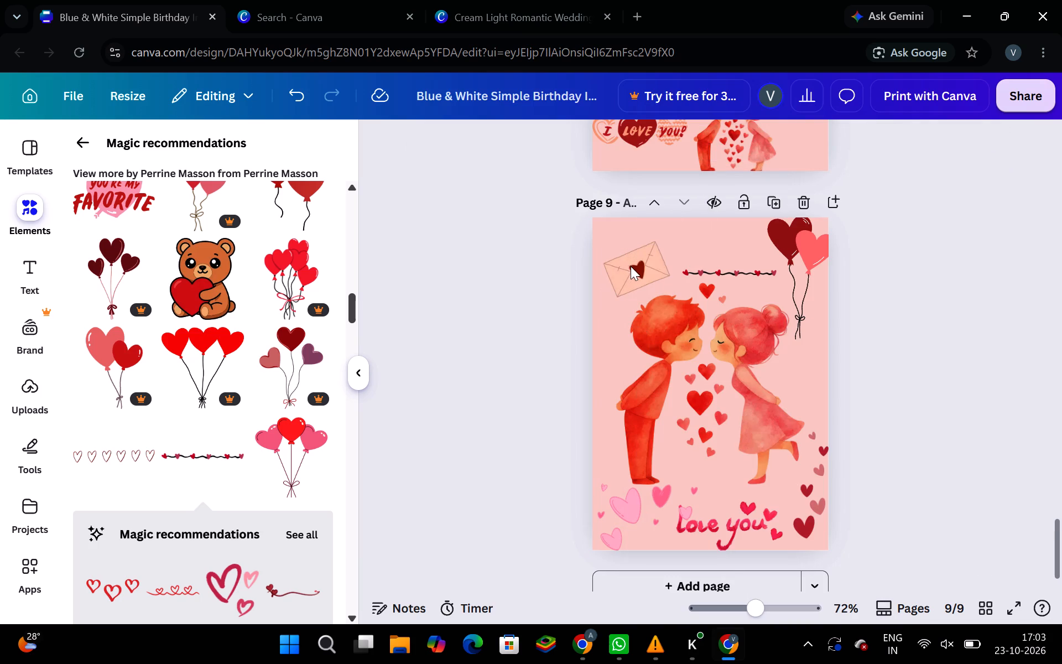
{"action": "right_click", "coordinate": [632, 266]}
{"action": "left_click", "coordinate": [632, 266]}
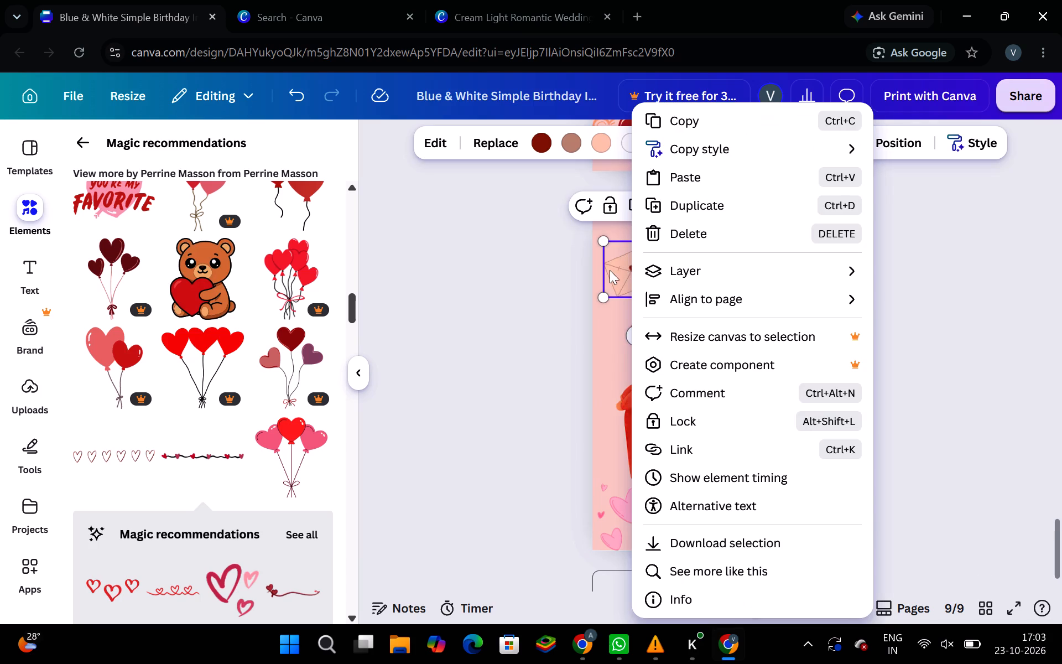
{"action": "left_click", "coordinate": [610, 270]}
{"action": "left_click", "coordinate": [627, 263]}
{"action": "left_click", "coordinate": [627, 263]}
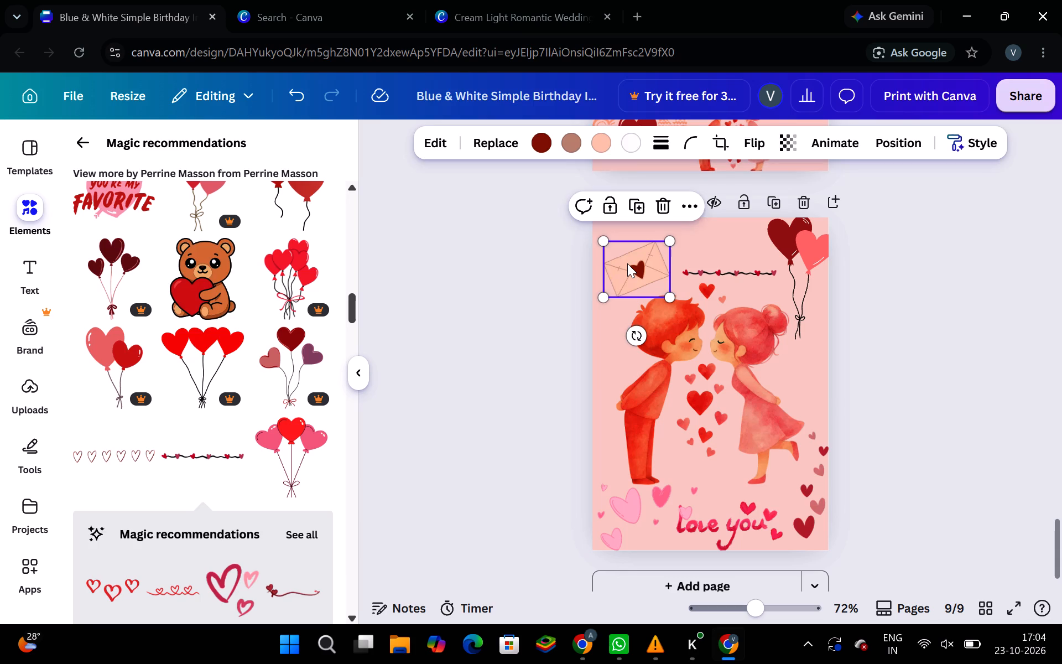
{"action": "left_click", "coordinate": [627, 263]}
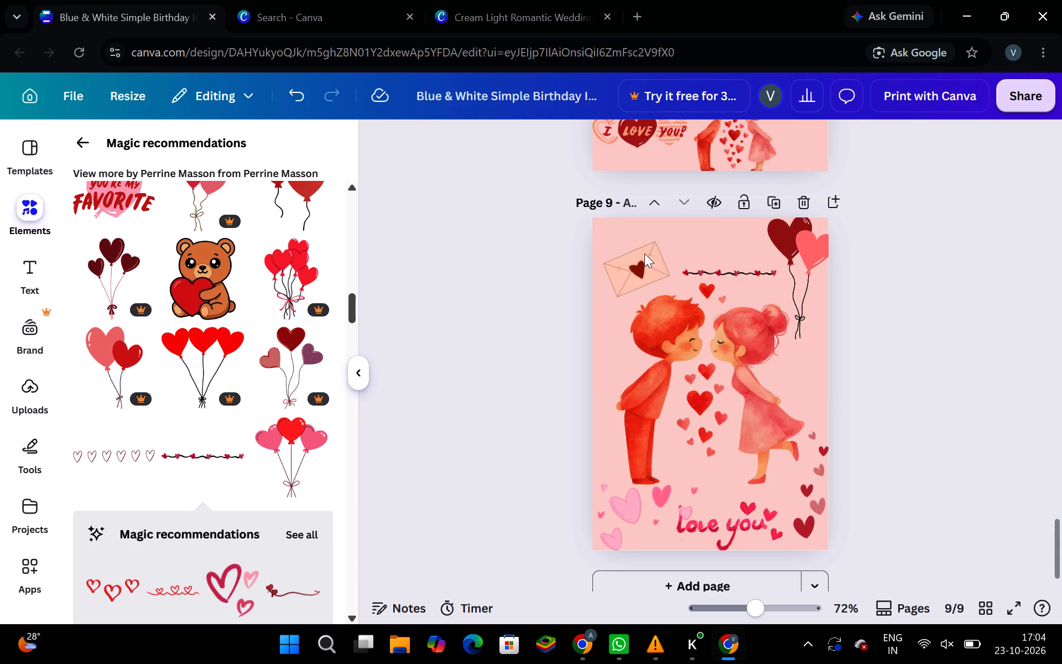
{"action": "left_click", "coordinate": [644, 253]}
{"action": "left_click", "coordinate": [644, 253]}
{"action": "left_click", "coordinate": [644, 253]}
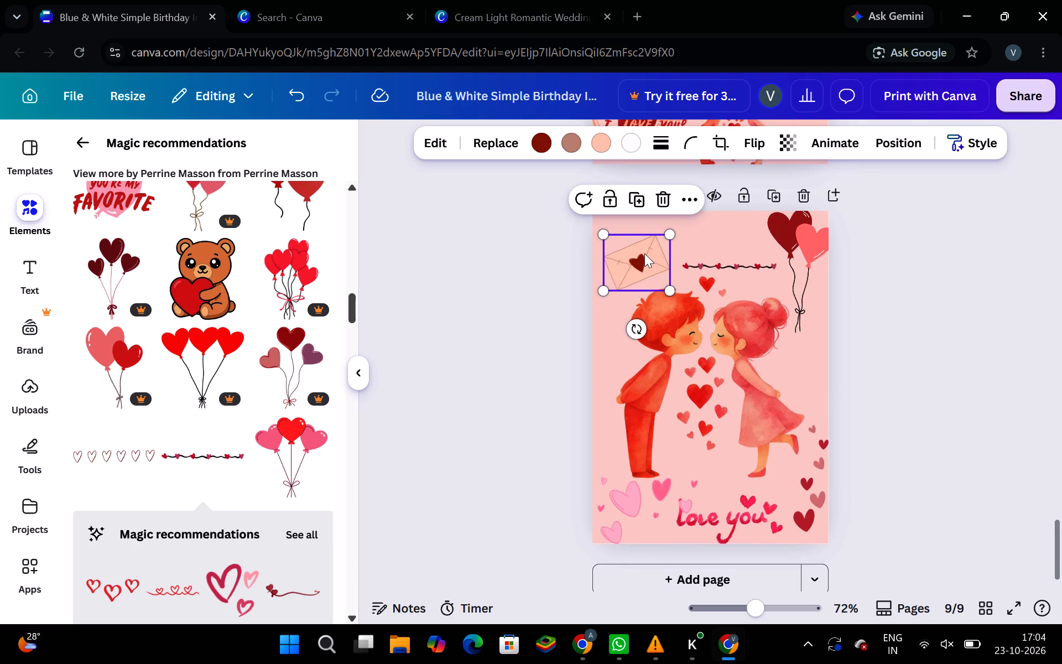
Replace the "kiss" search in the elements library with a search for "happybirthday".
{"action": "left_click", "coordinate": [72, 136]}
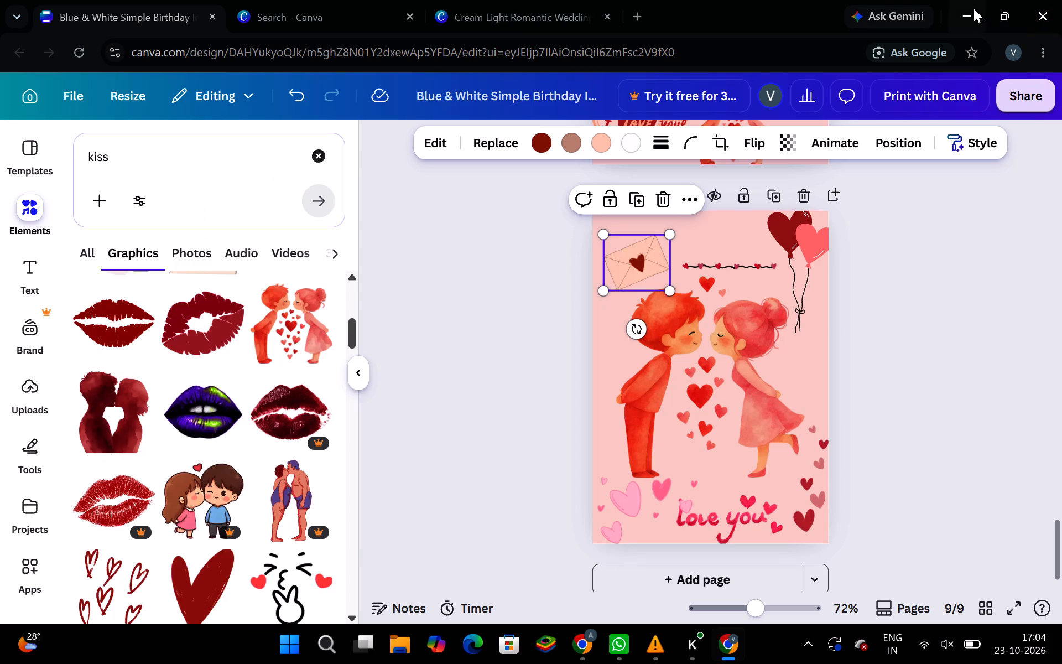
{"action": "left_click", "coordinate": [321, 158]}
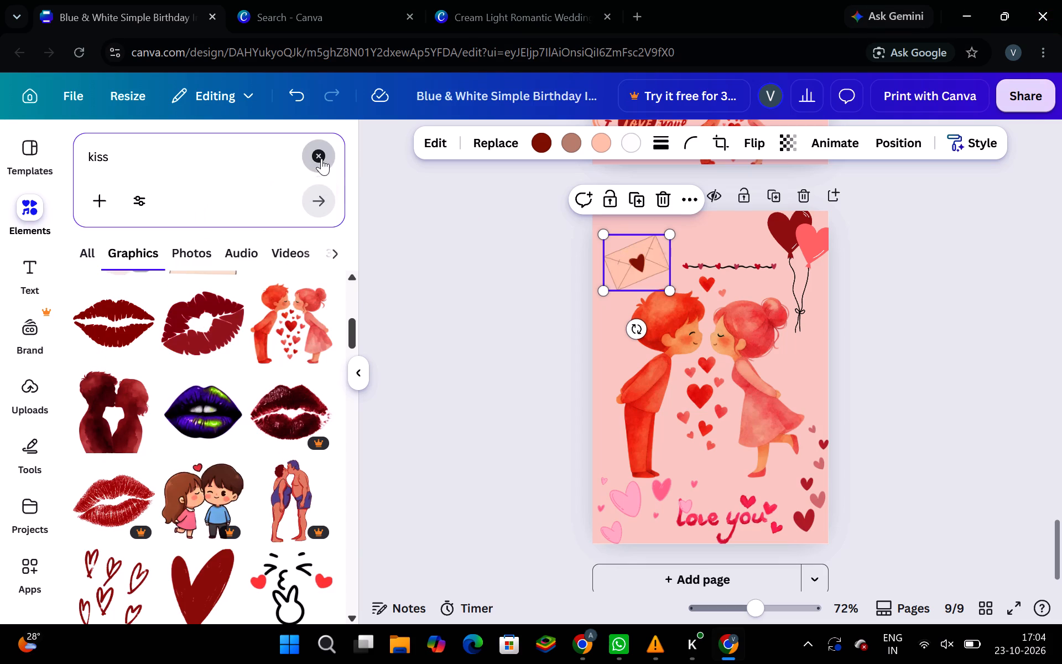
{"action": "left_click", "coordinate": [211, 139]}
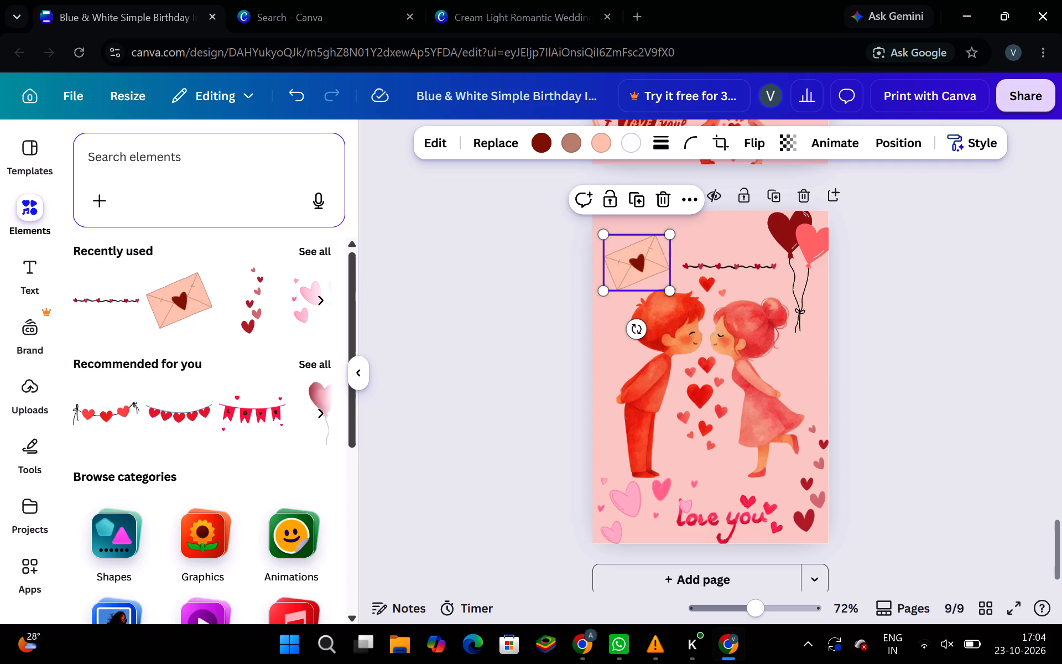
{"action": "type", "text": "happ"}
{"action": "left_click", "coordinate": [106, 147]}
{"action": "type", "text": "happ"}
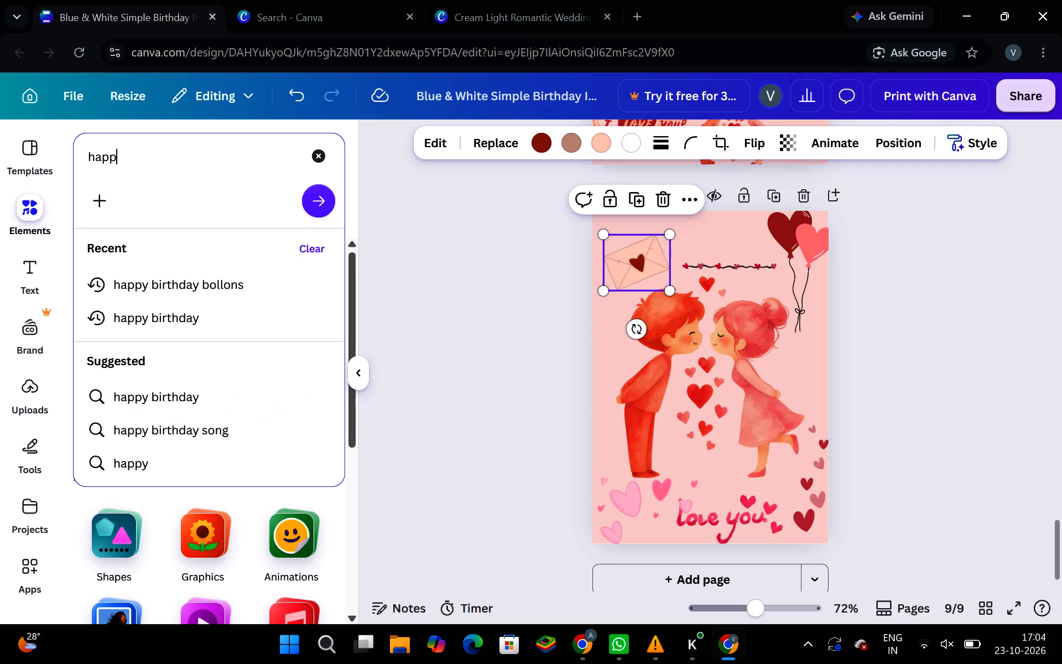
{"action": "type", "text": "ybi"}
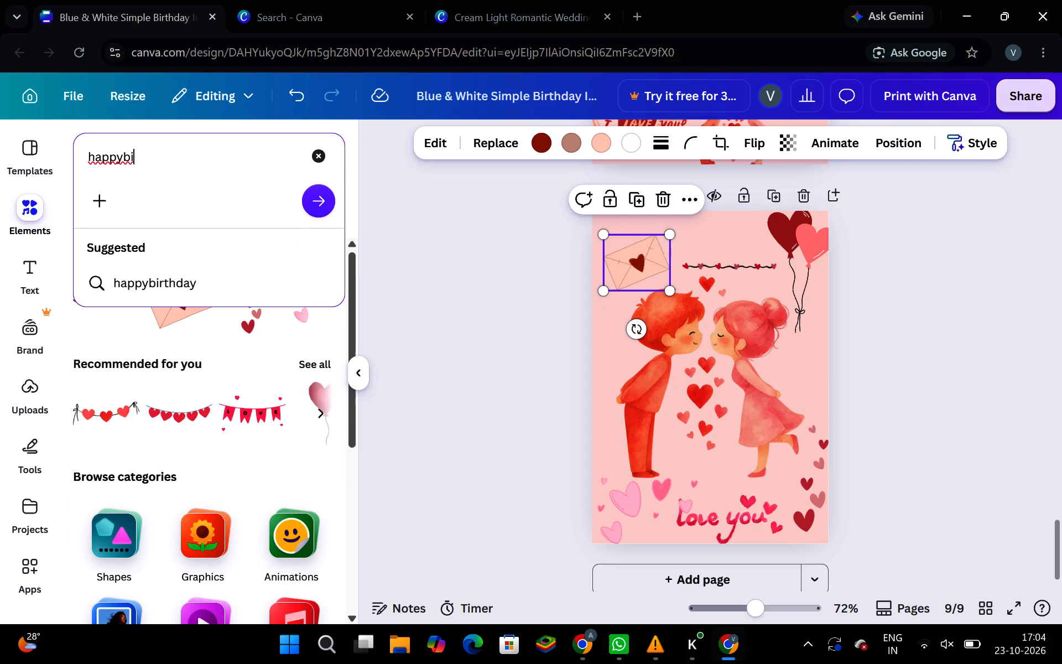
{"action": "left_click", "coordinate": [124, 271]}
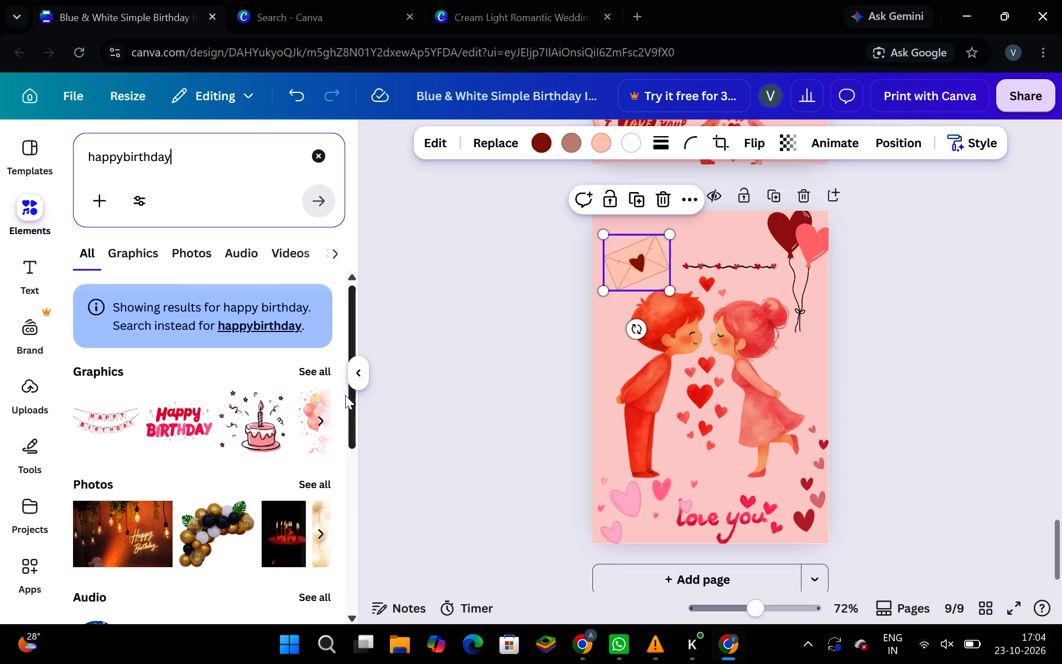
Look through the birthday photo results and return to the results of all types.
{"action": "left_click_drag", "start_coordinate": [354, 396], "coordinate": [356, 440]}
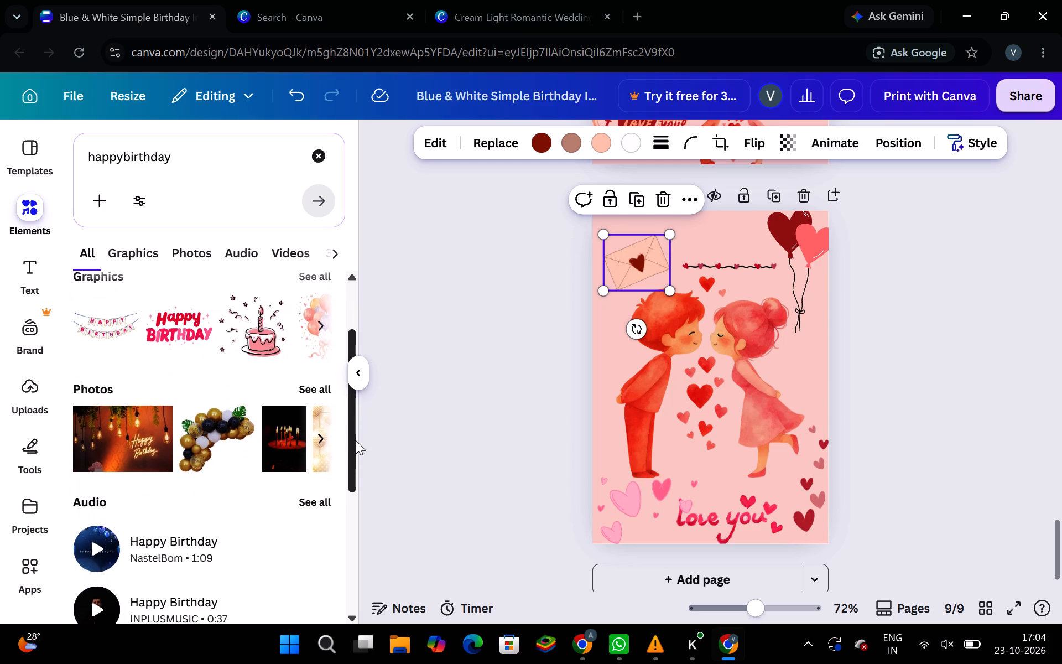
{"action": "left_click", "coordinate": [316, 381]}
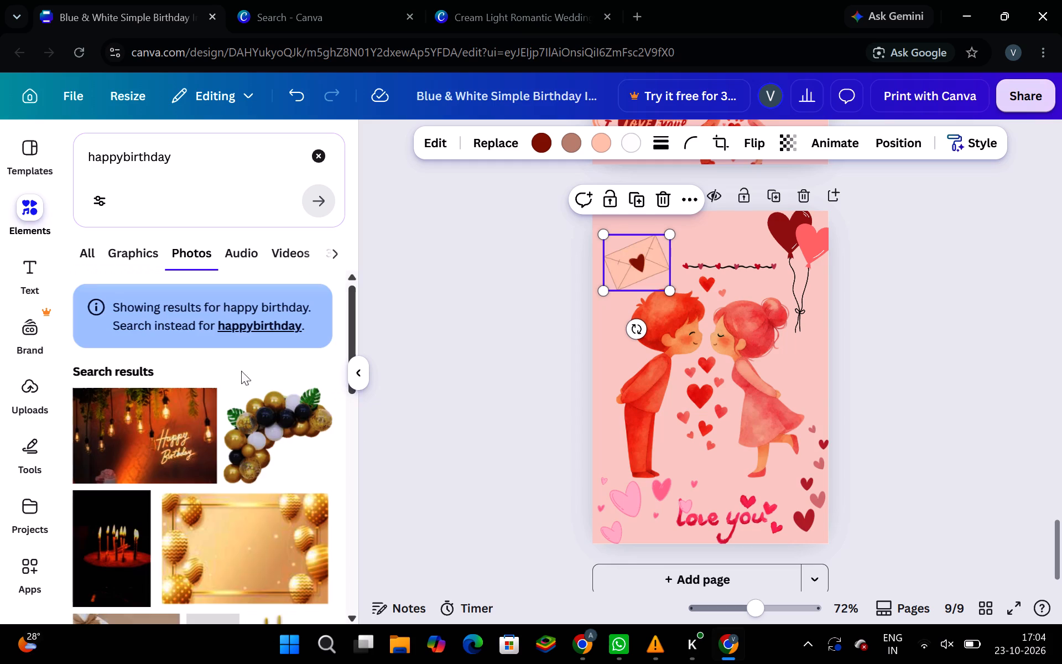
{"action": "scroll", "coordinate": [225, 391], "scroll_direction": "down", "scroll_amount": 4}
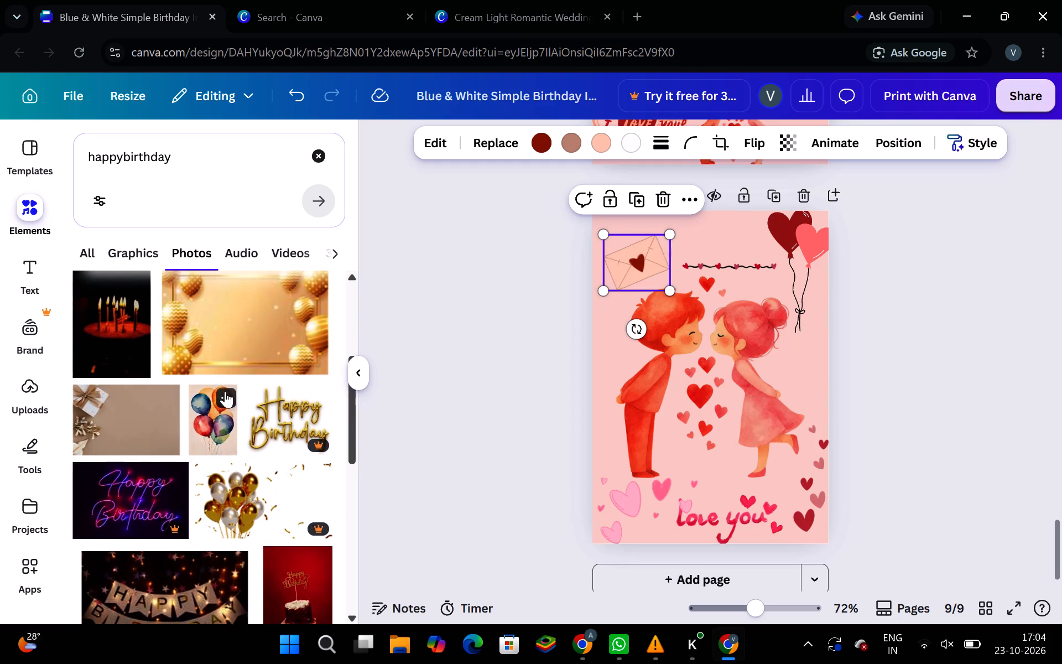
{"action": "scroll", "coordinate": [225, 391], "scroll_direction": "down", "scroll_amount": 2}
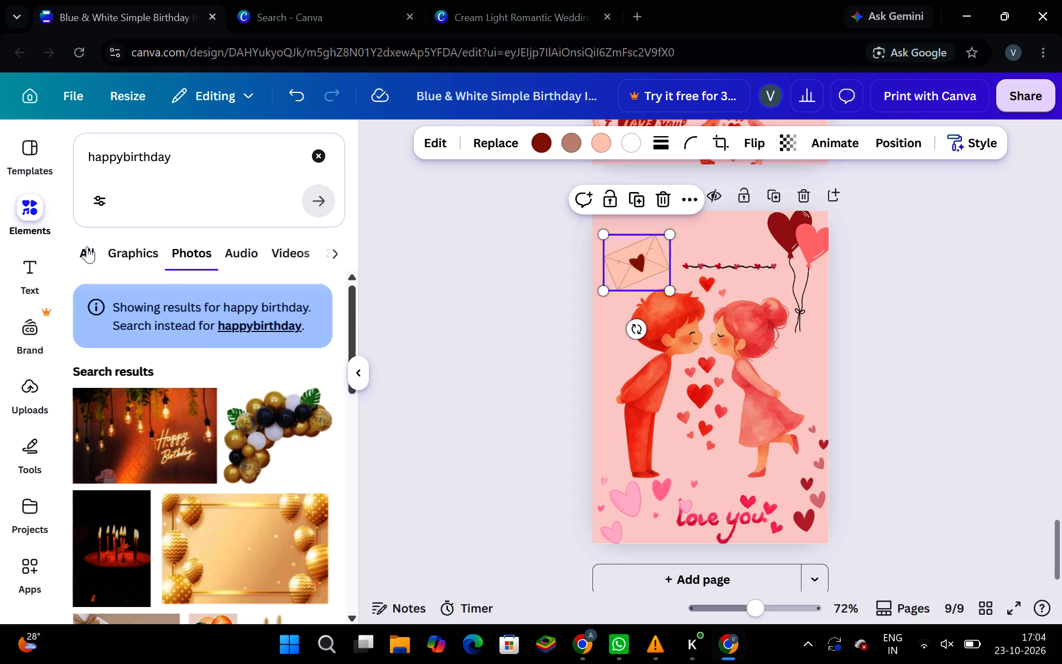
{"action": "left_click", "coordinate": [87, 246]}
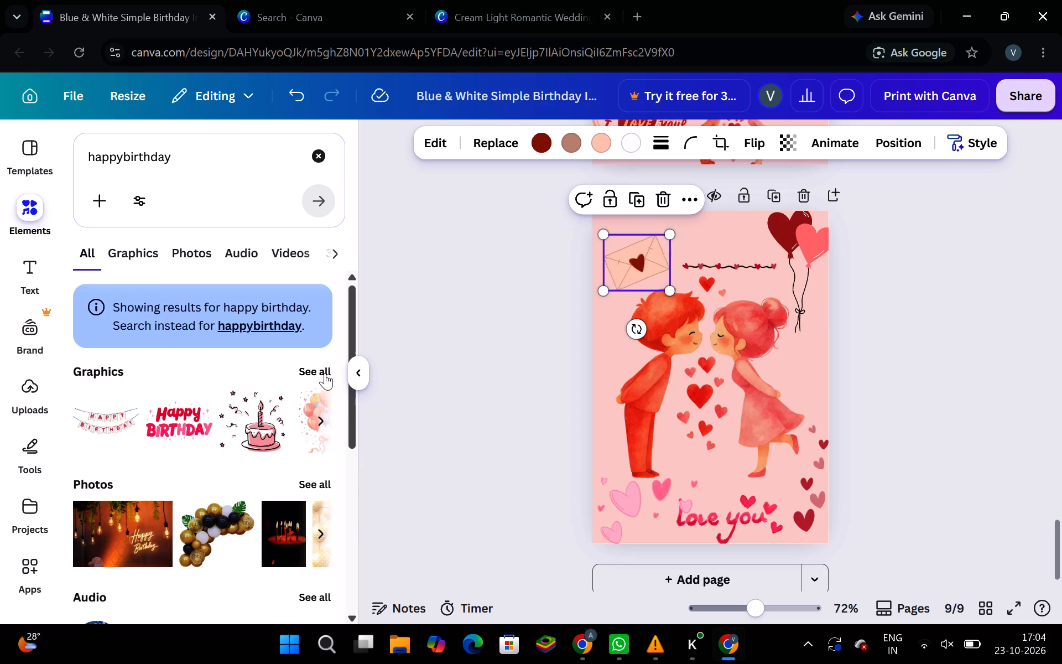
Add the two-line "Happy Birthday" bunting graphic to page 9 and place it at the page's top, above the string of small hearts.
{"action": "left_click", "coordinate": [322, 410]}
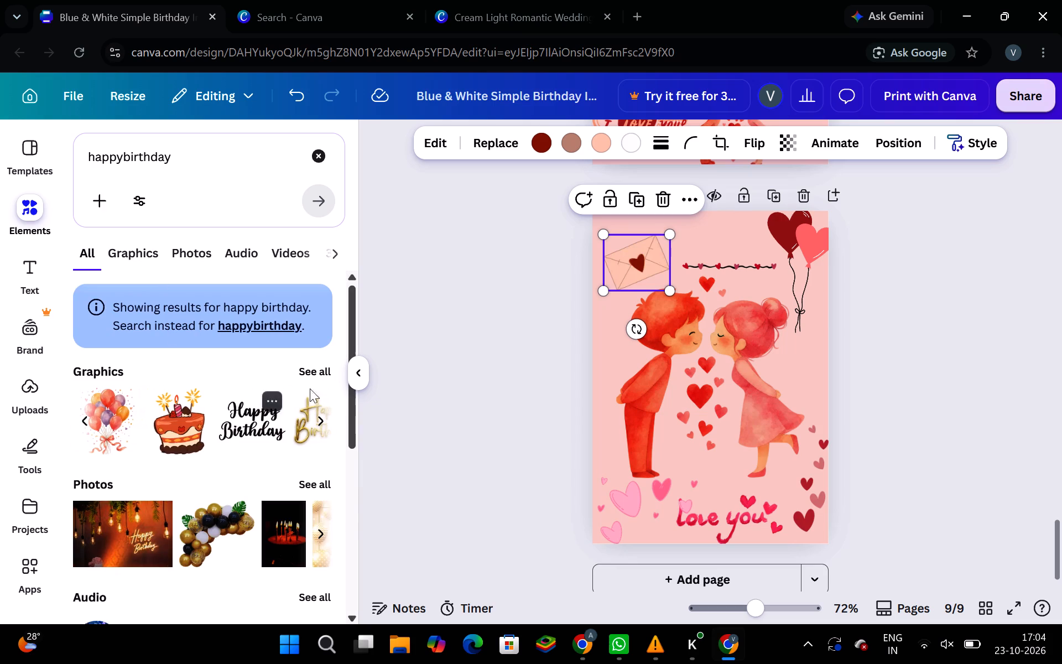
{"action": "left_click", "coordinate": [86, 423]}
{"action": "left_click", "coordinate": [106, 421]}
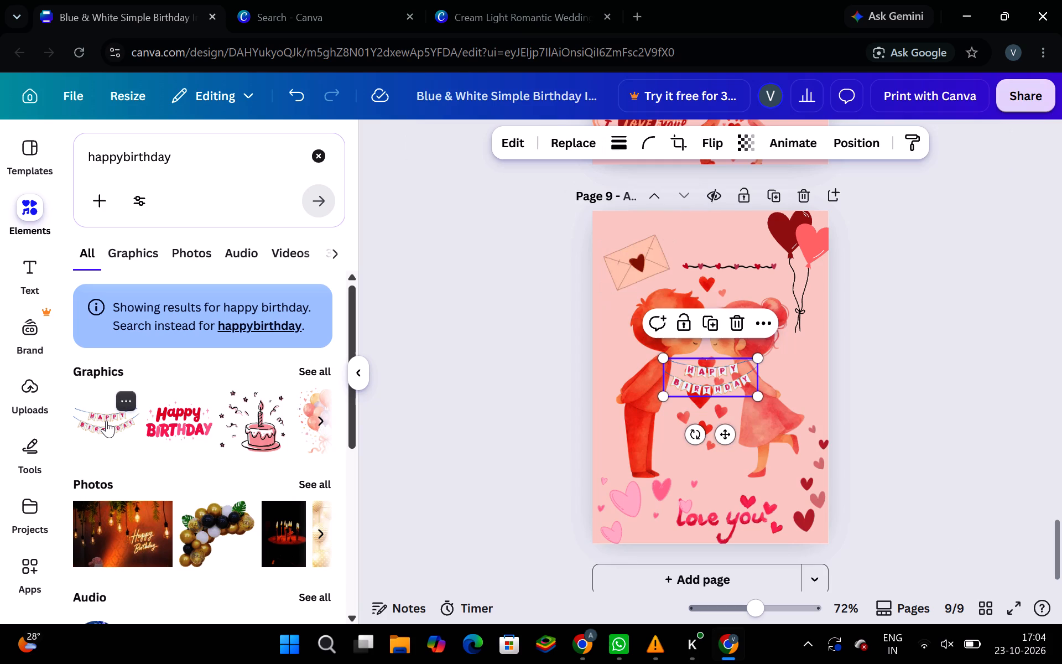
{"action": "left_click", "coordinate": [698, 378]}
{"action": "left_click", "coordinate": [698, 378]}
{"action": "scroll", "coordinate": [698, 378], "scroll_direction": "down", "scroll_amount": 1}
{"action": "left_click_drag", "start_coordinate": [698, 378], "coordinate": [697, 234]}
Shift the string of small hearts on page 9 slightly left and up, directly beneath the "Happy Birthday" bunting.
{"action": "left_click_drag", "start_coordinate": [707, 248], "coordinate": [703, 247]}
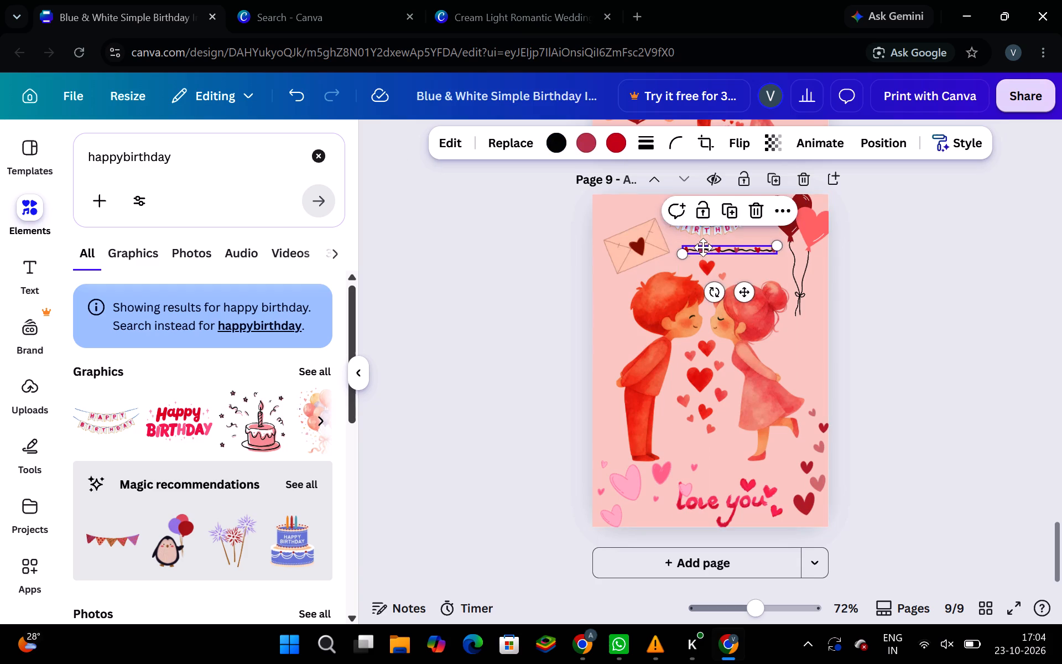
{"action": "left_click_drag", "start_coordinate": [703, 247], "coordinate": [695, 242]}
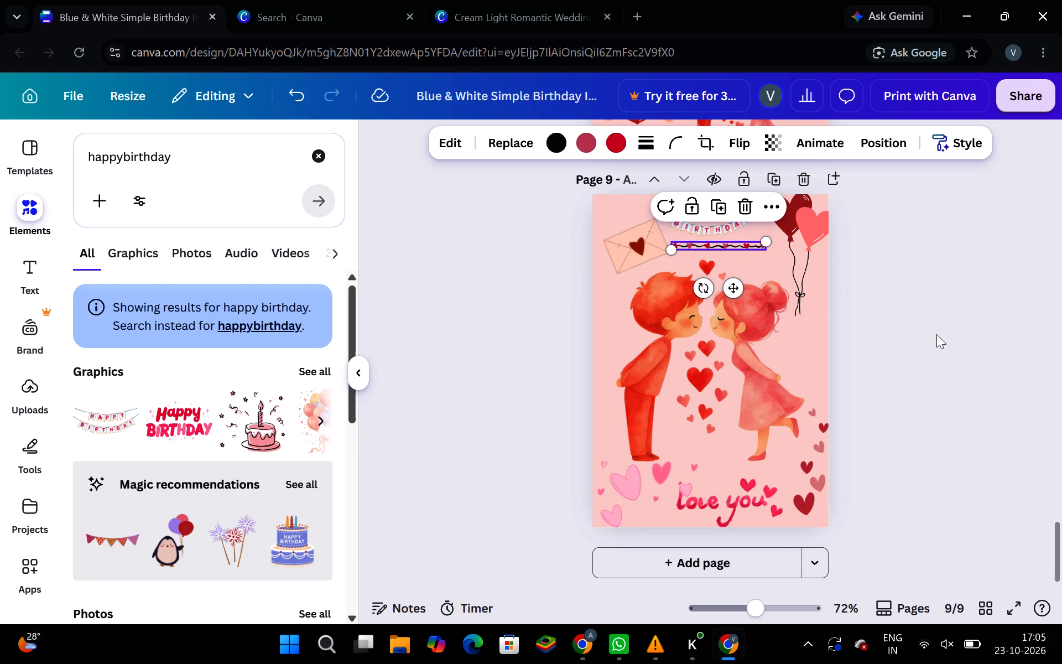
{"action": "left_click", "coordinate": [936, 334]}
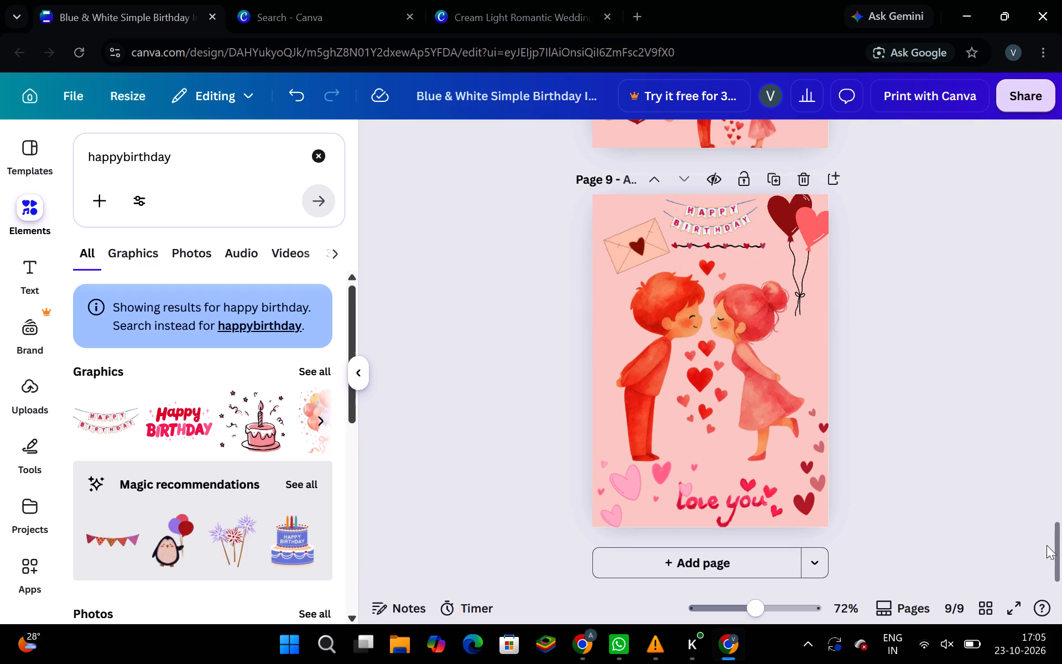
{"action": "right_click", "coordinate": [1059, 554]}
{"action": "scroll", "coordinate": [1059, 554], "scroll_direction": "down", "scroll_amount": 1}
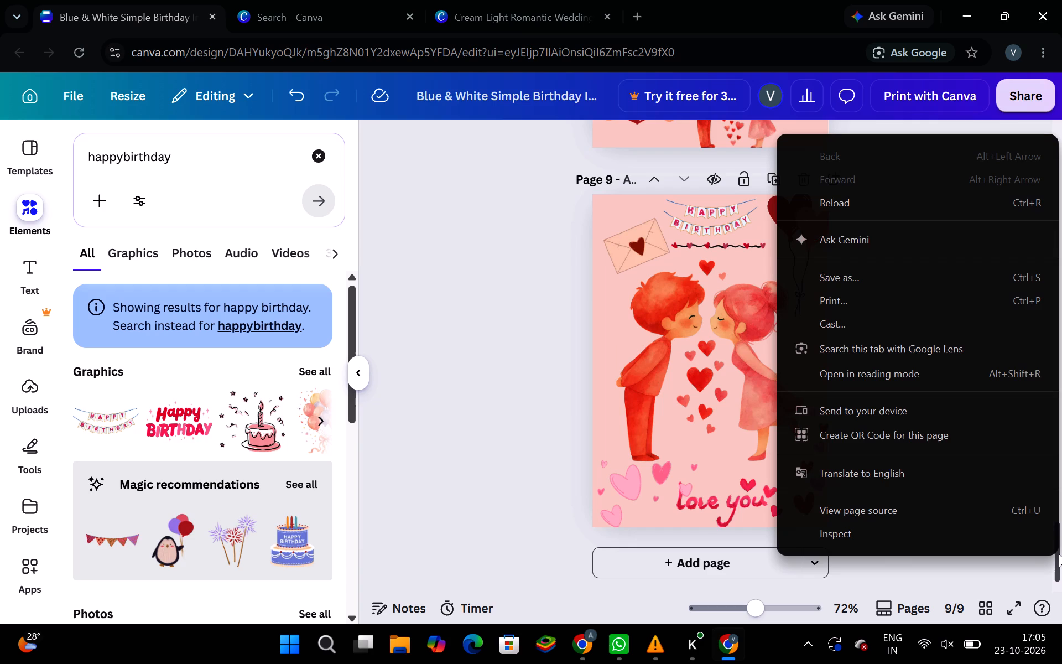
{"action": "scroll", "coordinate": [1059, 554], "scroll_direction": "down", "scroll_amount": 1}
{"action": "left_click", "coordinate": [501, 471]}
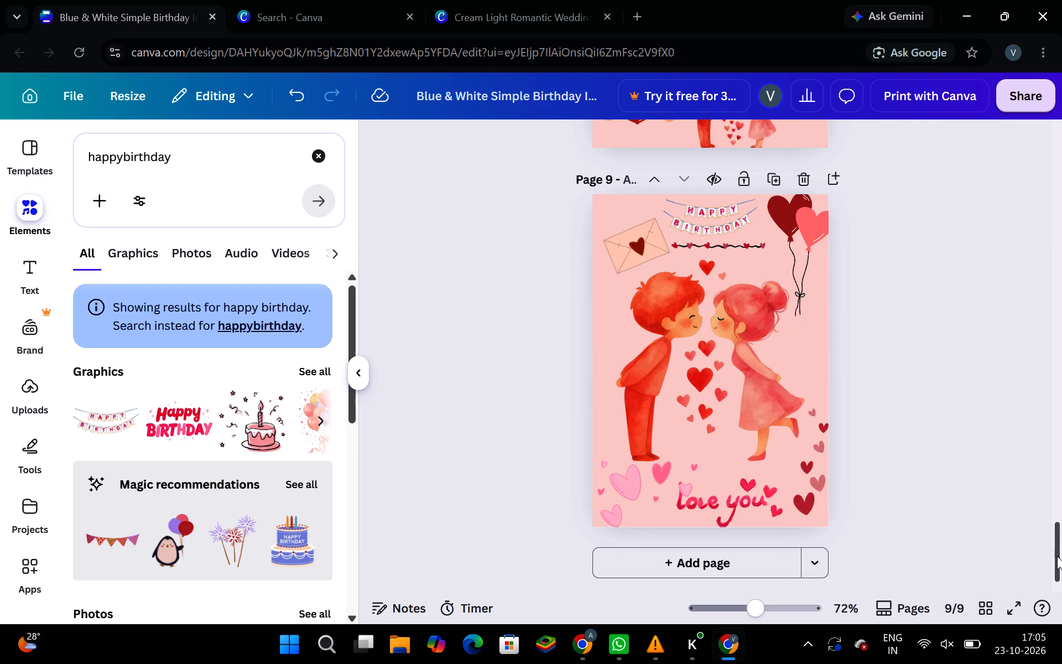
Move the "I LOVE YOU" graphic on page 7 fully inside the page, just below the "You are of the most beautiful parts of my life" text.
{"action": "left_click_drag", "start_coordinate": [1057, 556], "coordinate": [1060, 506]}
{"action": "left_click_drag", "start_coordinate": [722, 503], "coordinate": [777, 505]}
{"action": "left_click", "coordinate": [879, 447]}
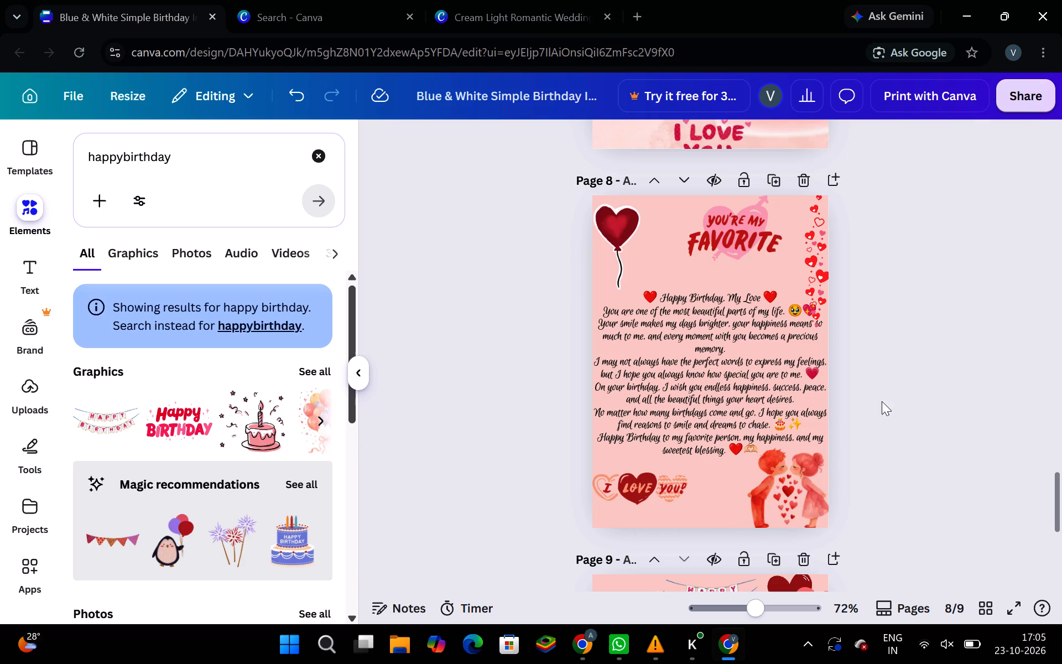
{"action": "scroll", "coordinate": [882, 384], "scroll_direction": "up", "scroll_amount": 1}
{"action": "scroll", "coordinate": [868, 463], "scroll_direction": "up", "scroll_amount": 3}
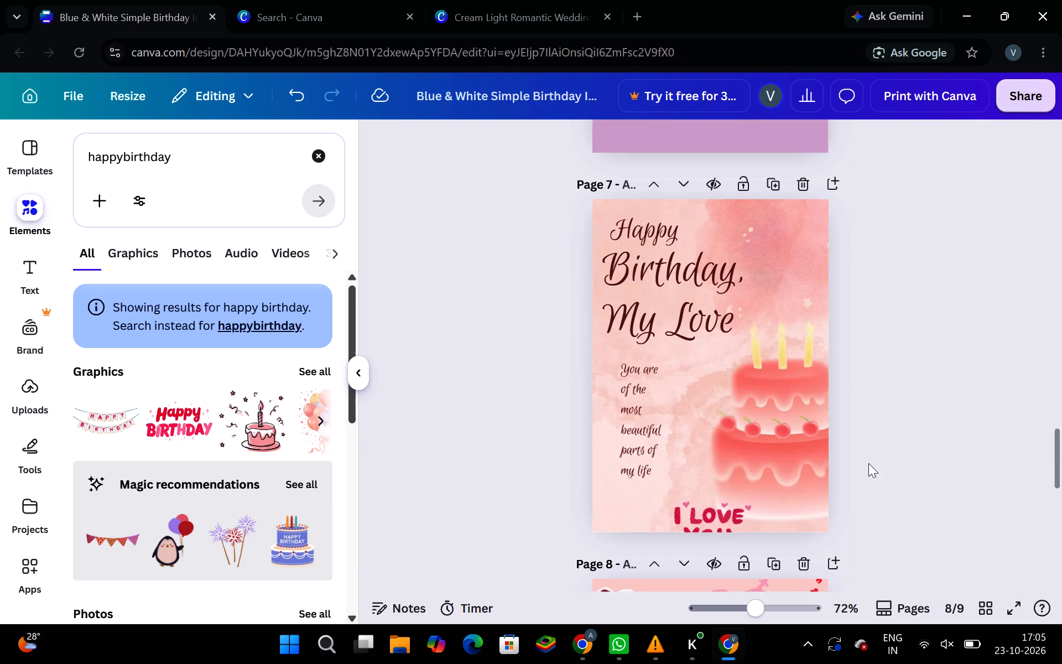
{"action": "scroll", "coordinate": [868, 463], "scroll_direction": "down", "scroll_amount": 2}
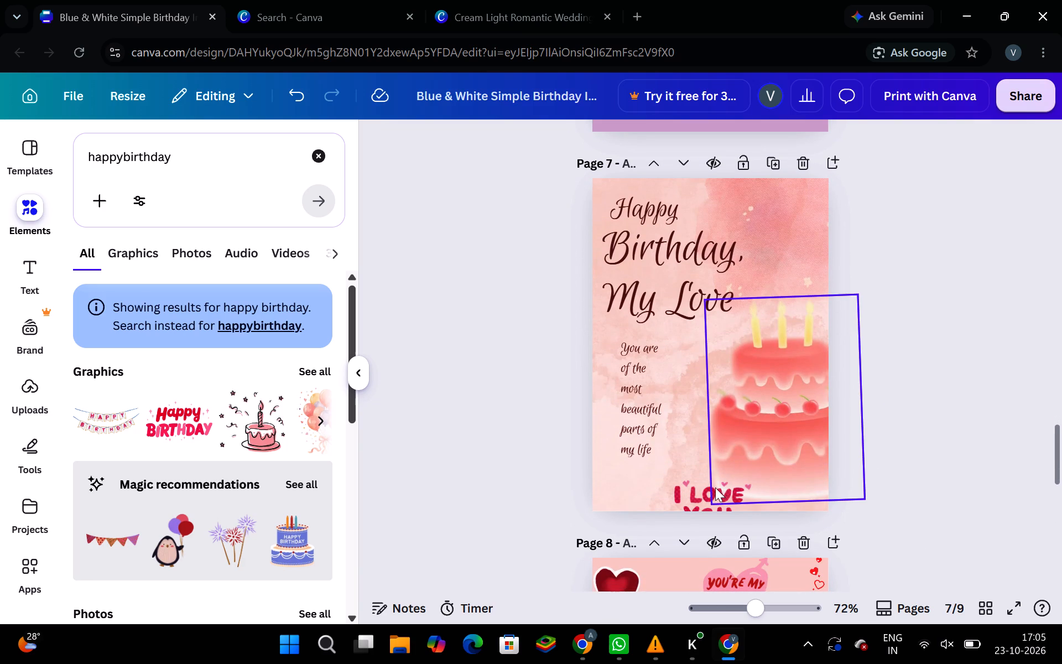
{"action": "right_click", "coordinate": [707, 495]}
{"action": "scroll", "coordinate": [707, 495], "scroll_direction": "down", "scroll_amount": 1}
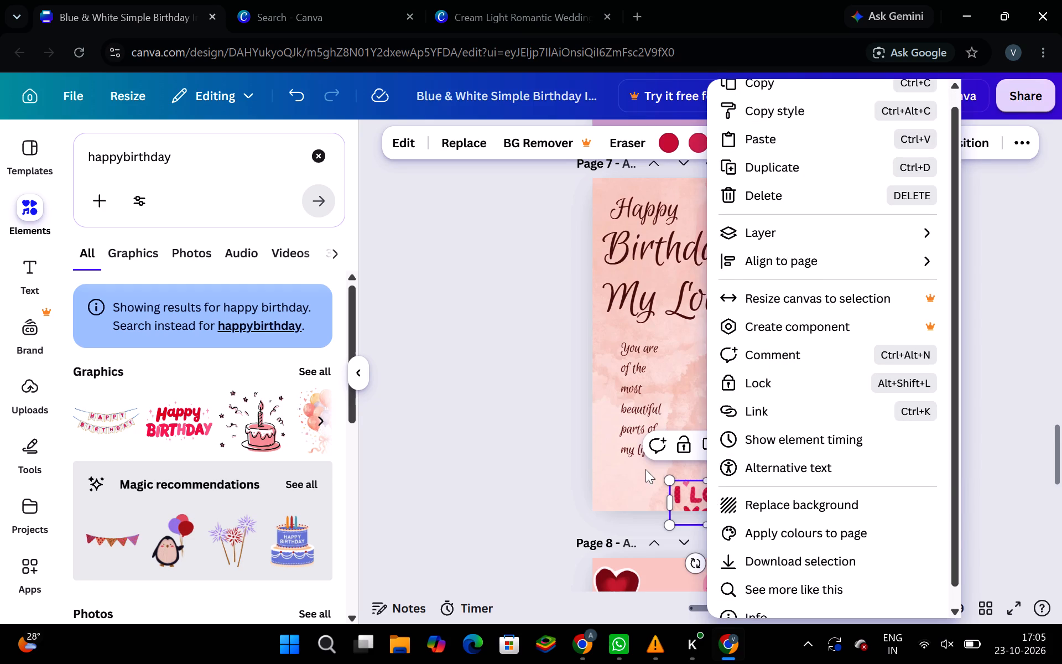
{"action": "left_click", "coordinate": [645, 469]}
{"action": "left_click", "coordinate": [691, 489]}
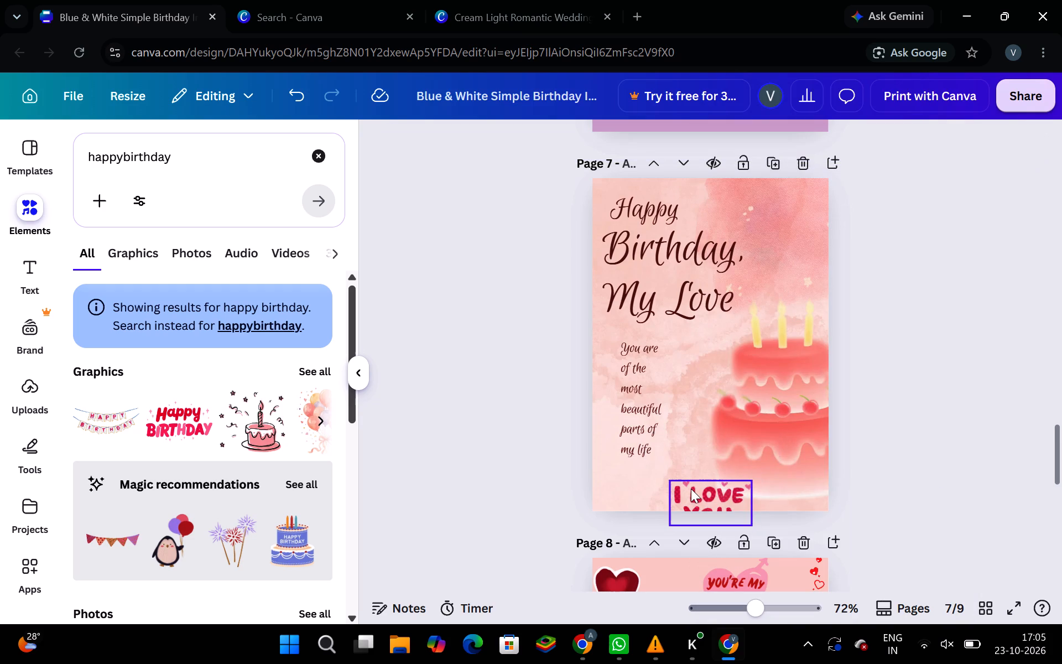
{"action": "scroll", "coordinate": [691, 489], "scroll_direction": "down", "scroll_amount": 1}
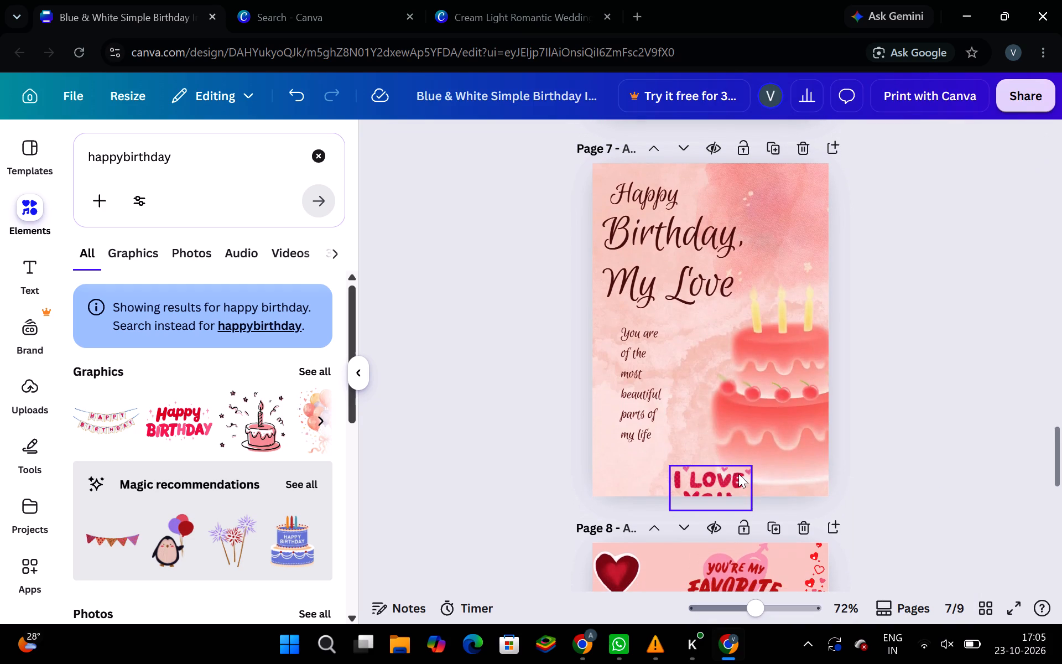
{"action": "scroll", "coordinate": [738, 474], "scroll_direction": "down", "scroll_amount": 1}
{"action": "left_click_drag", "start_coordinate": [723, 457], "coordinate": [701, 435]}
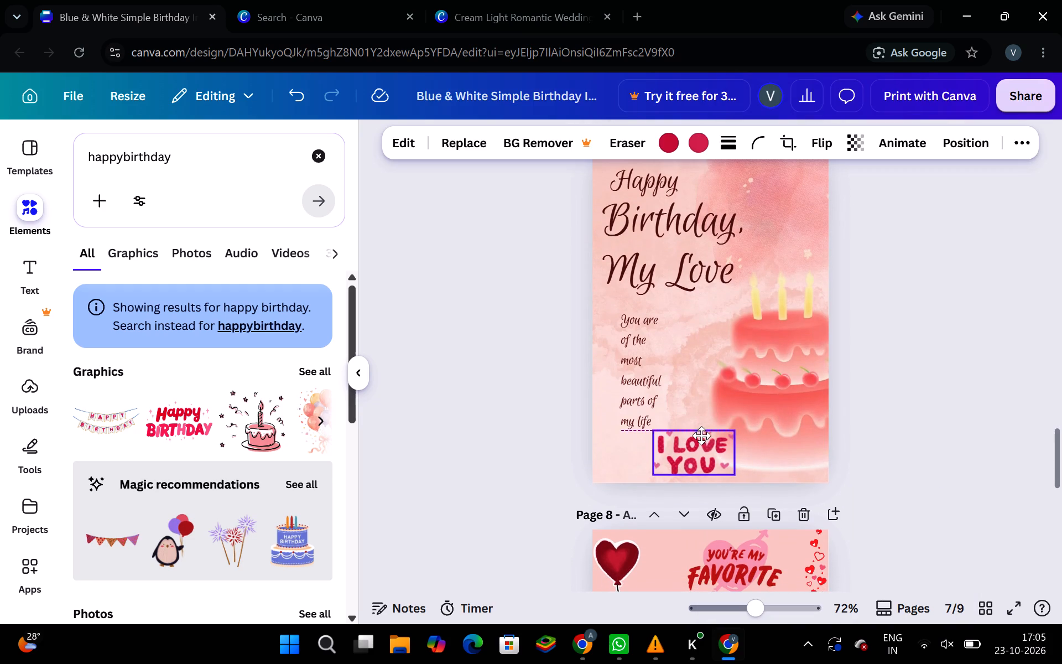
{"action": "left_click_drag", "start_coordinate": [701, 435], "coordinate": [672, 437]}
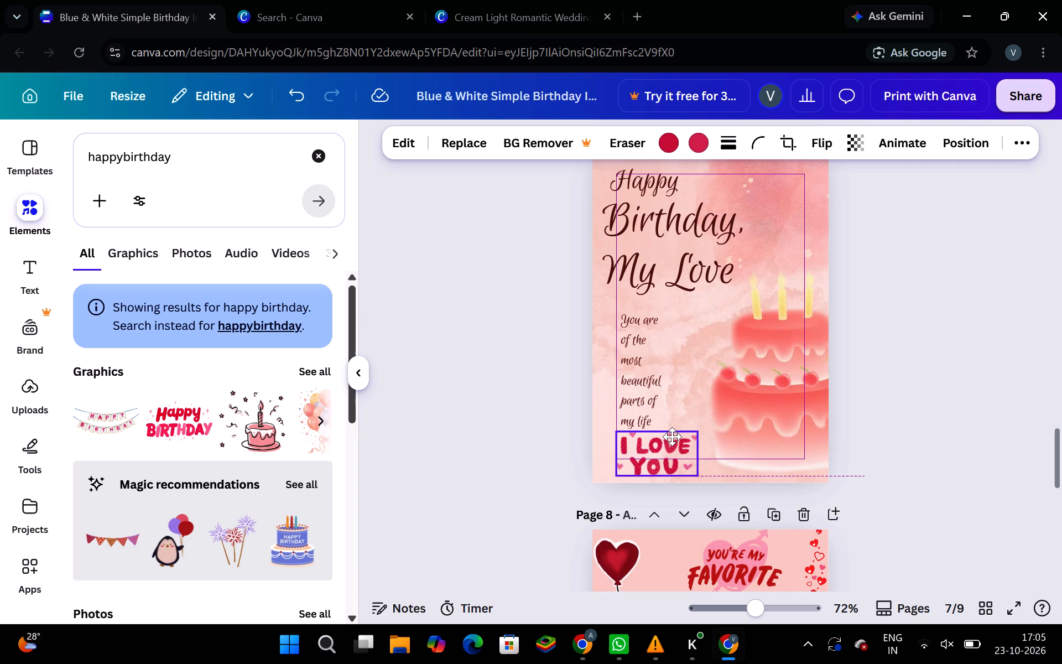
{"action": "left_click_drag", "start_coordinate": [672, 437], "coordinate": [694, 432]}
{"action": "left_click", "coordinate": [929, 440]}
Review the invitation's pages back and forth, ending on page 9, to check their layouts.
{"action": "scroll", "coordinate": [929, 440], "scroll_direction": "down", "scroll_amount": 2}
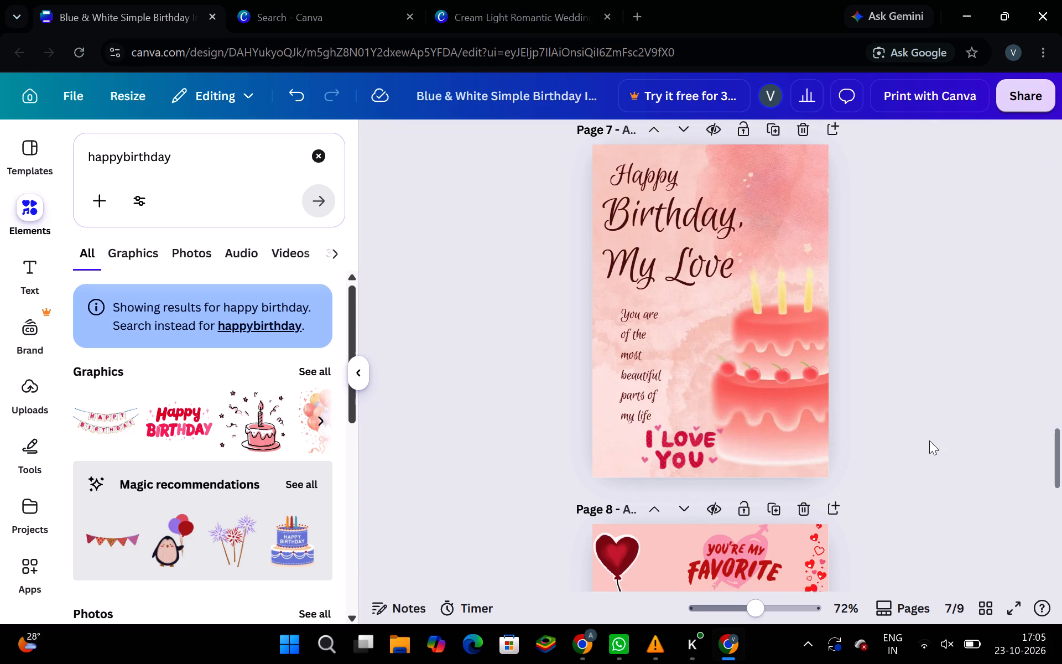
{"action": "scroll", "coordinate": [929, 440], "scroll_direction": "down", "scroll_amount": 6}
{"action": "scroll", "coordinate": [929, 440], "scroll_direction": "up", "scroll_amount": 2}
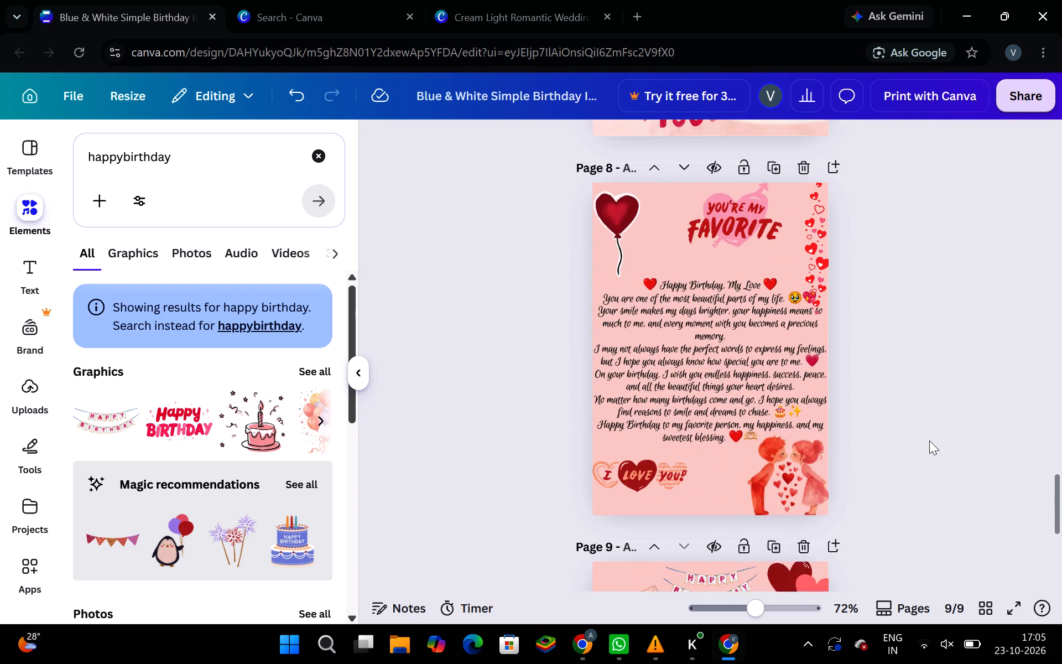
{"action": "scroll", "coordinate": [929, 440], "scroll_direction": "up", "scroll_amount": 5}
{"action": "scroll", "coordinate": [929, 440], "scroll_direction": "down", "scroll_amount": 1}
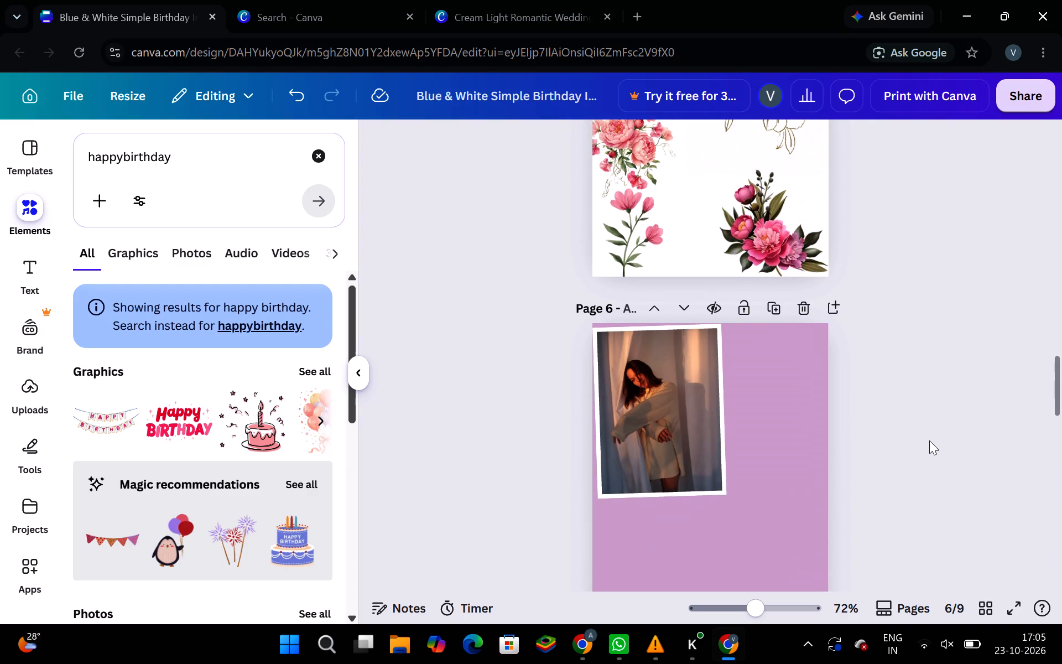
{"action": "scroll", "coordinate": [929, 440], "scroll_direction": "down", "scroll_amount": 3}
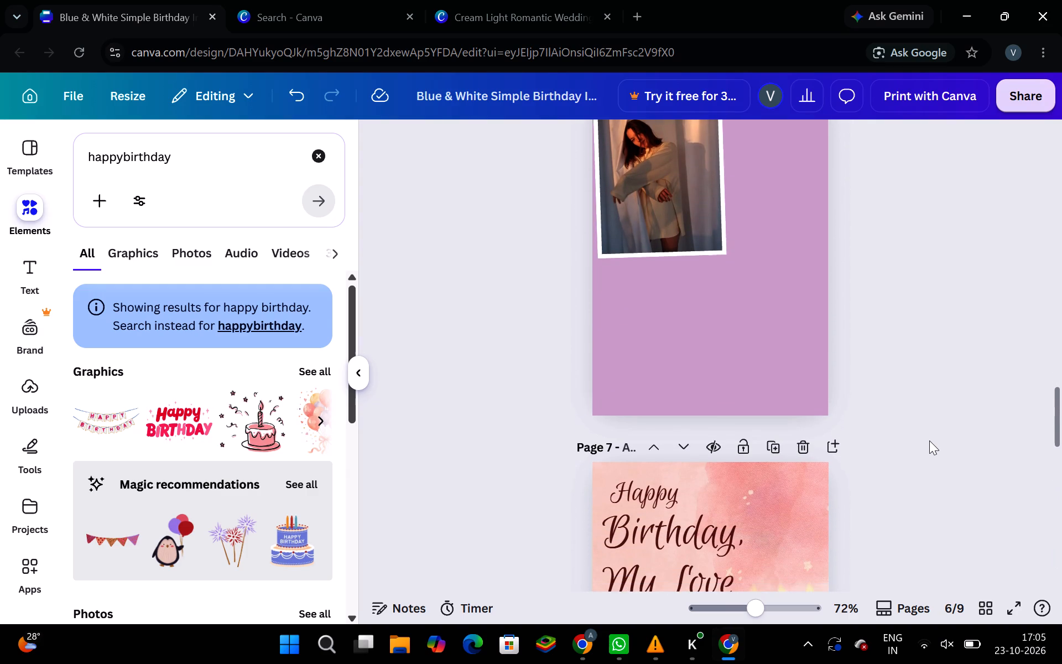
{"action": "scroll", "coordinate": [929, 440], "scroll_direction": "down", "scroll_amount": 1}
{"action": "scroll", "coordinate": [929, 440], "scroll_direction": "up", "scroll_amount": 2}
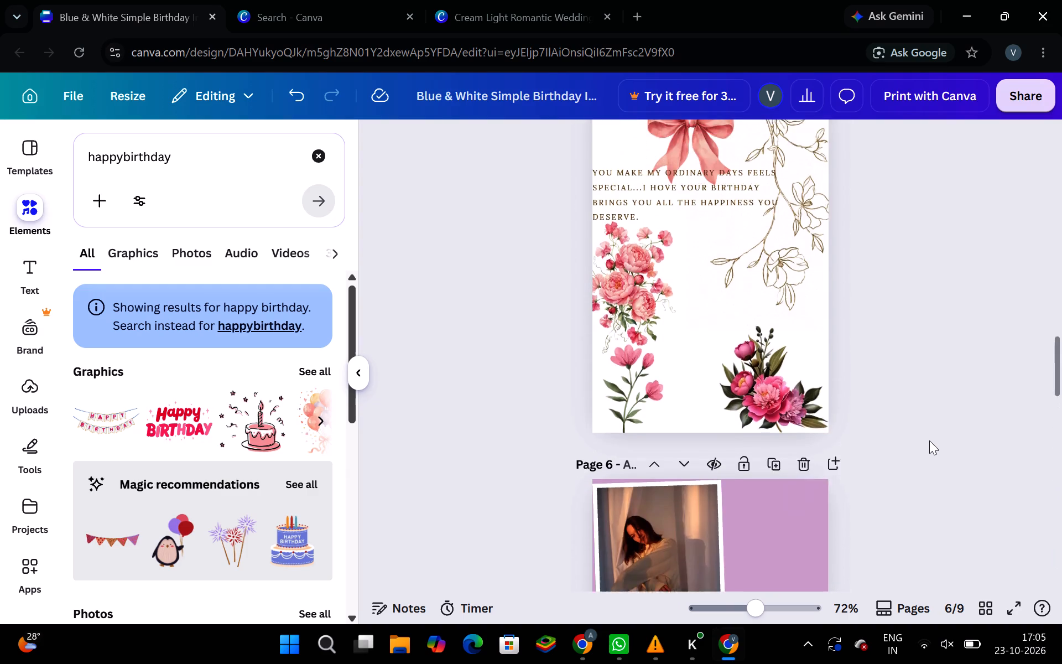
{"action": "scroll", "coordinate": [929, 440], "scroll_direction": "up", "scroll_amount": 3}
{"action": "scroll", "coordinate": [929, 440], "scroll_direction": "down", "scroll_amount": 3}
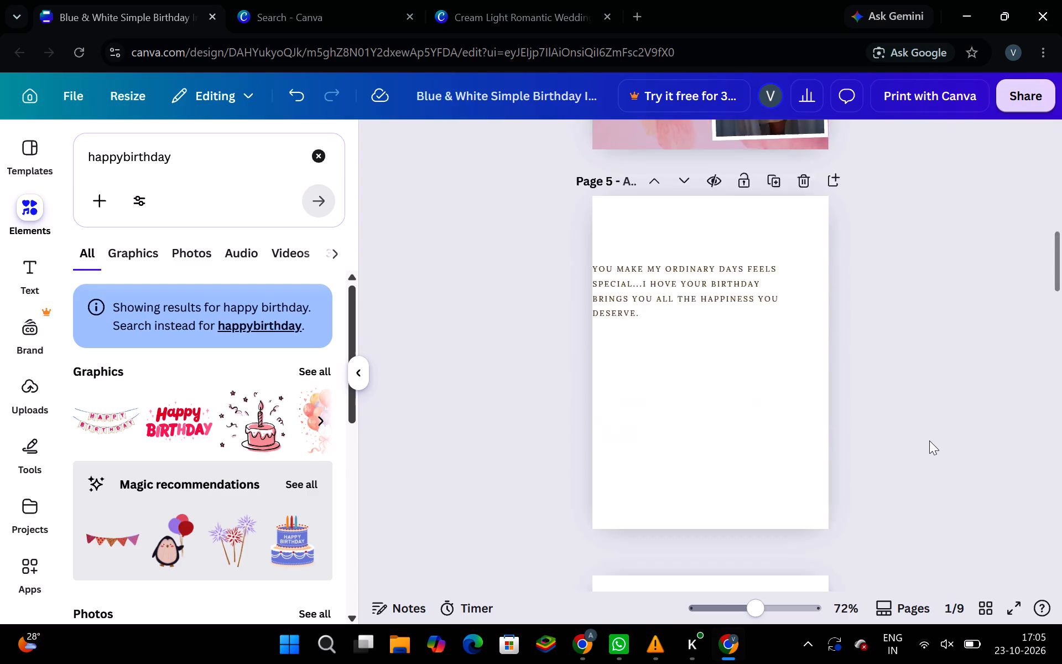
{"action": "scroll", "coordinate": [929, 440], "scroll_direction": "down", "scroll_amount": 5}
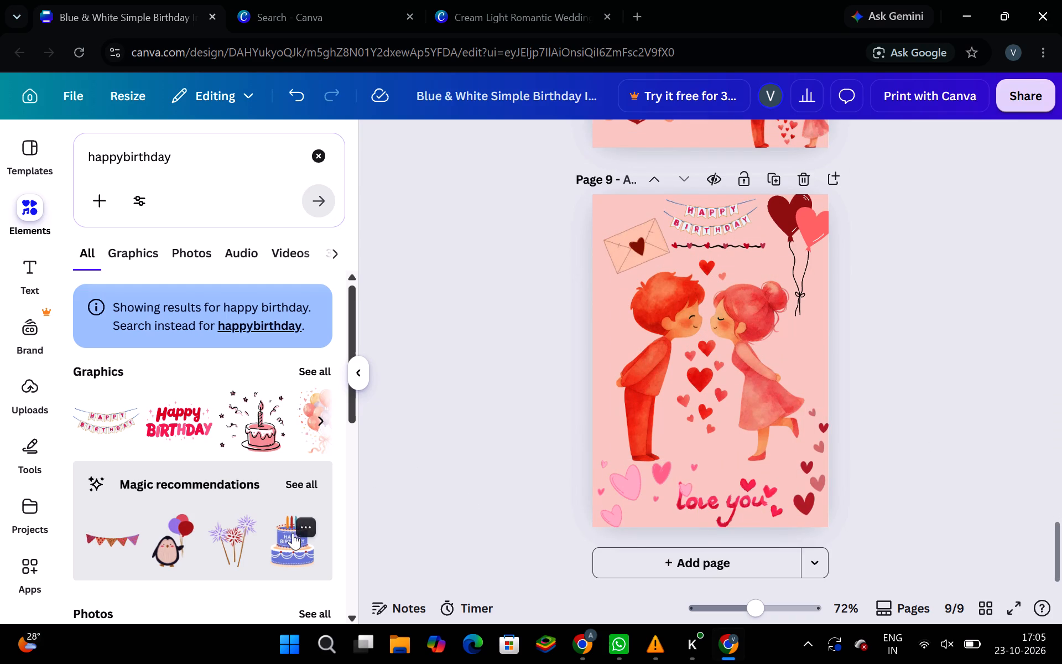
{"action": "scroll", "coordinate": [733, 397], "scroll_direction": "up", "scroll_amount": 2}
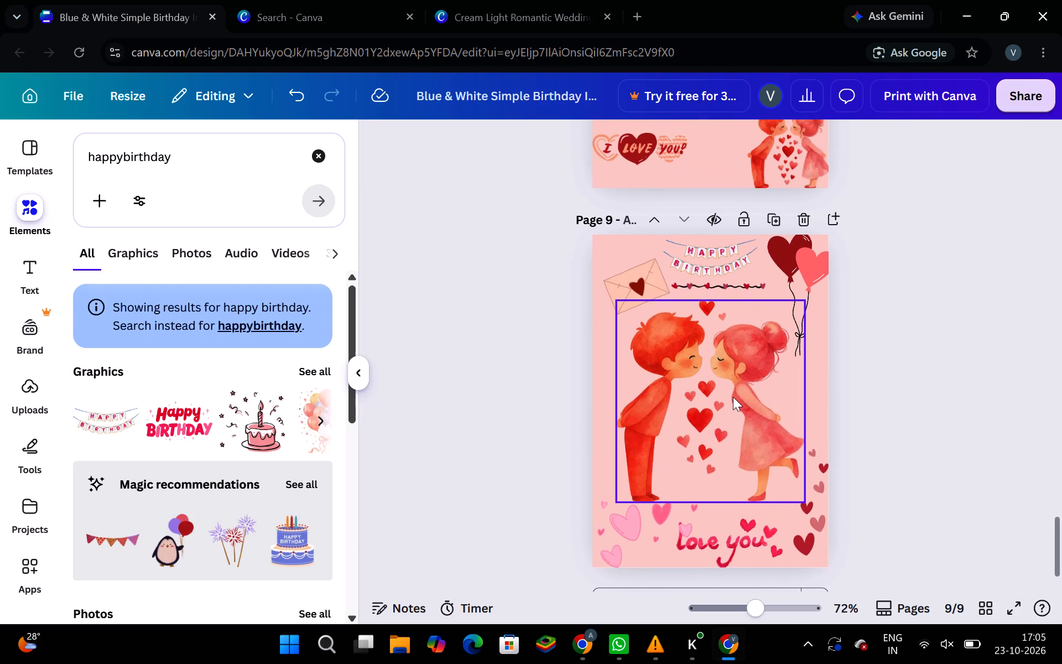
Review the invitation from its opening pages through page 6, checking the layout of graphics, text and photos on each page.
{"action": "scroll", "coordinate": [733, 397], "scroll_direction": "up", "scroll_amount": 6}
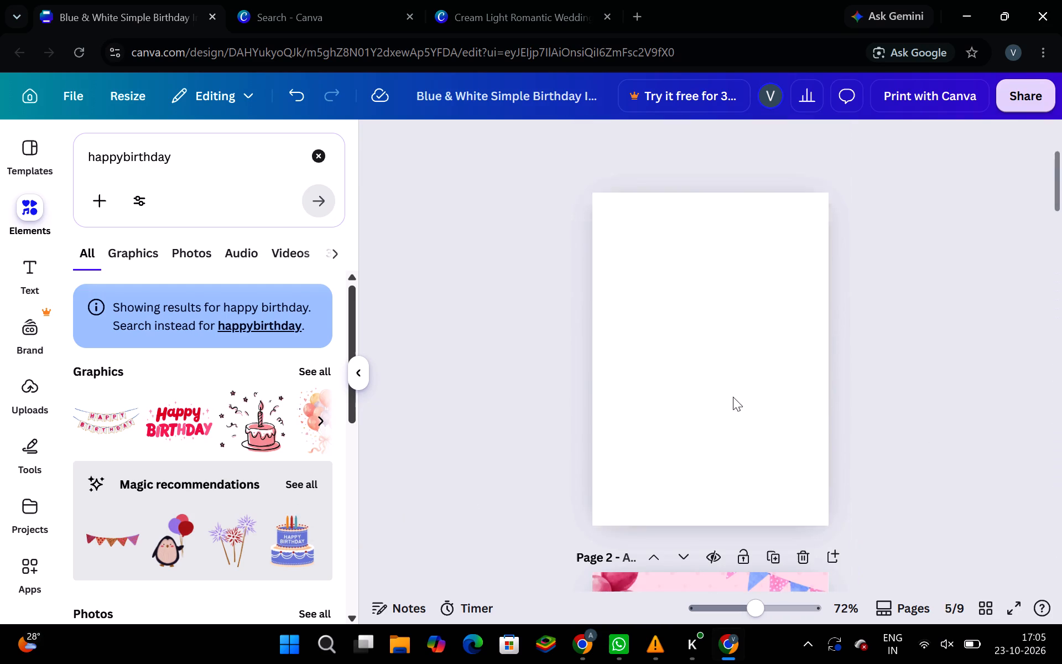
{"action": "scroll", "coordinate": [733, 397], "scroll_direction": "up", "scroll_amount": 3}
{"action": "scroll", "coordinate": [642, 509], "scroll_direction": "down", "scroll_amount": 3}
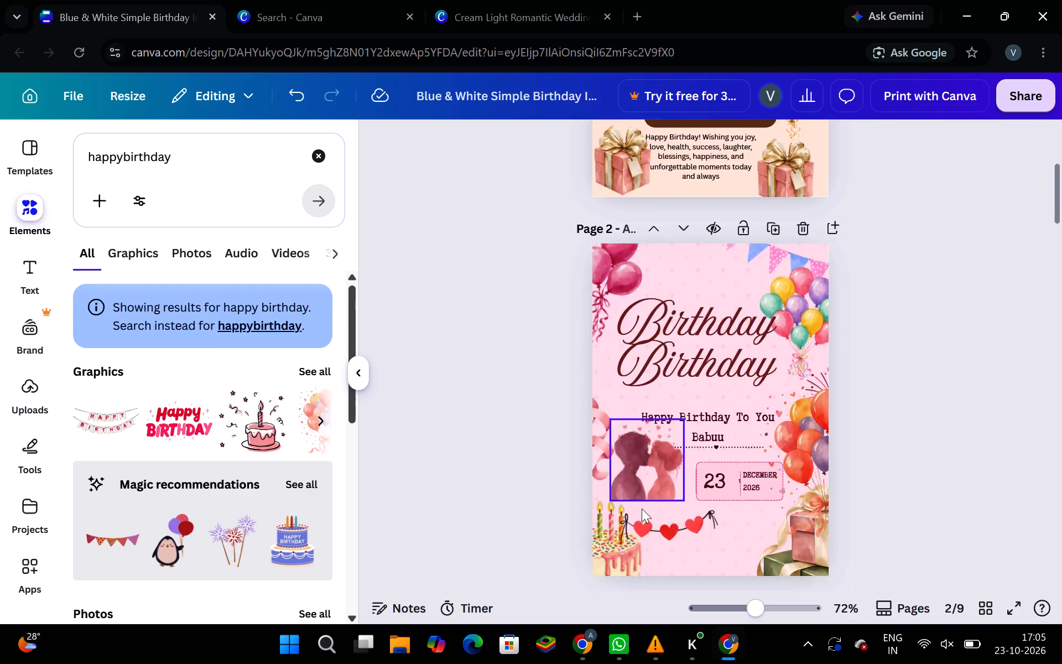
{"action": "scroll", "coordinate": [642, 509], "scroll_direction": "down", "scroll_amount": 3}
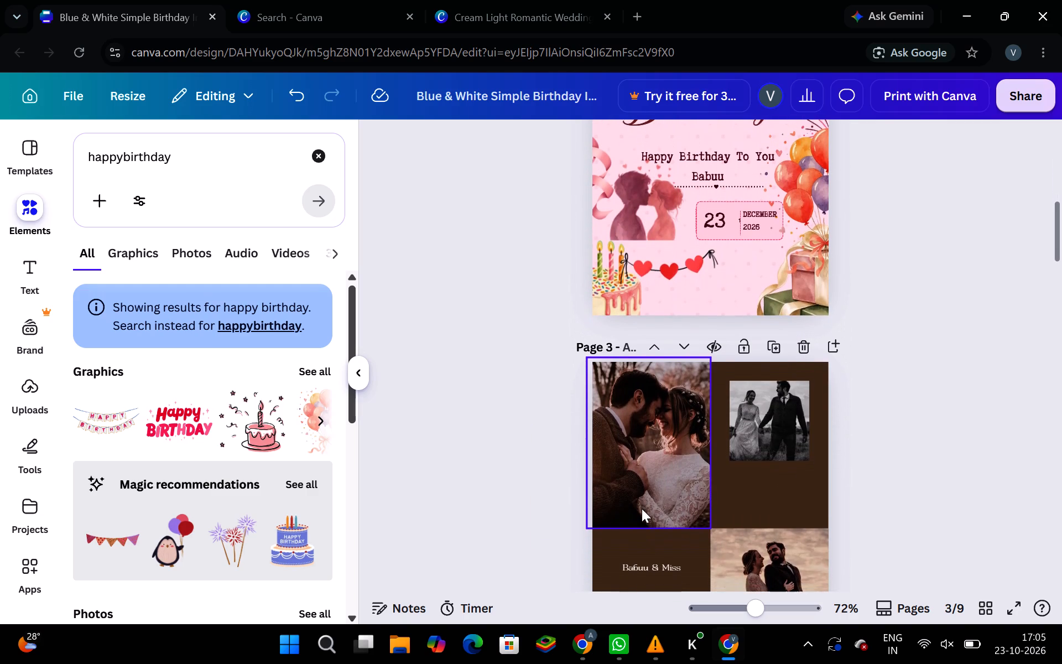
{"action": "scroll", "coordinate": [642, 509], "scroll_direction": "down", "scroll_amount": 3}
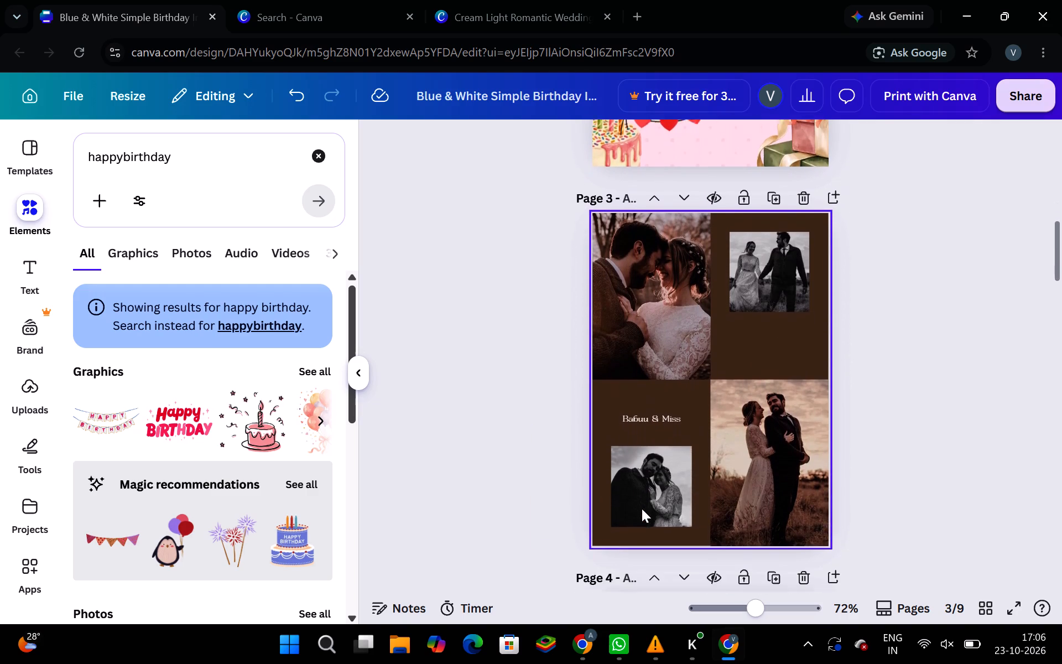
{"action": "scroll", "coordinate": [642, 509], "scroll_direction": "down", "scroll_amount": 5}
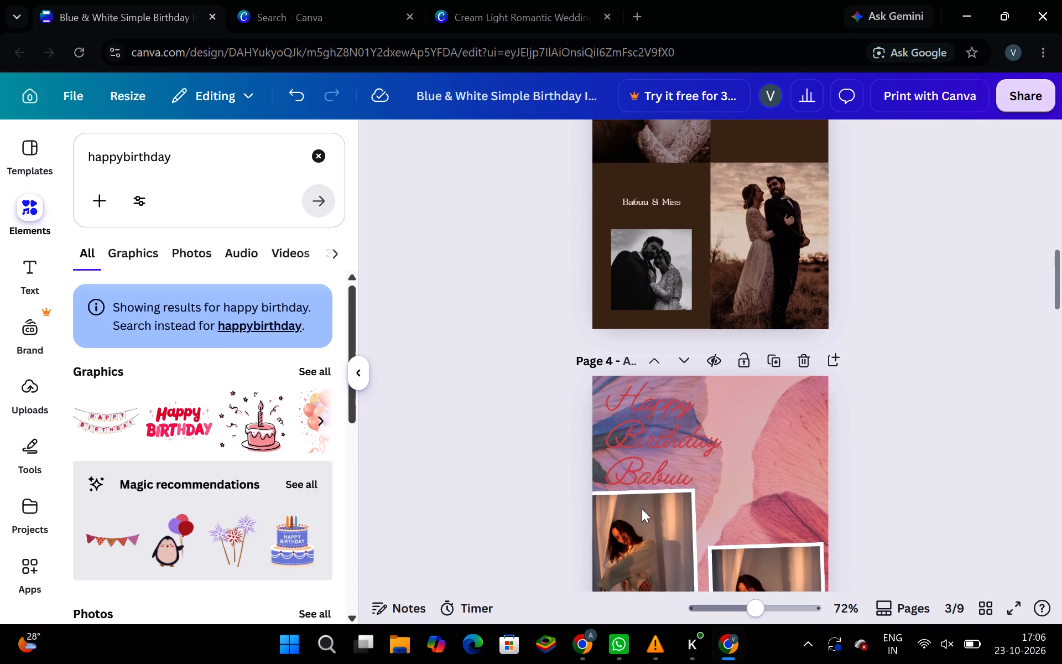
{"action": "scroll", "coordinate": [642, 509], "scroll_direction": "down", "scroll_amount": 5}
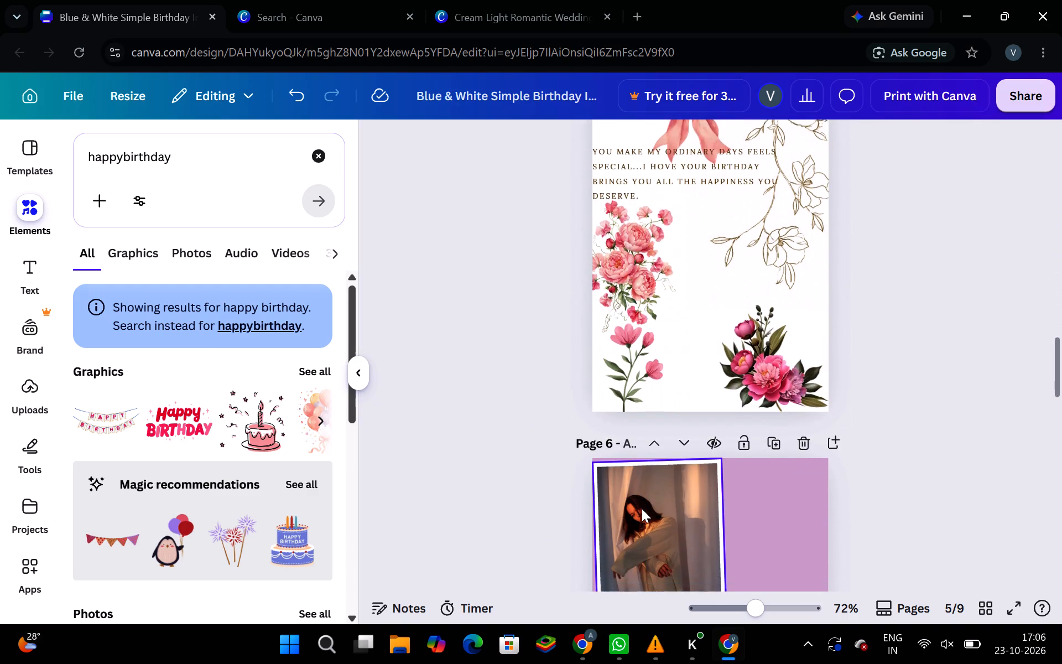
{"action": "scroll", "coordinate": [642, 509], "scroll_direction": "down", "scroll_amount": 1}
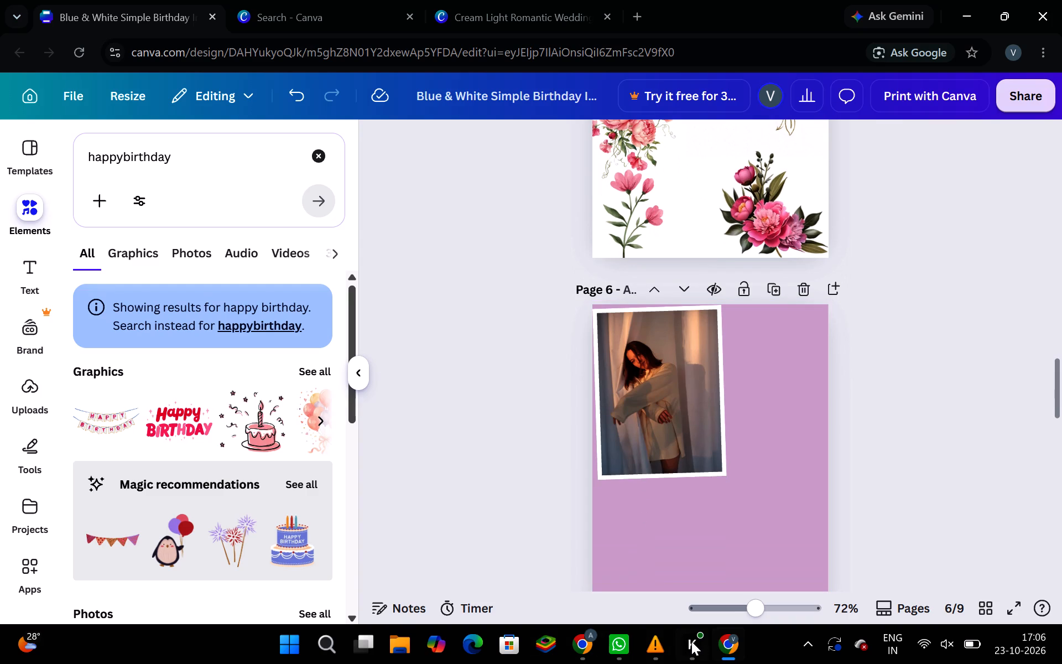